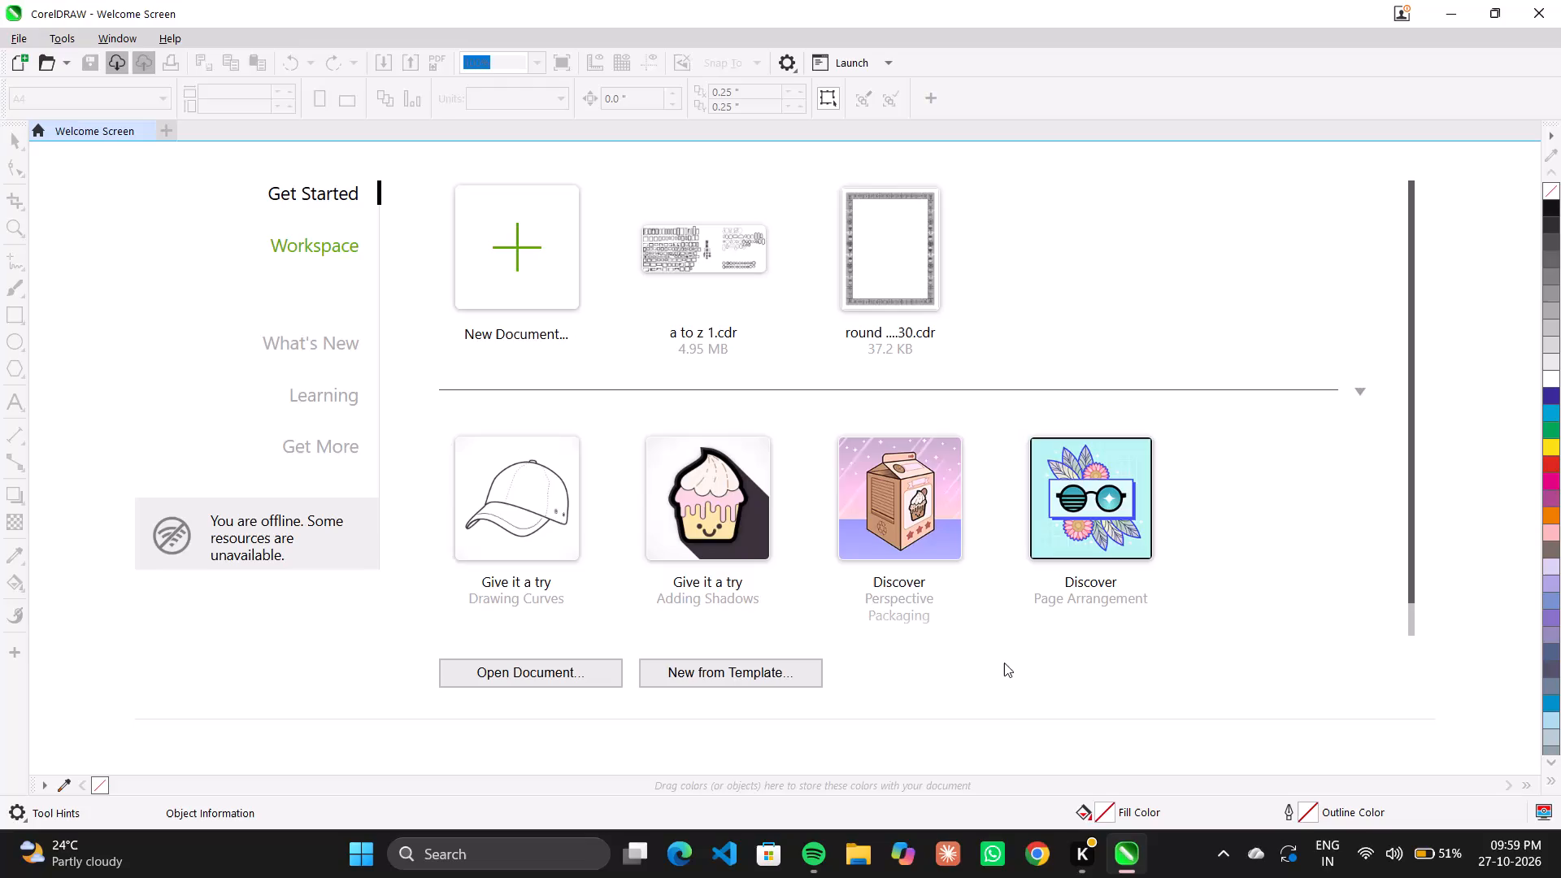
Start a new document from the Welcome Screen and cancel waiting for the printer connection.
click(533, 270)
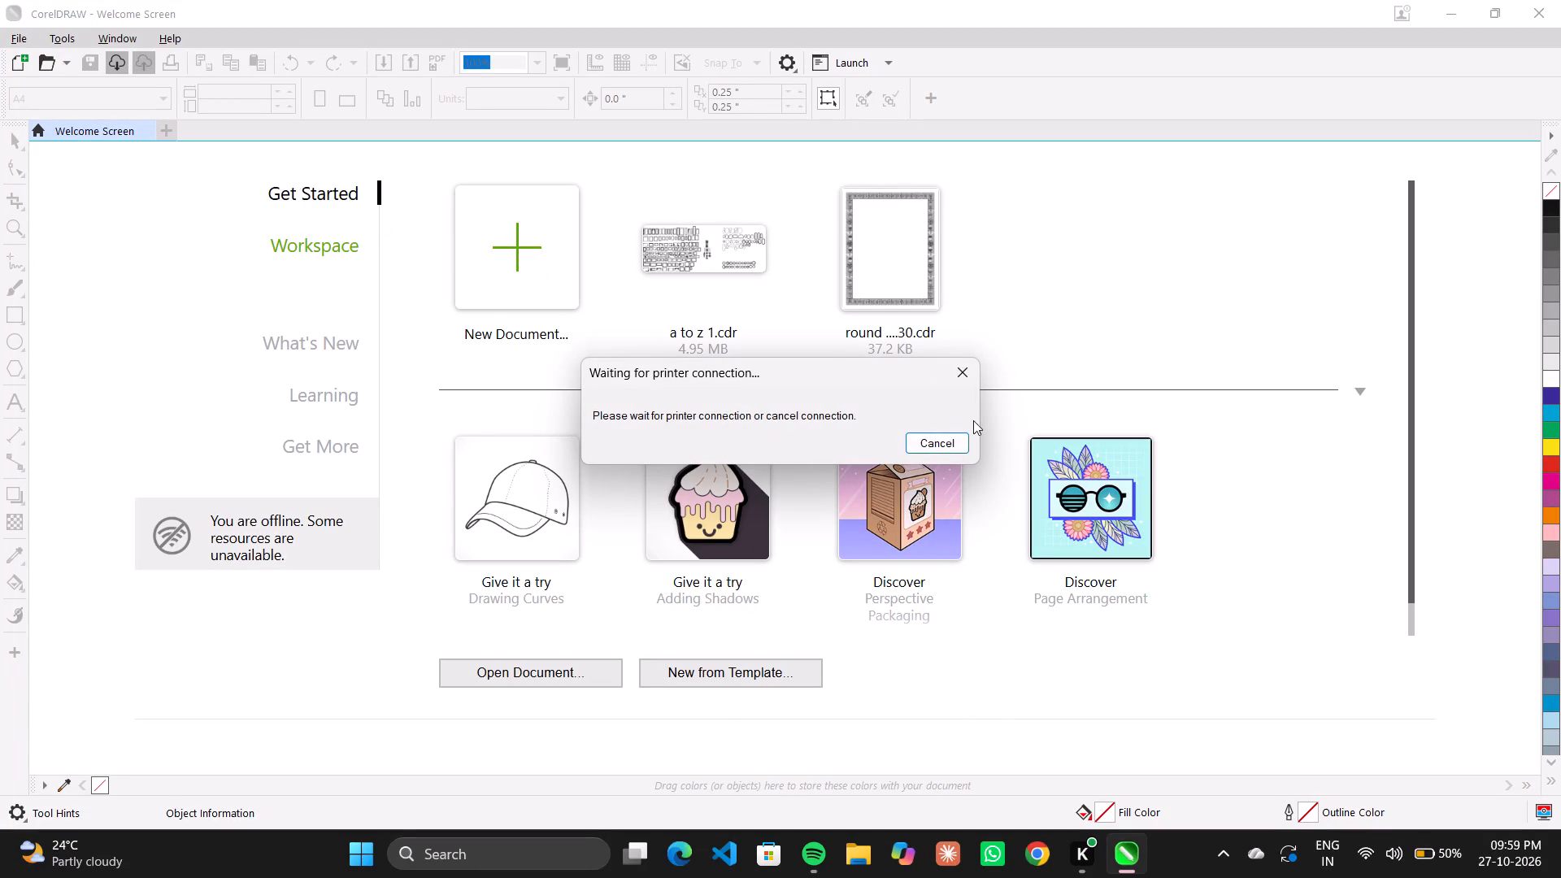
click(959, 378)
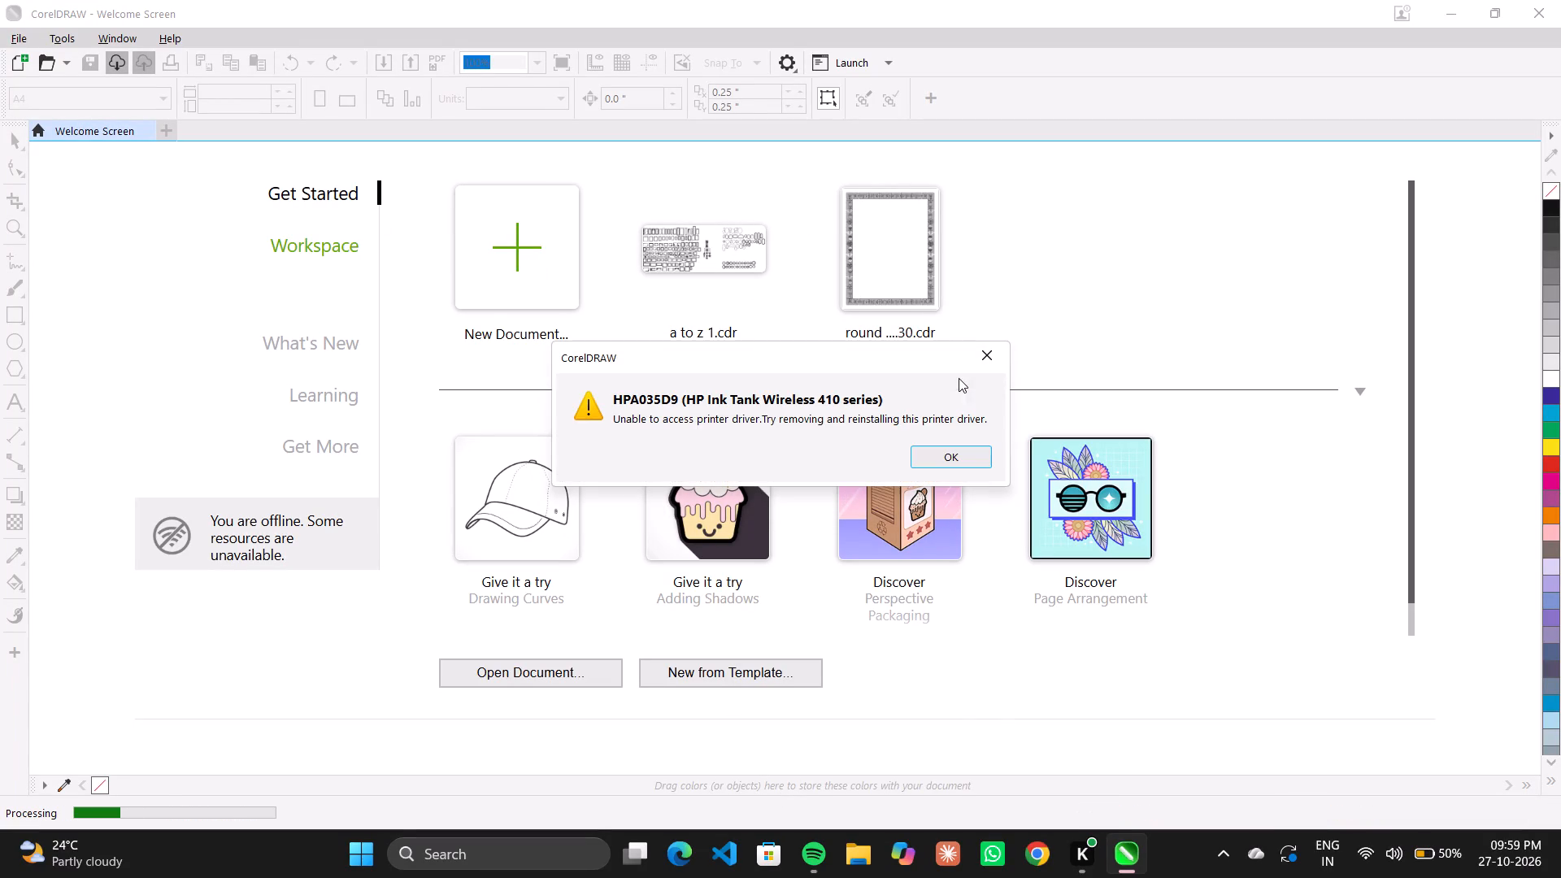
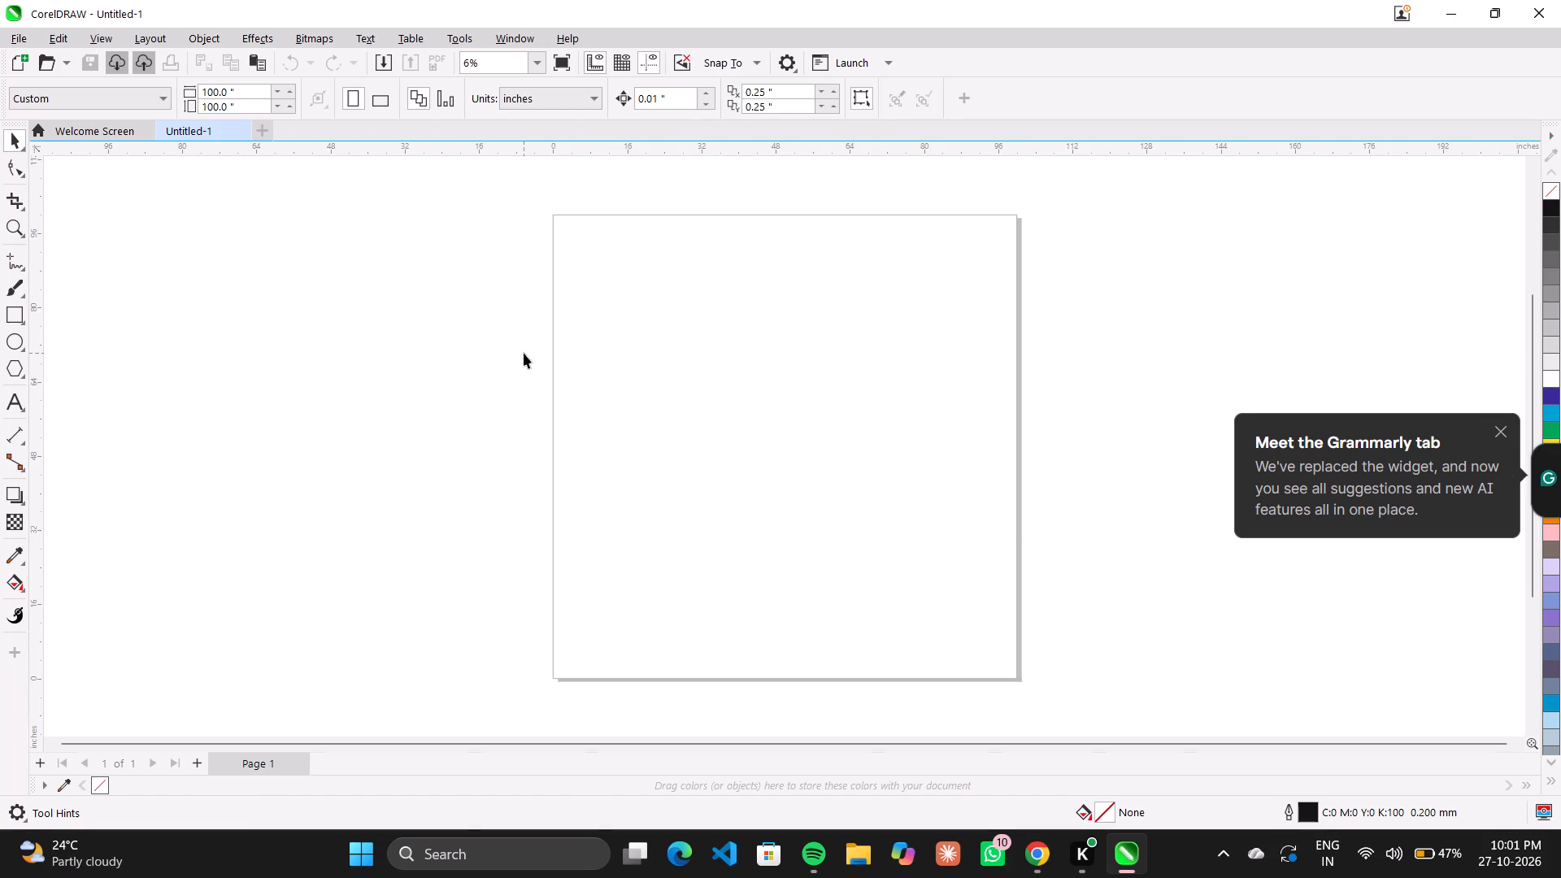
key(ctrl+v)
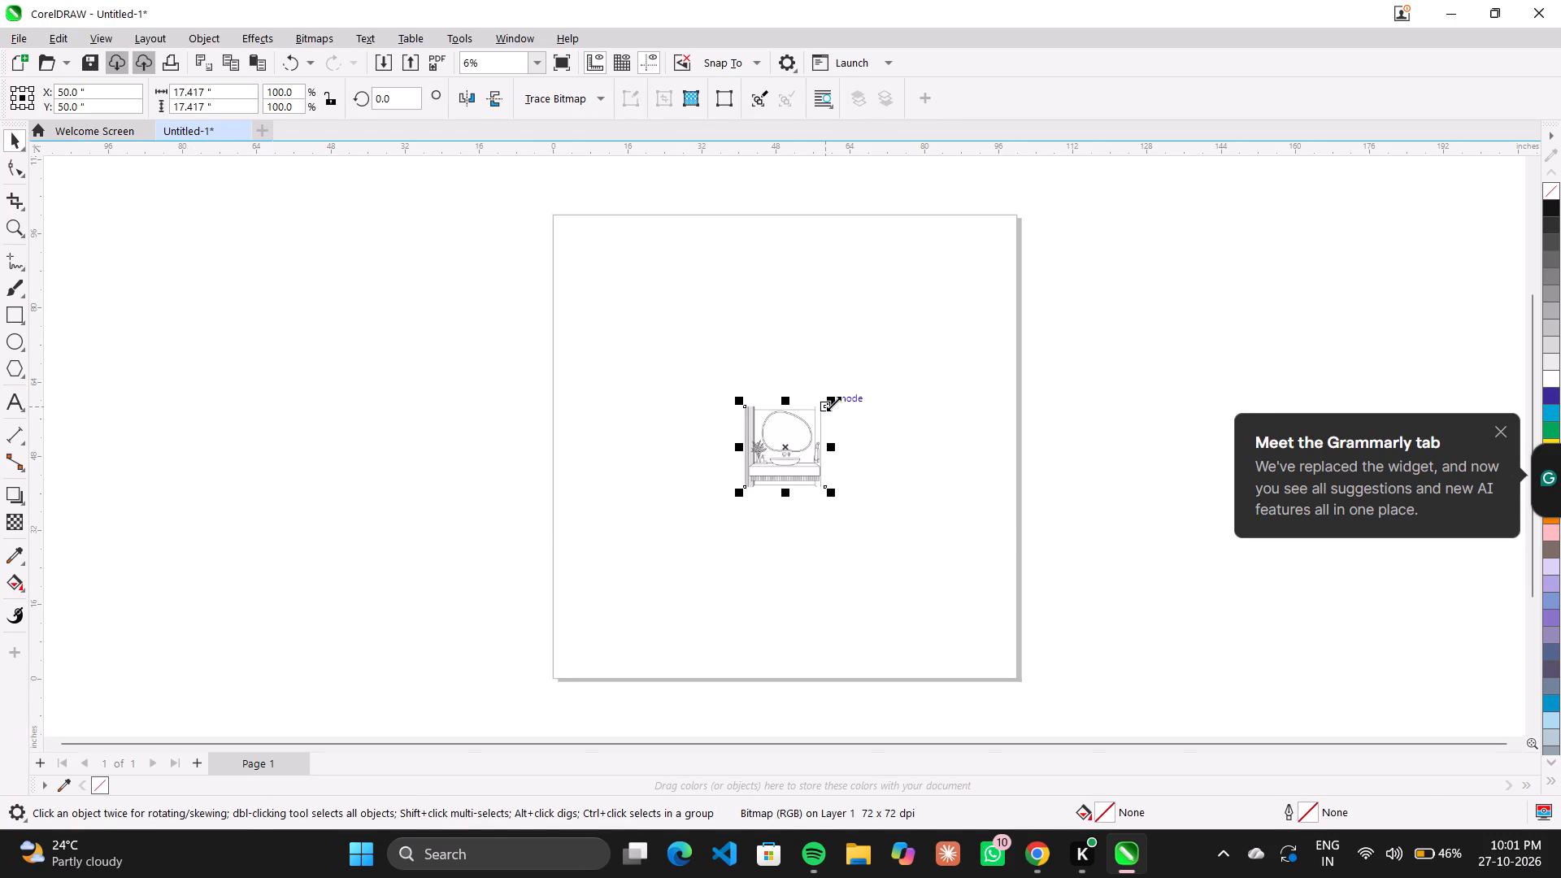
scroll(833, 403, down, 1)
drag(928, 357, 898, 372)
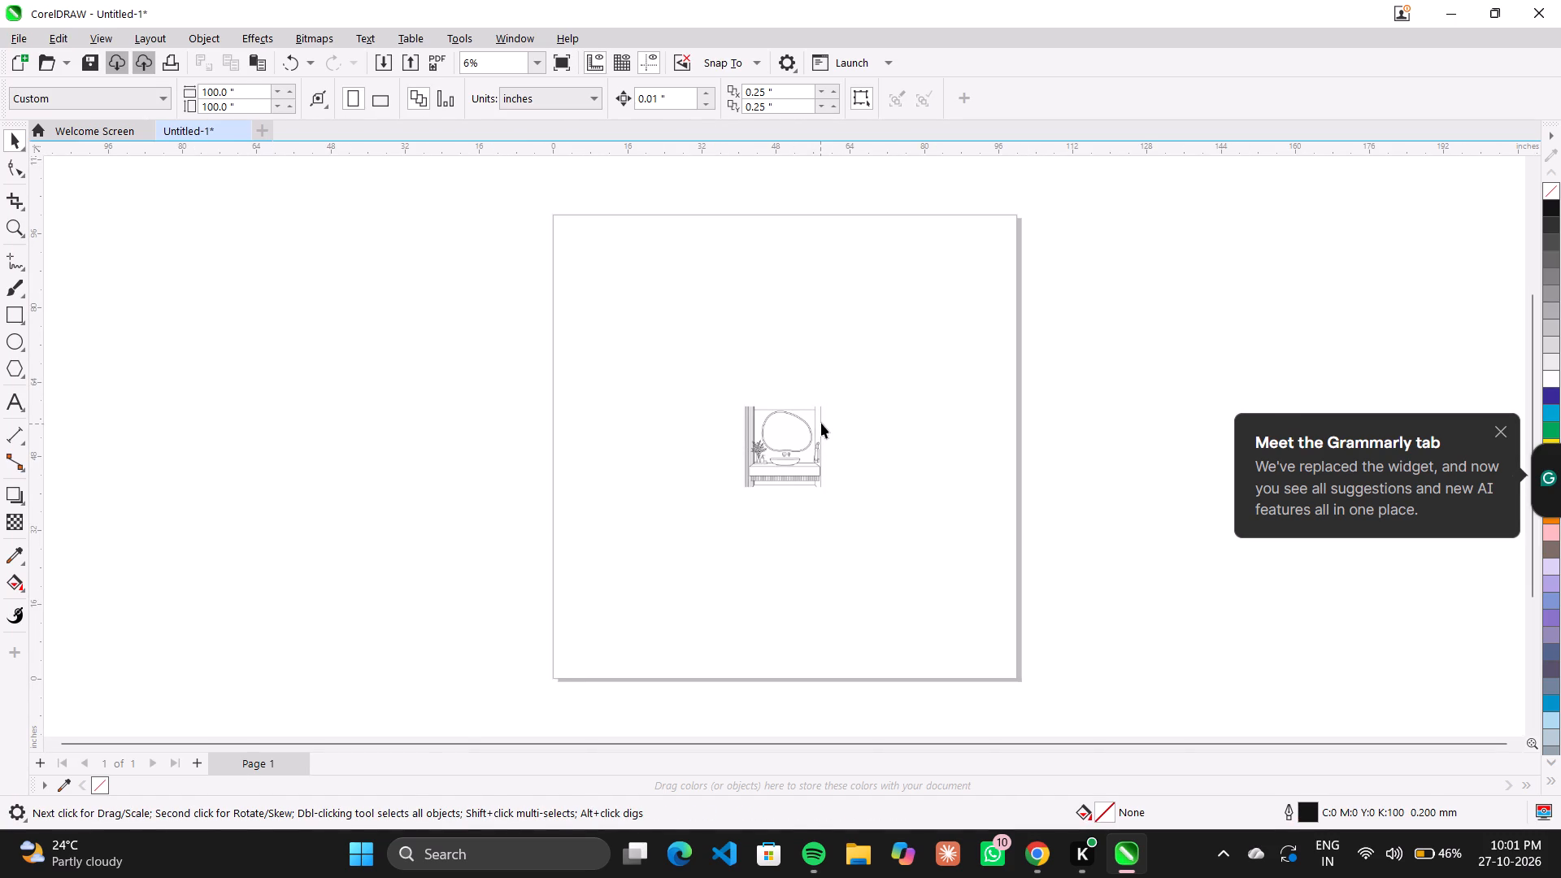
Scale the pasted bathroom bitmap proportionally from its upper-right corner to about 26.8 inches square, and close the Grammarly notice.
ctrl+scroll(821, 423, up, 7)
click(771, 428)
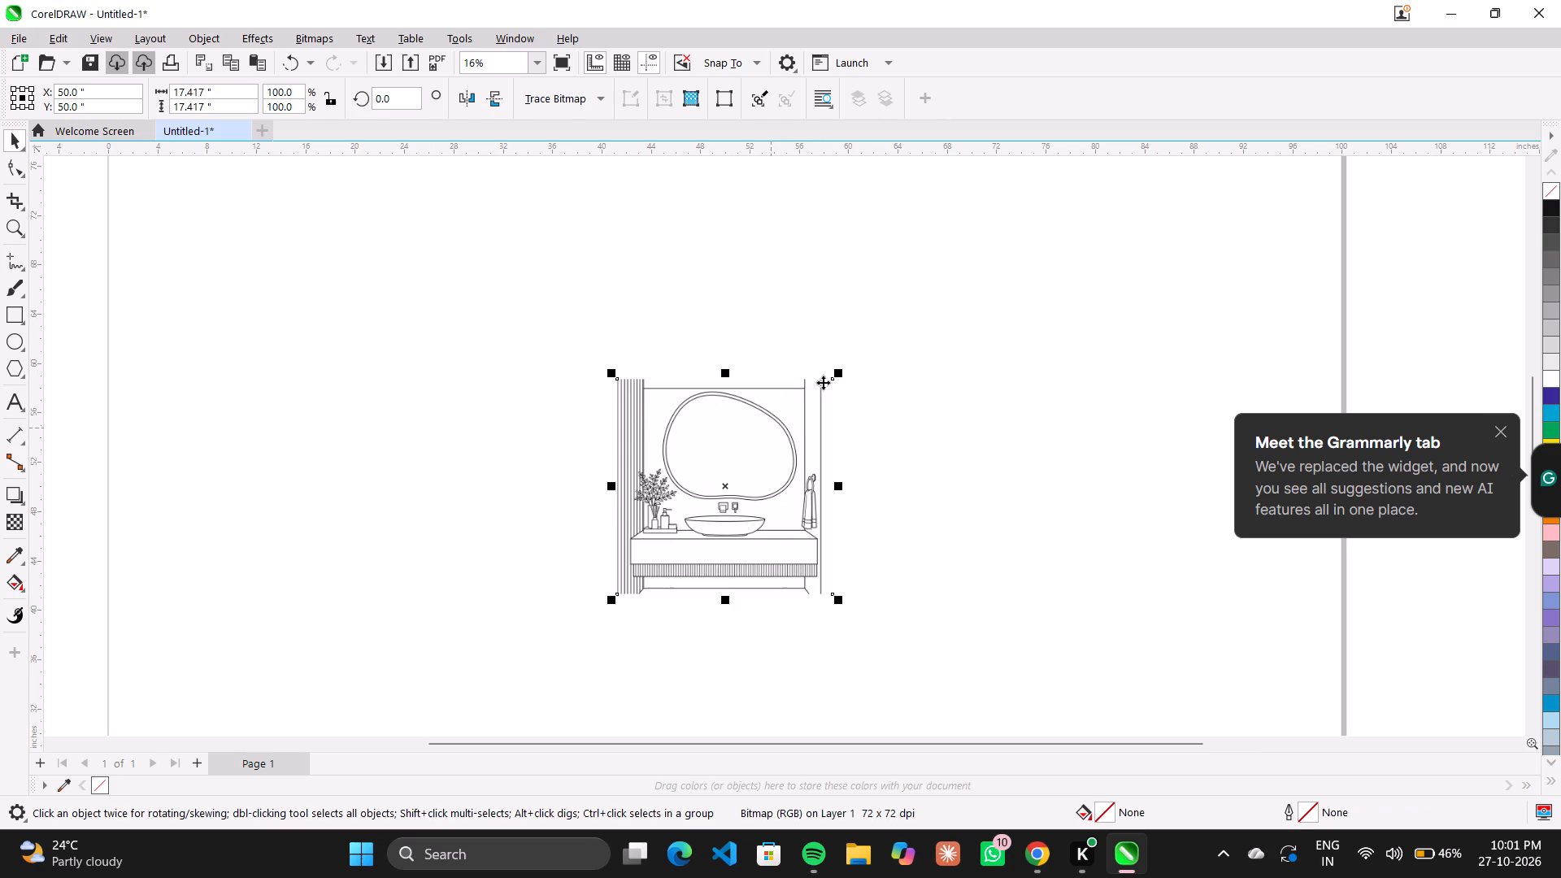
ctrl+scroll(843, 369, up, 2)
drag(840, 374, 826, 389)
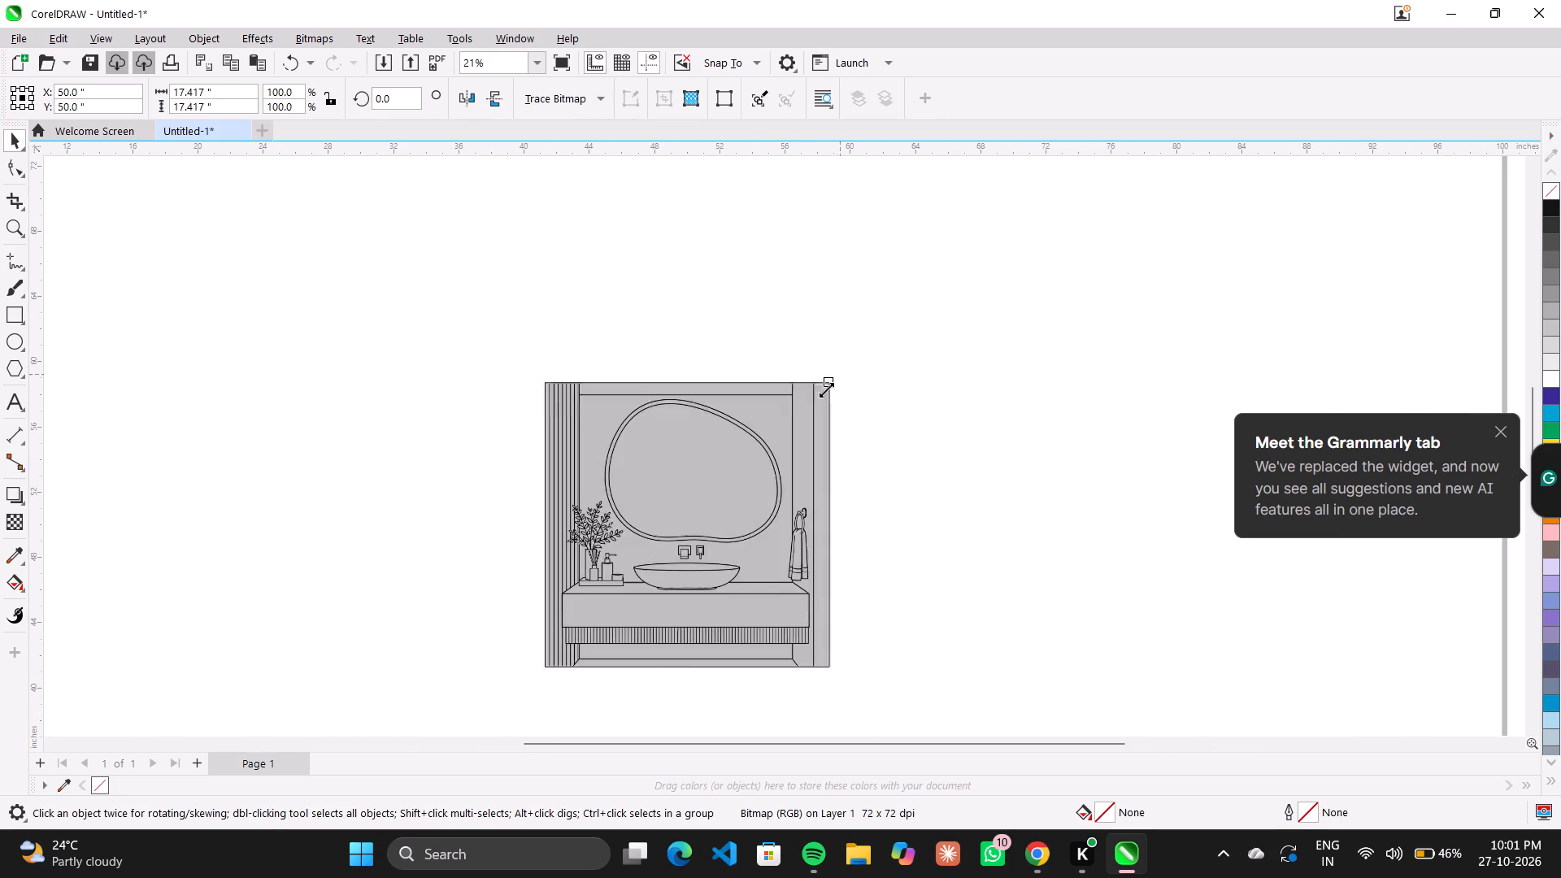
drag(826, 389, 804, 403)
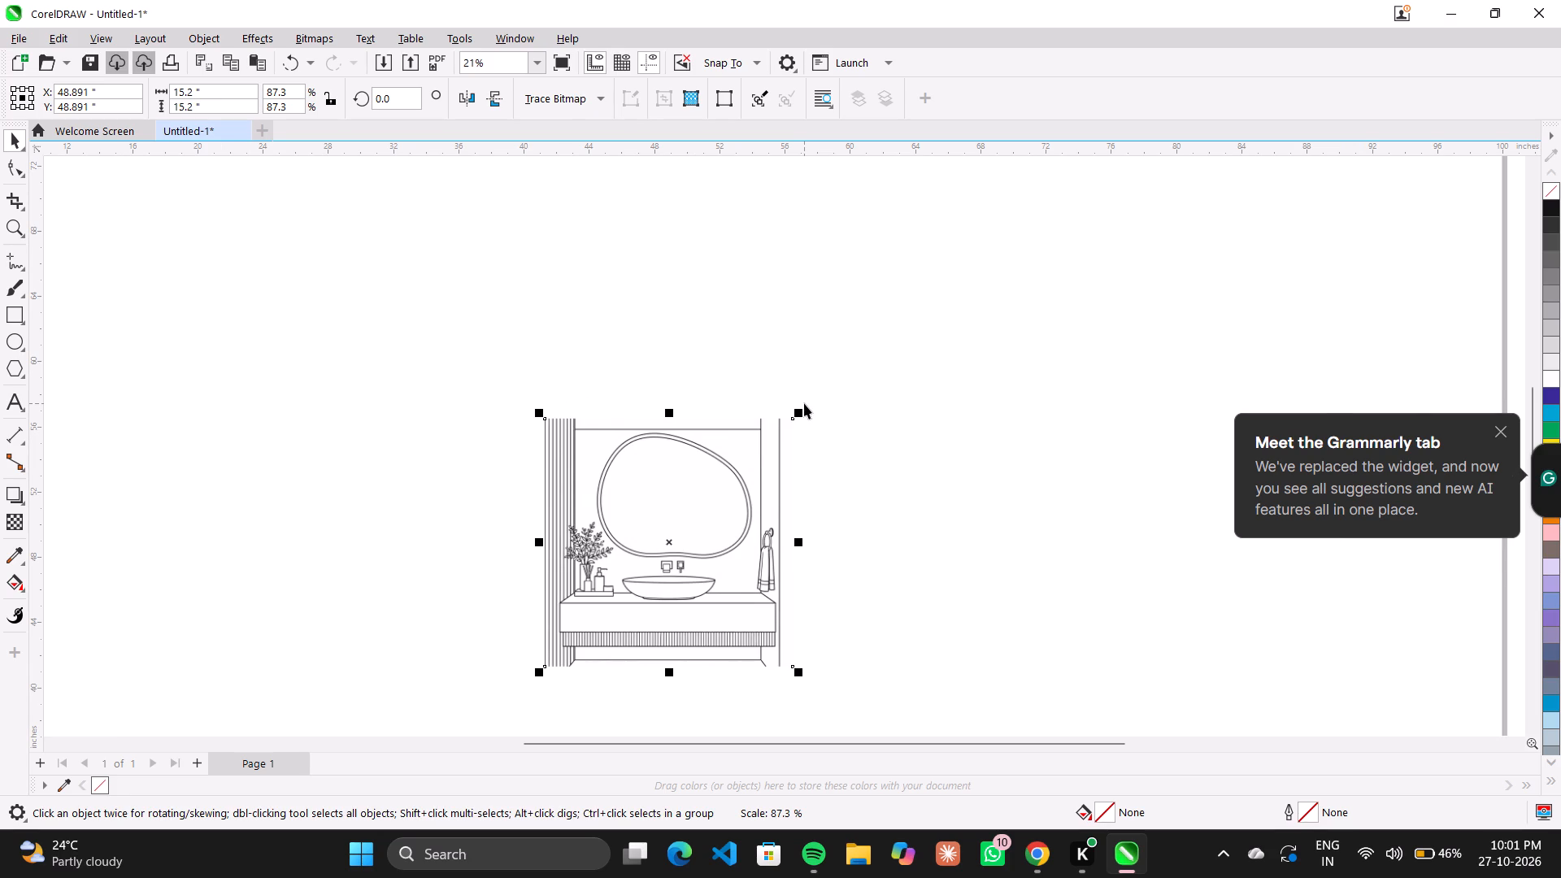
drag(121, 261, 271, 0)
drag(46, 0, 135, 0)
drag(271, 0, 1560, 0)
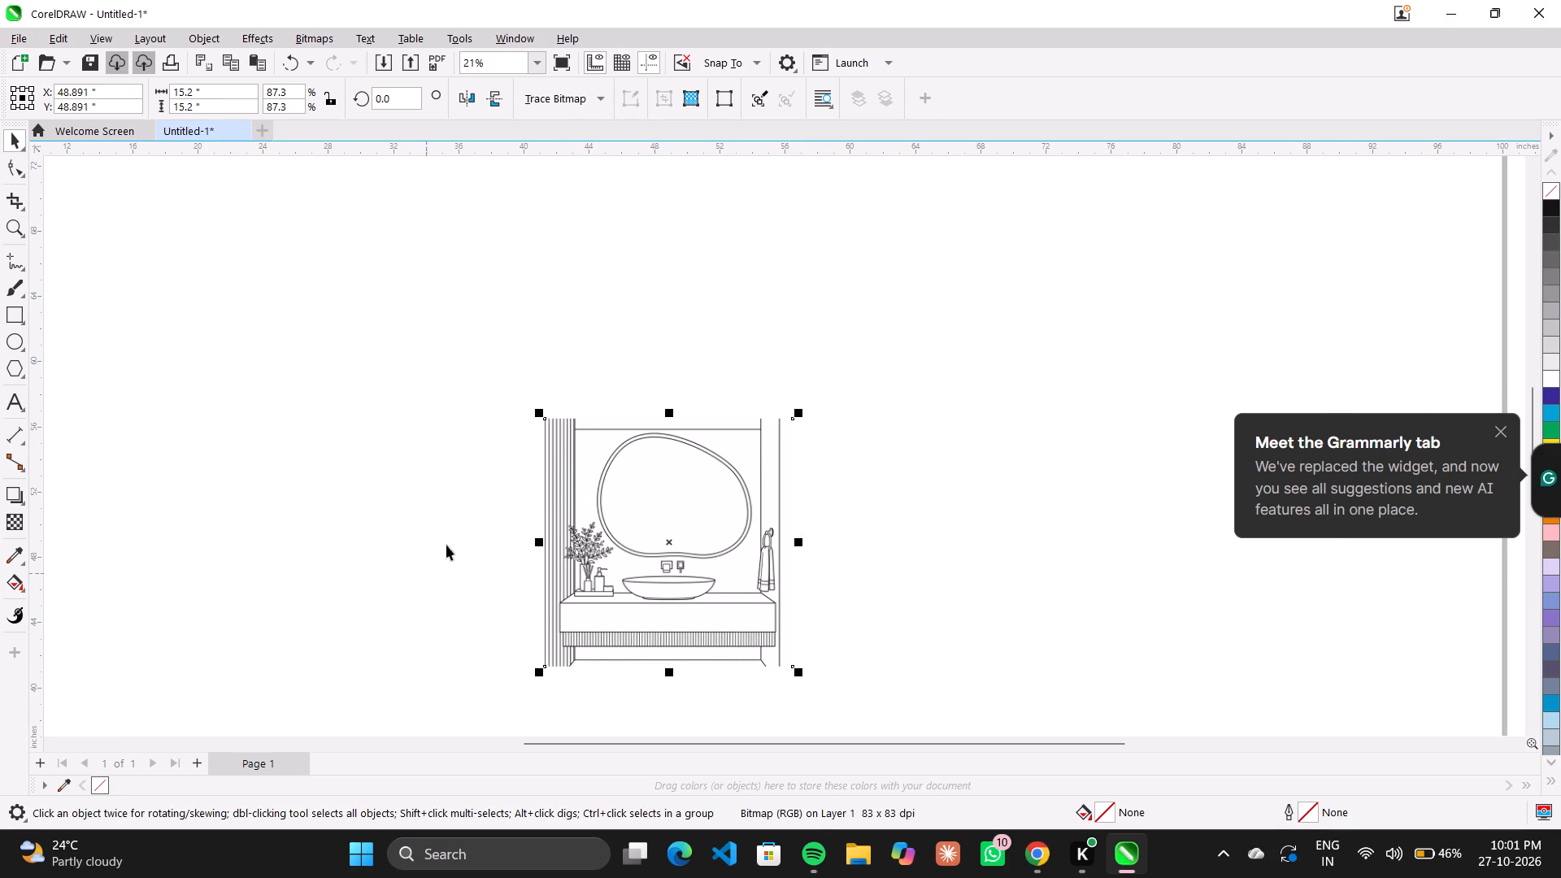
drag(800, 410, 1335, 220)
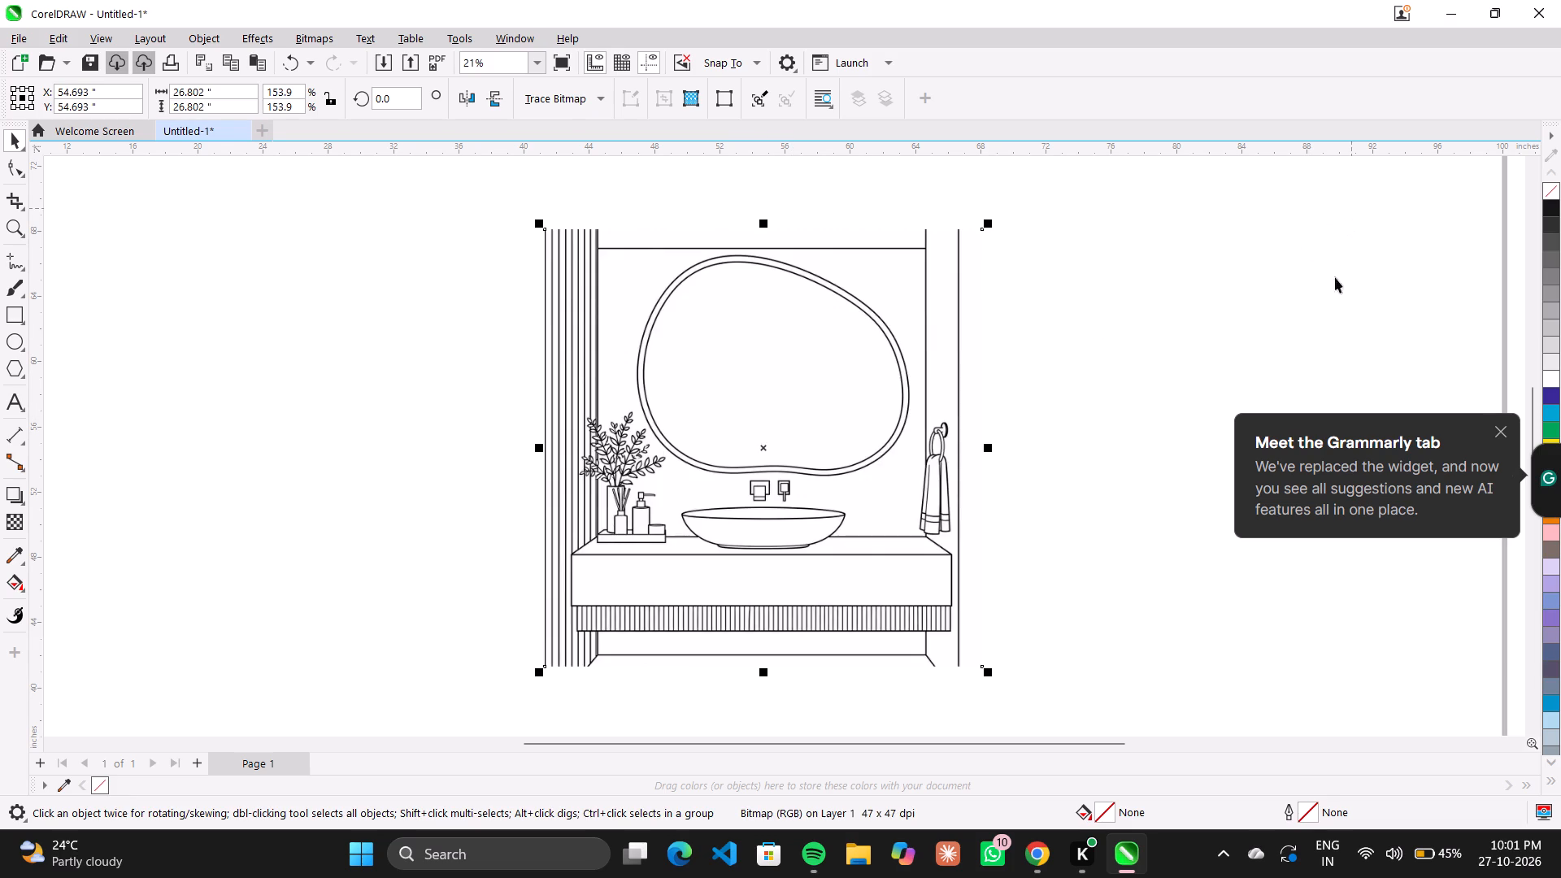
click(1499, 432)
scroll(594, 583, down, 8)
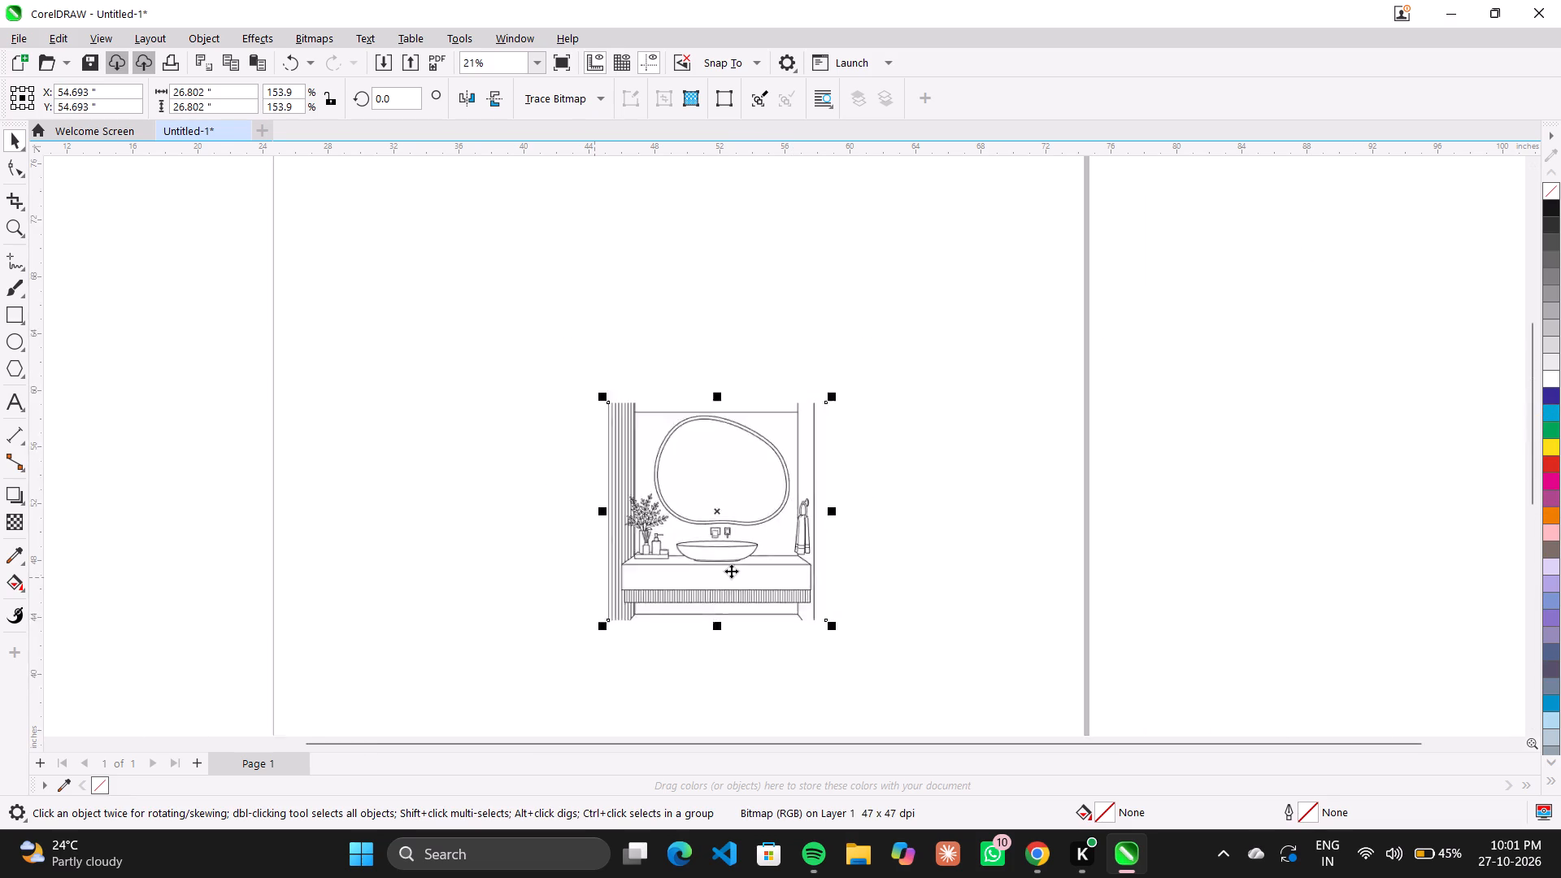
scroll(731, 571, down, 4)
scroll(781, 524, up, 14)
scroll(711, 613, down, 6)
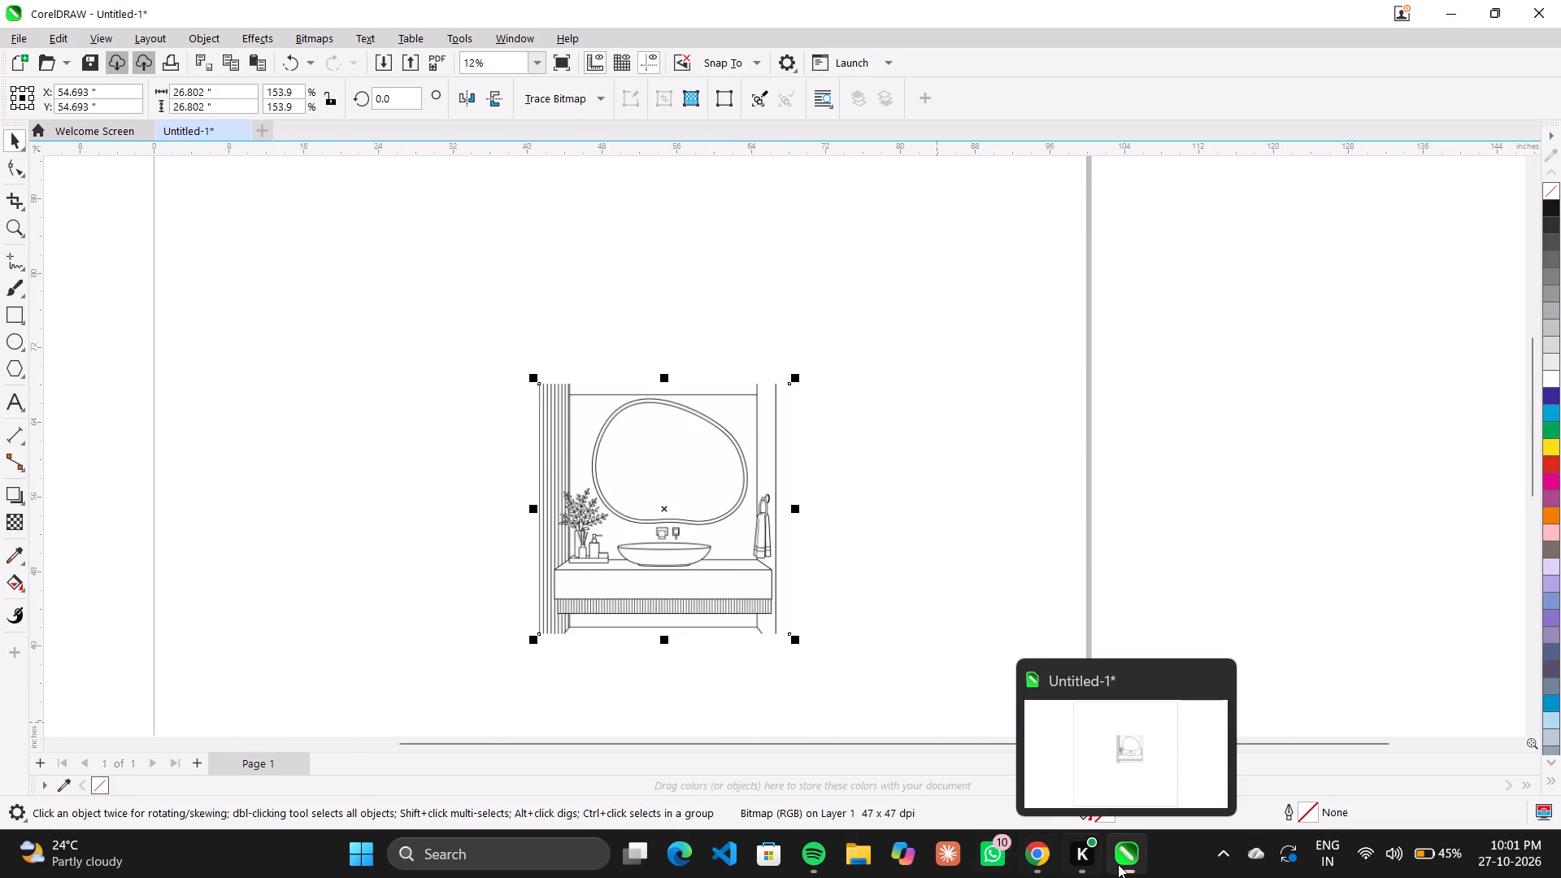
Switch to Chrome and go back from the FreeCAD job listing on Visora to its application page.
click(1022, 871)
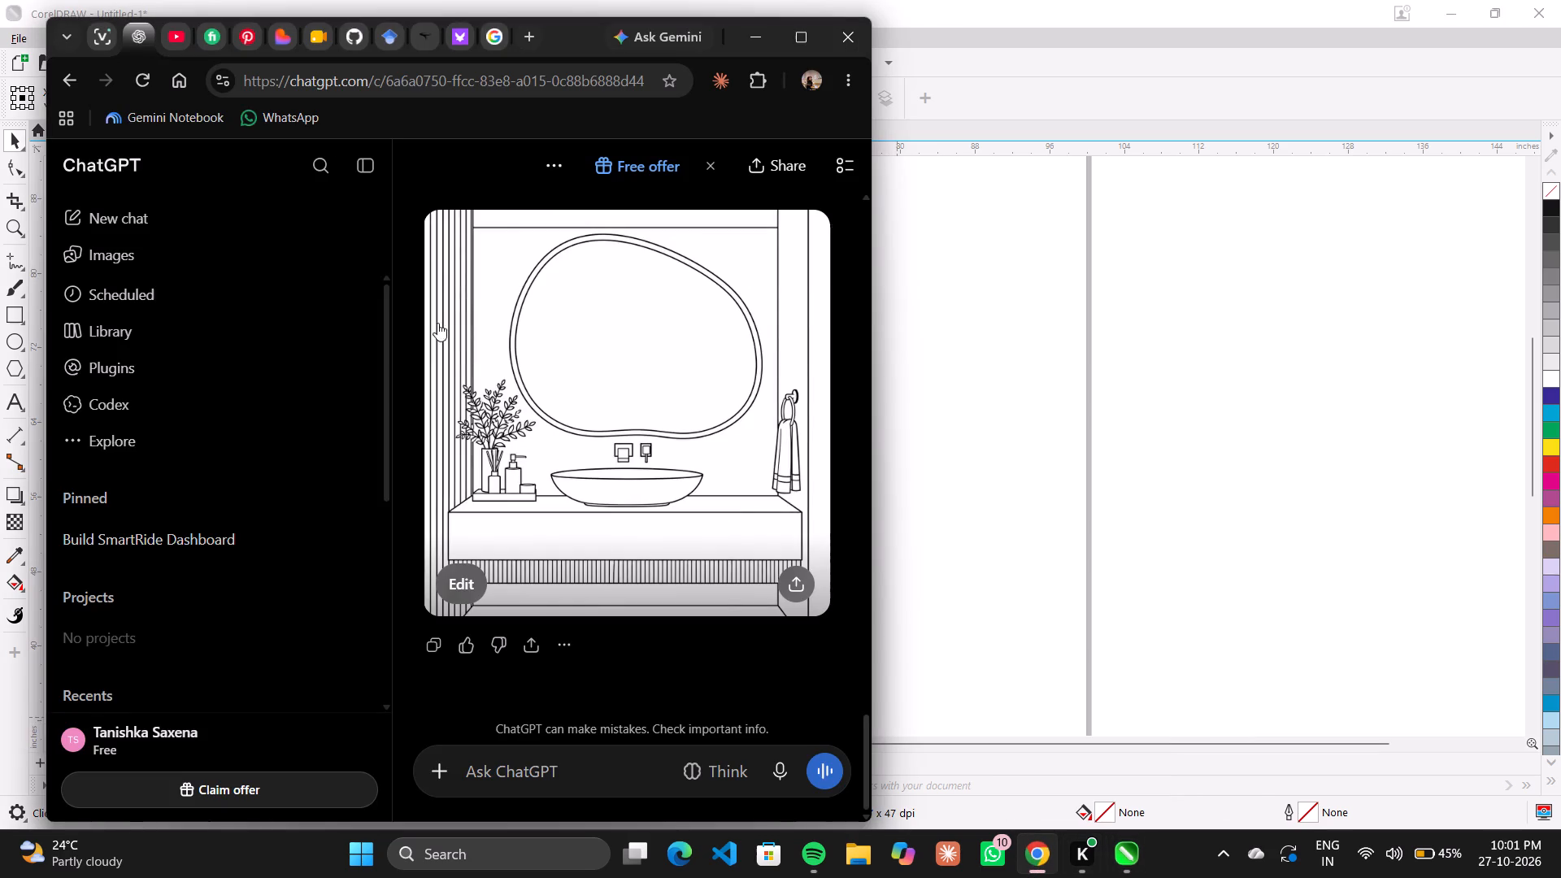
click(103, 45)
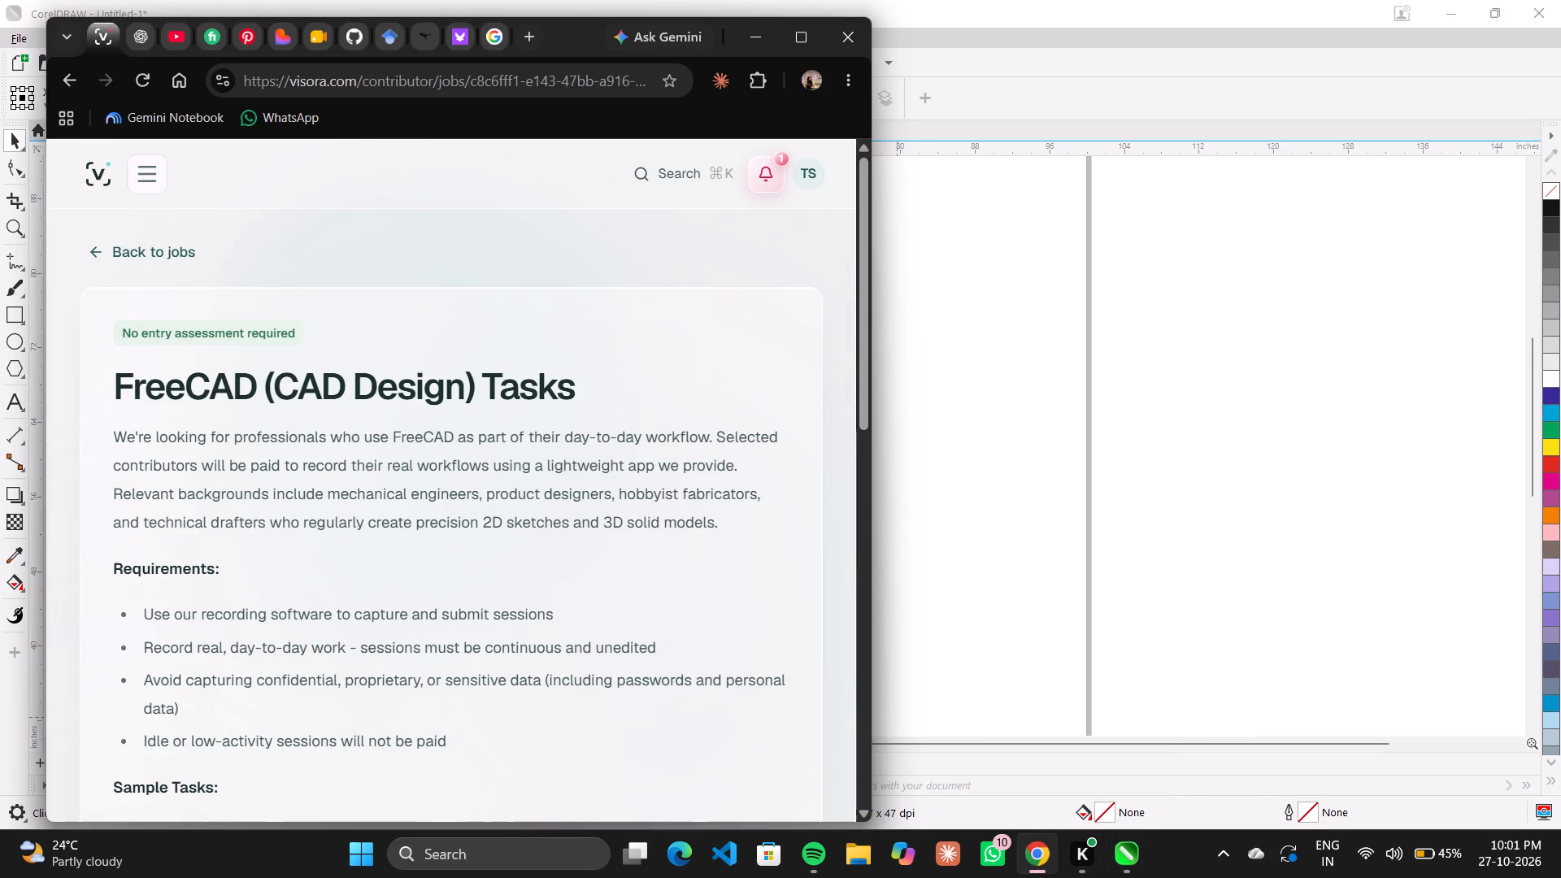
scroll(542, 345, up, 1)
click(66, 83)
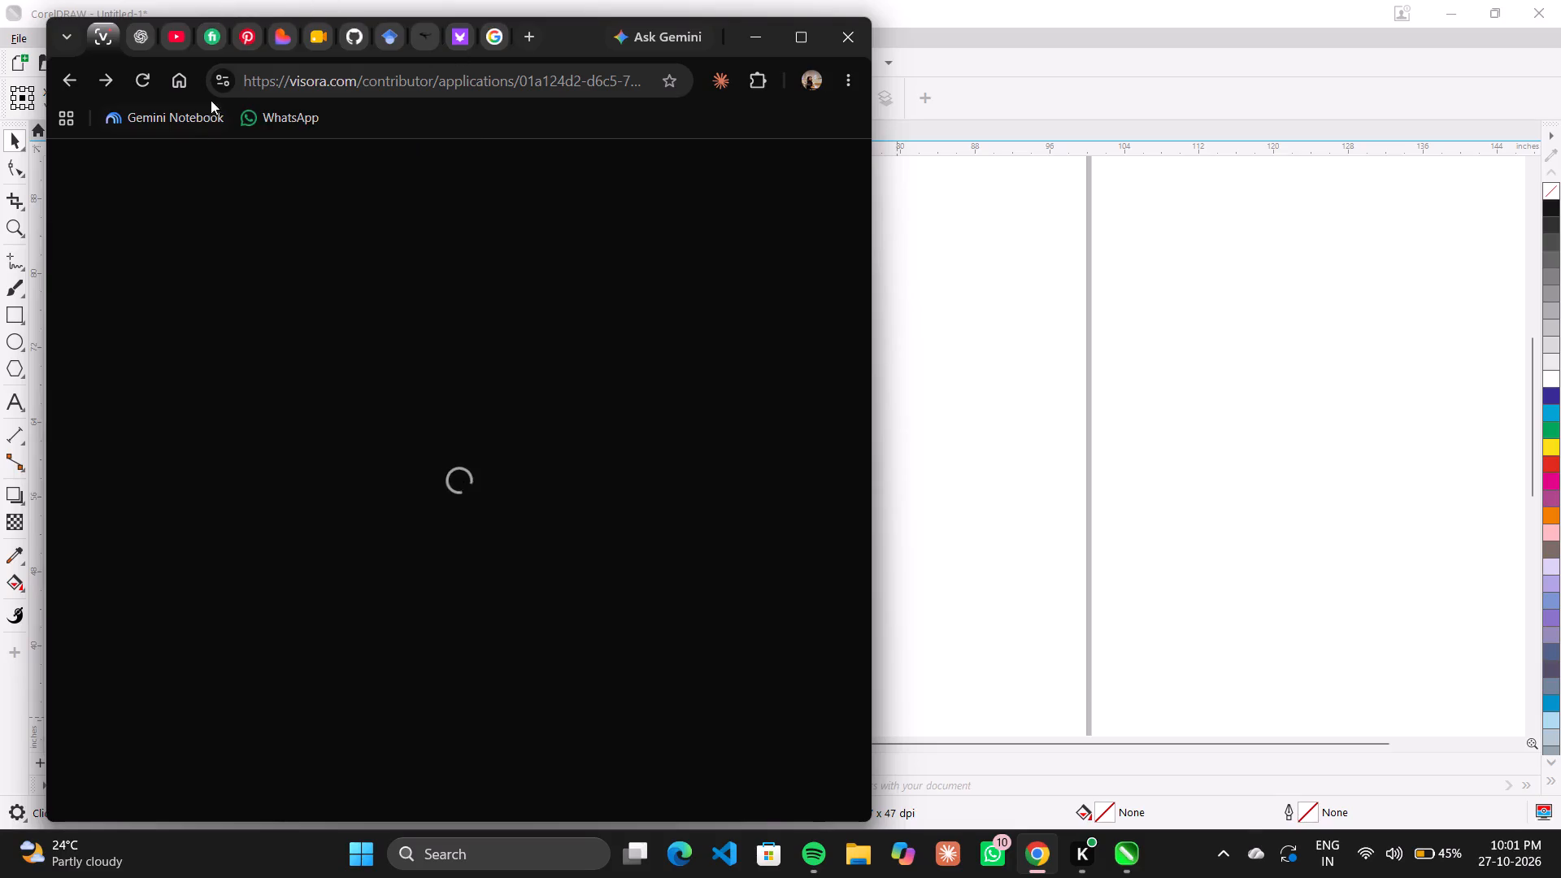
Close the Playgama games tab in the browser.
click(449, 35)
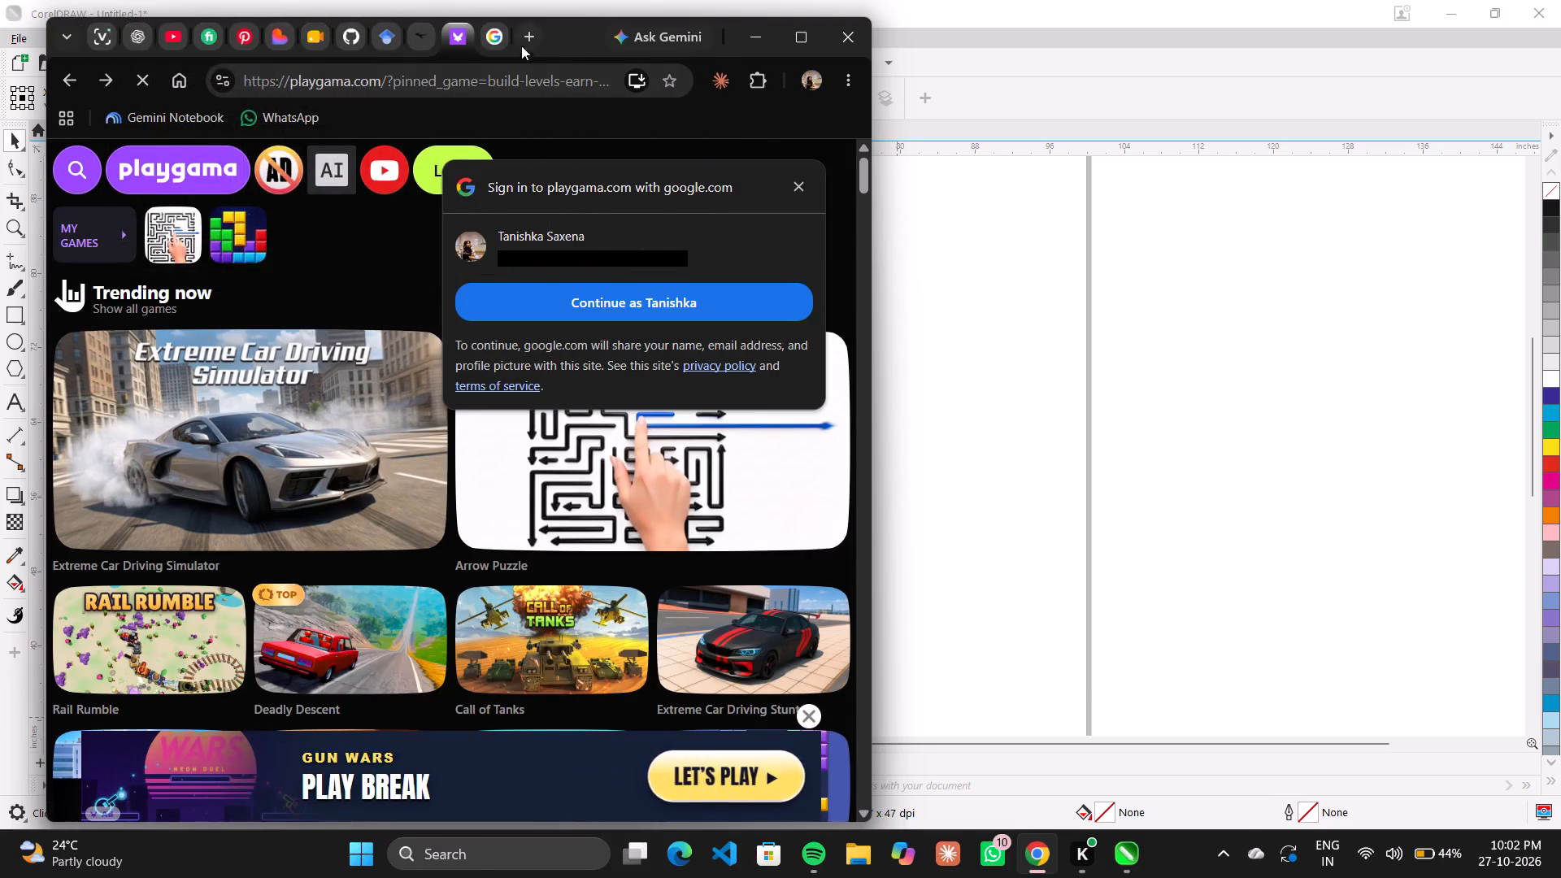
click(458, 39)
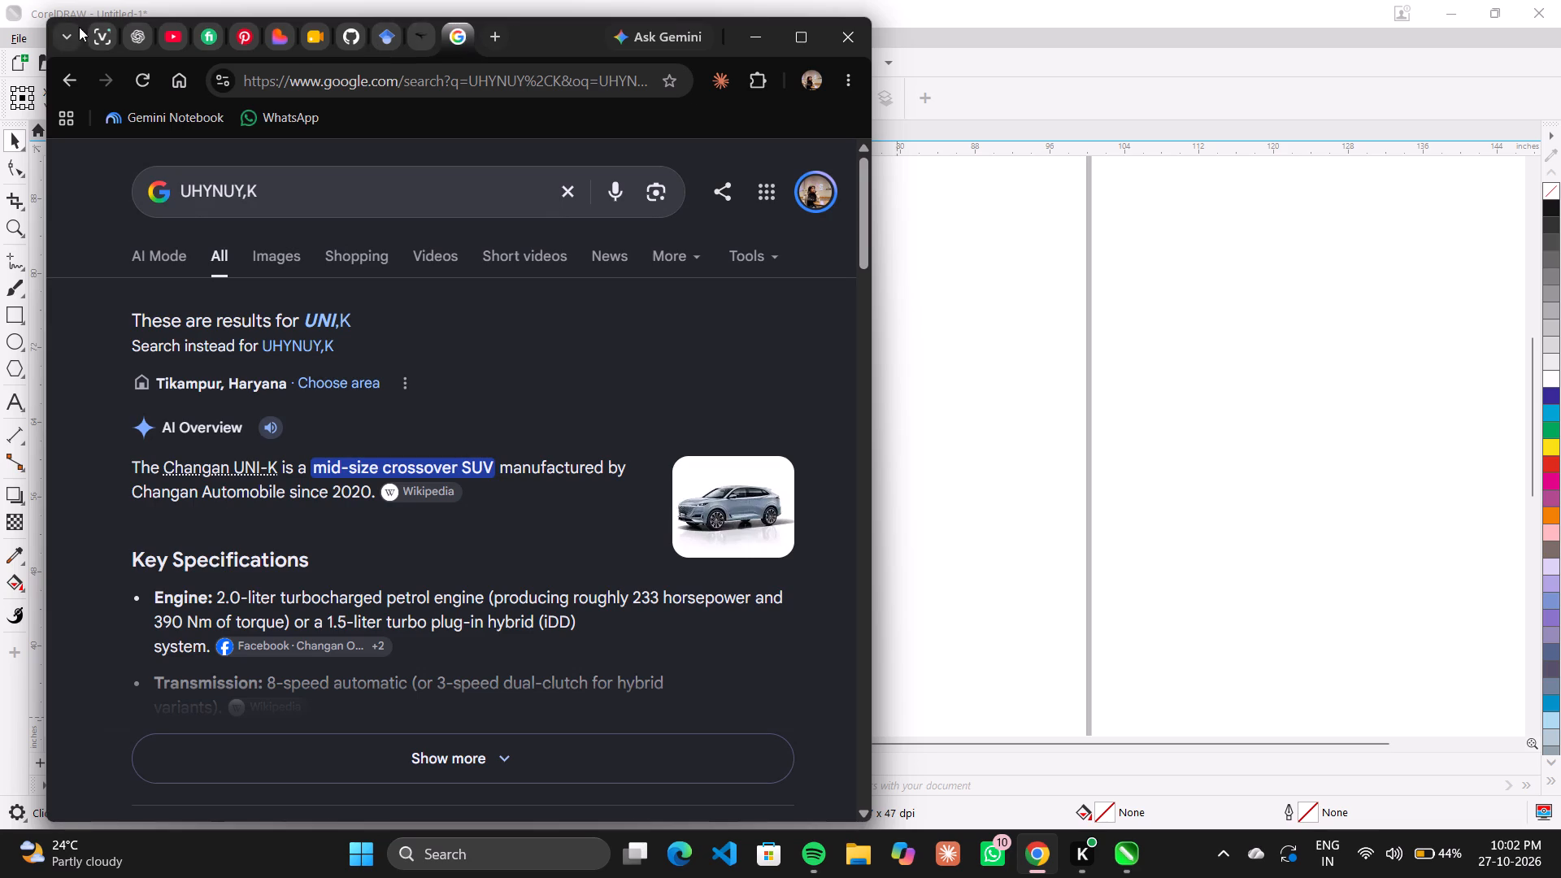
Return to the Visora tab and examine the status of the FreeCAD (CAD Design) Tasks application.
click(112, 32)
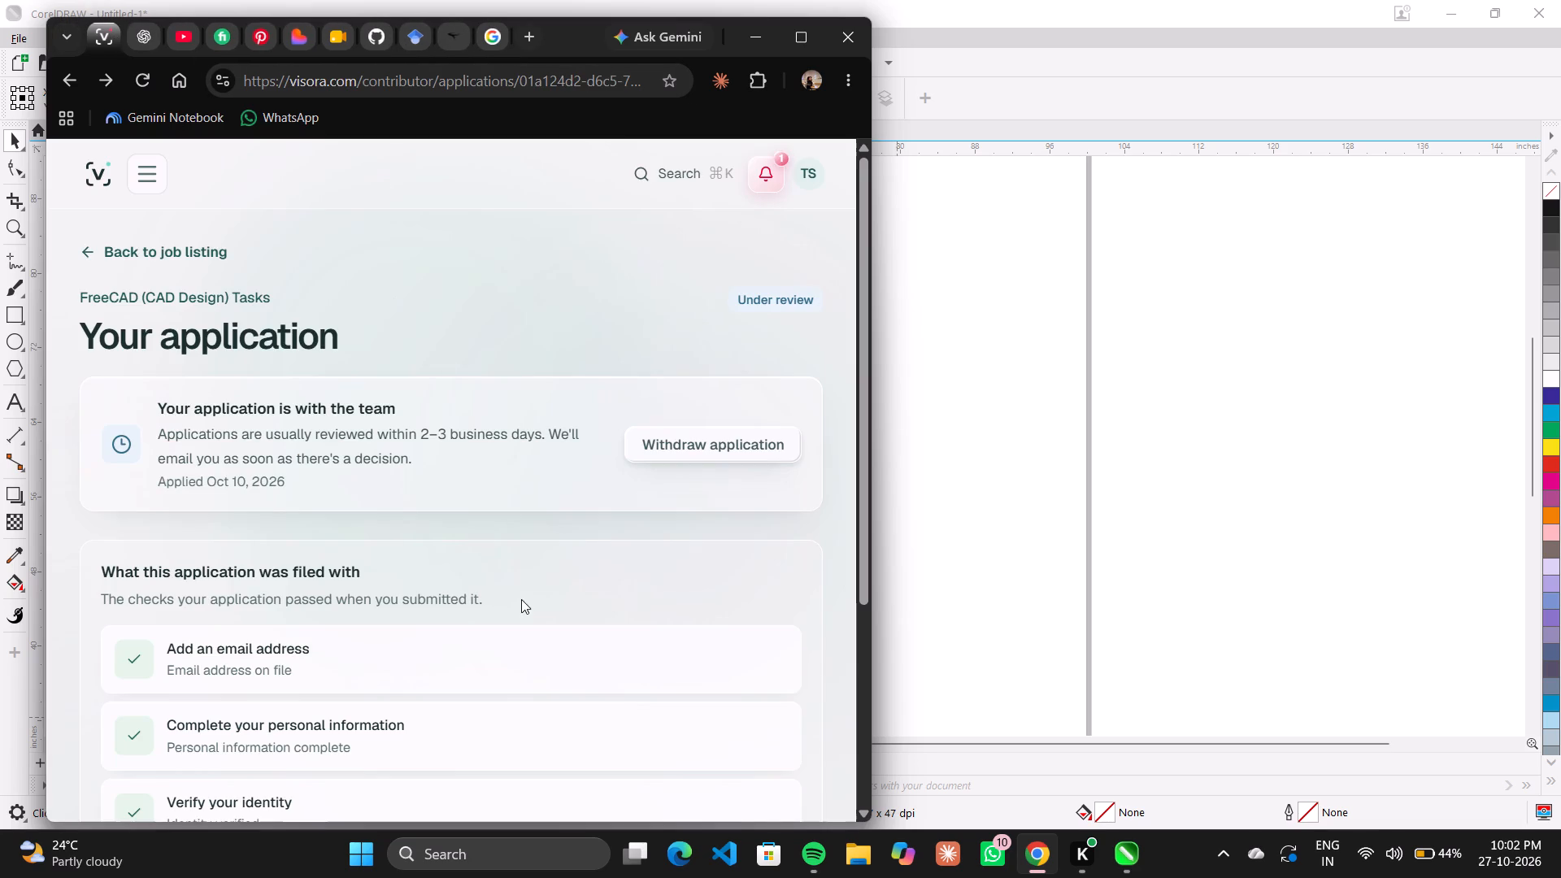
scroll(560, 503, up, 3)
scroll(599, 406, down, 3)
scroll(599, 406, up, 1)
scroll(599, 406, down, 2)
scroll(598, 405, up, 9)
Leave the FreeCAD application page and go to the Visora contributor home overview.
double_click(95, 253)
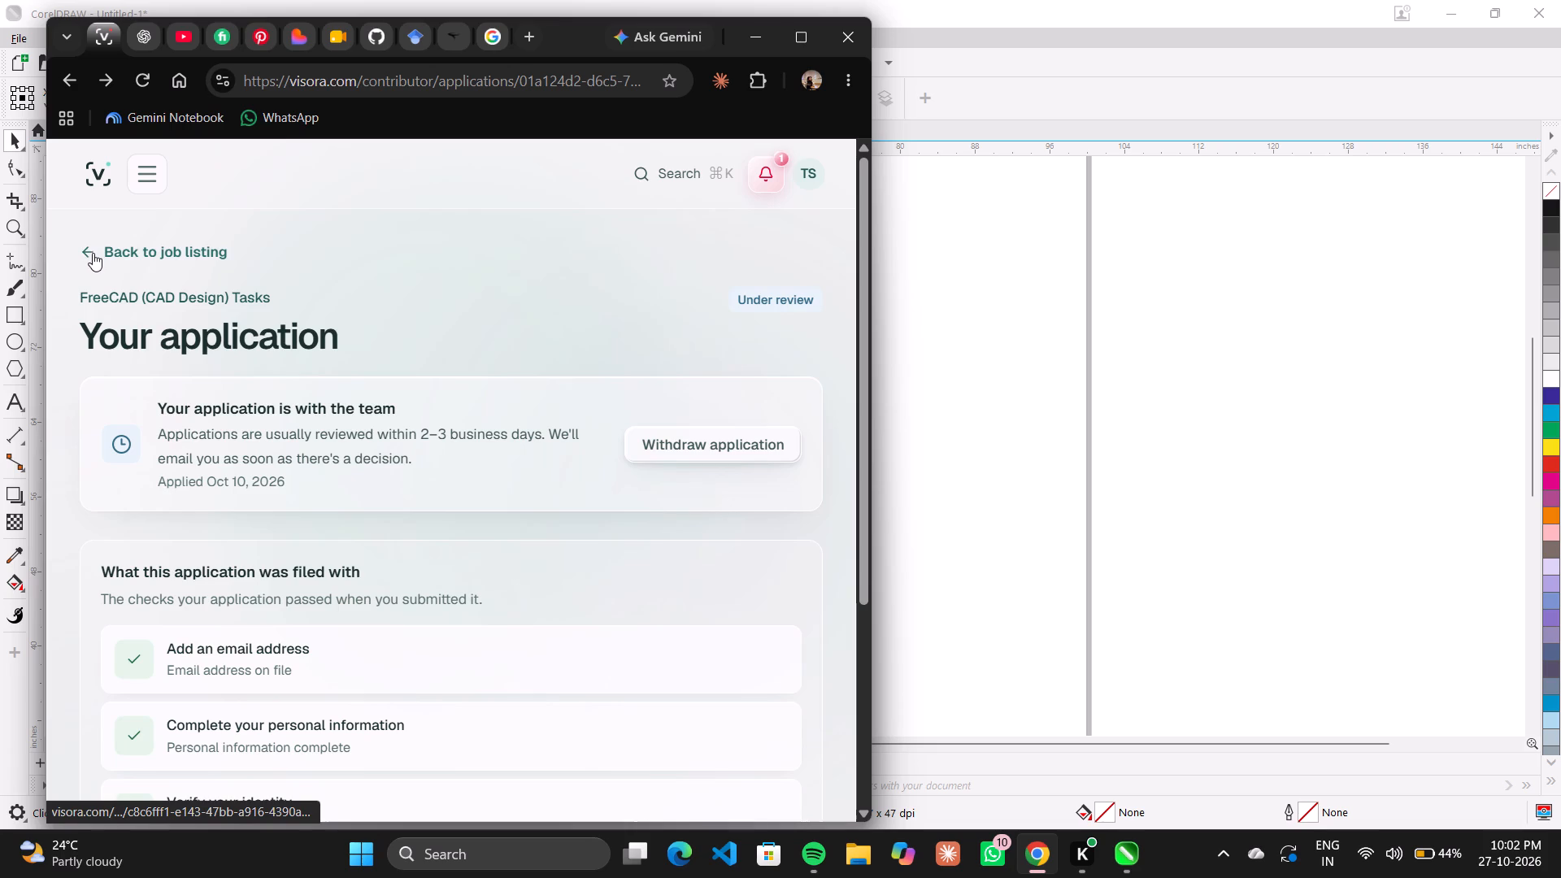
click(85, 253)
click(86, 253)
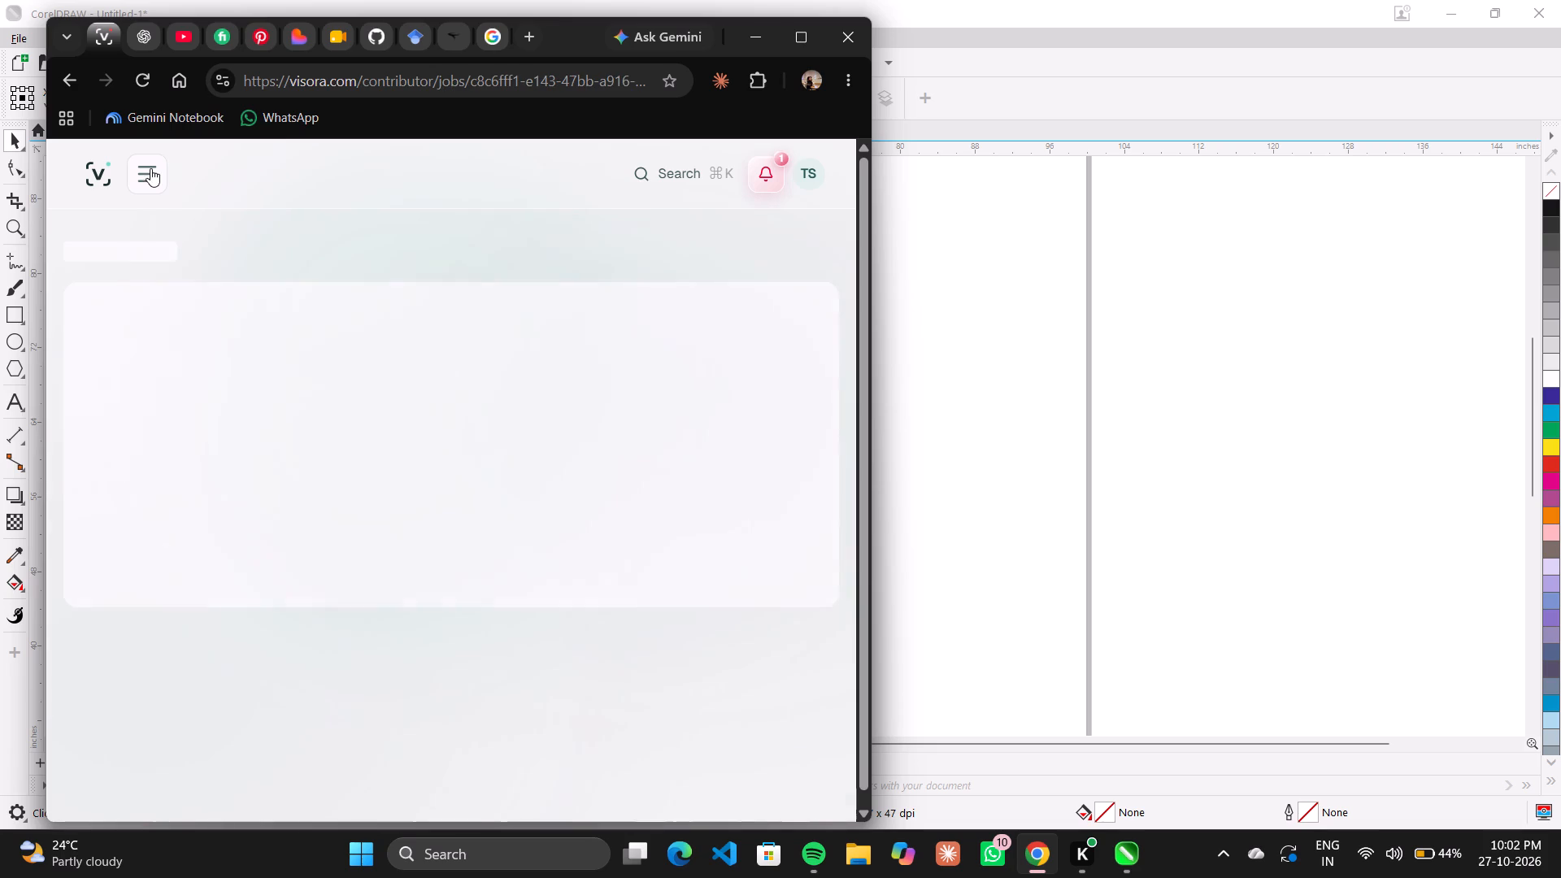
click(151, 168)
click(153, 187)
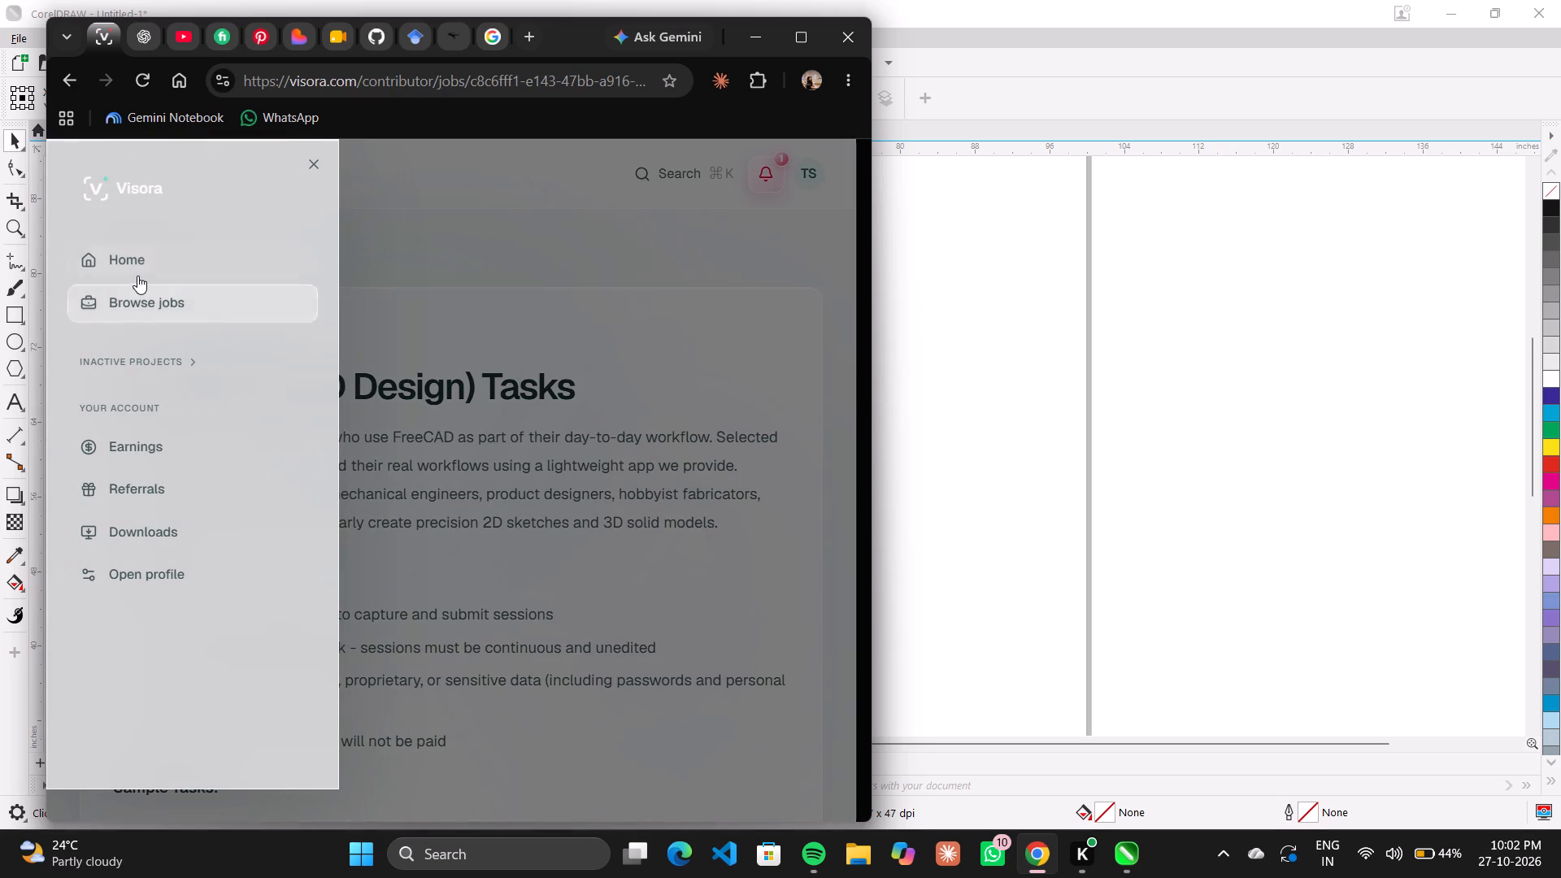
click(139, 272)
click(139, 272)
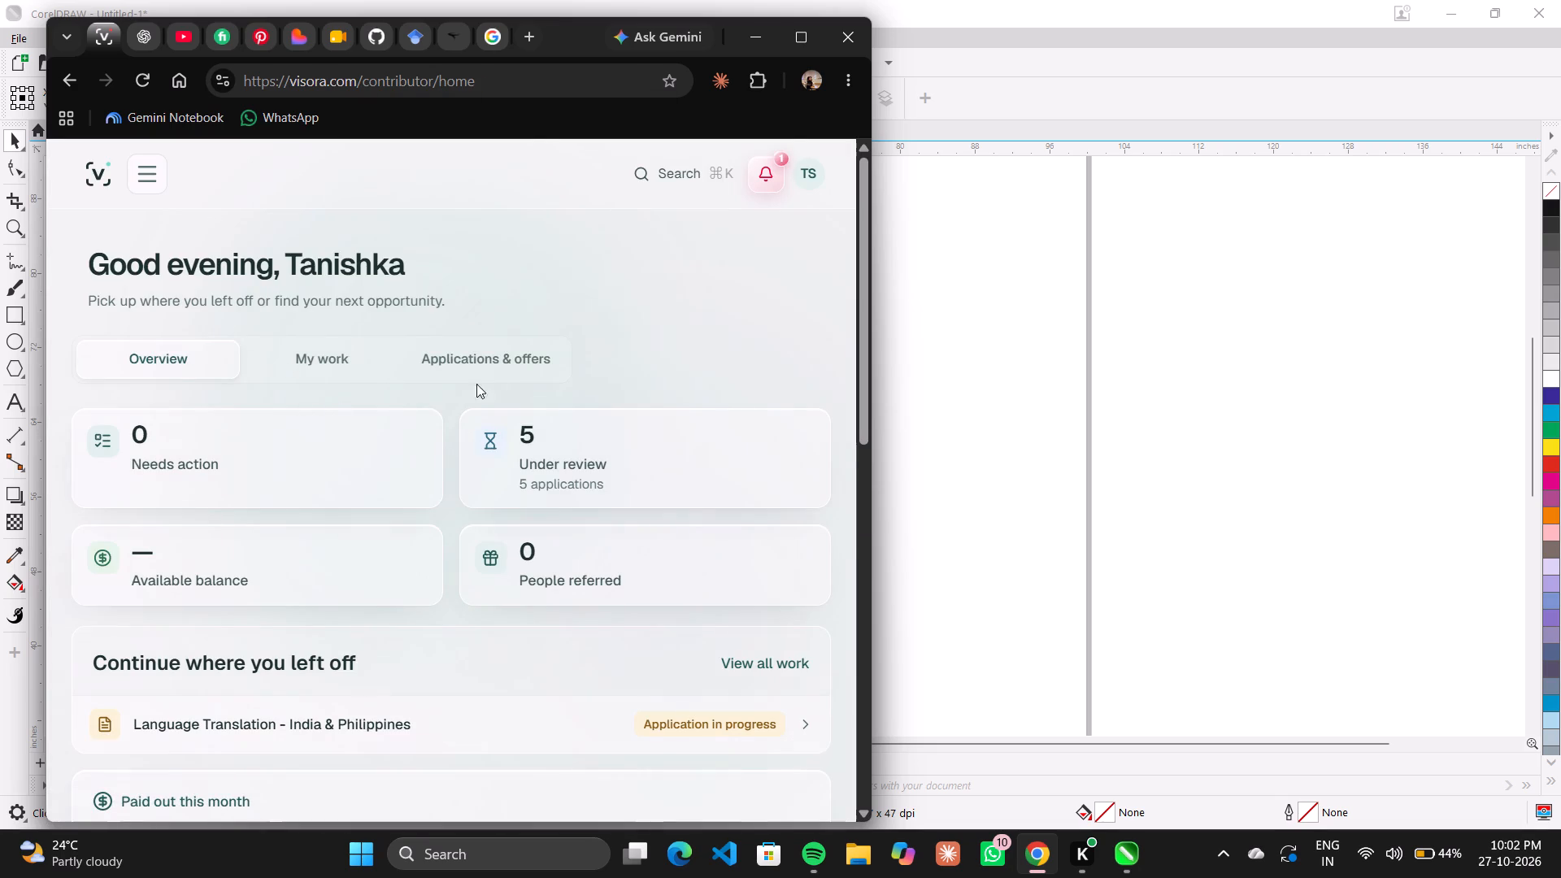
Examine the offers and applications lists under Applications & offers and check each entry's status.
click(480, 354)
click(476, 354)
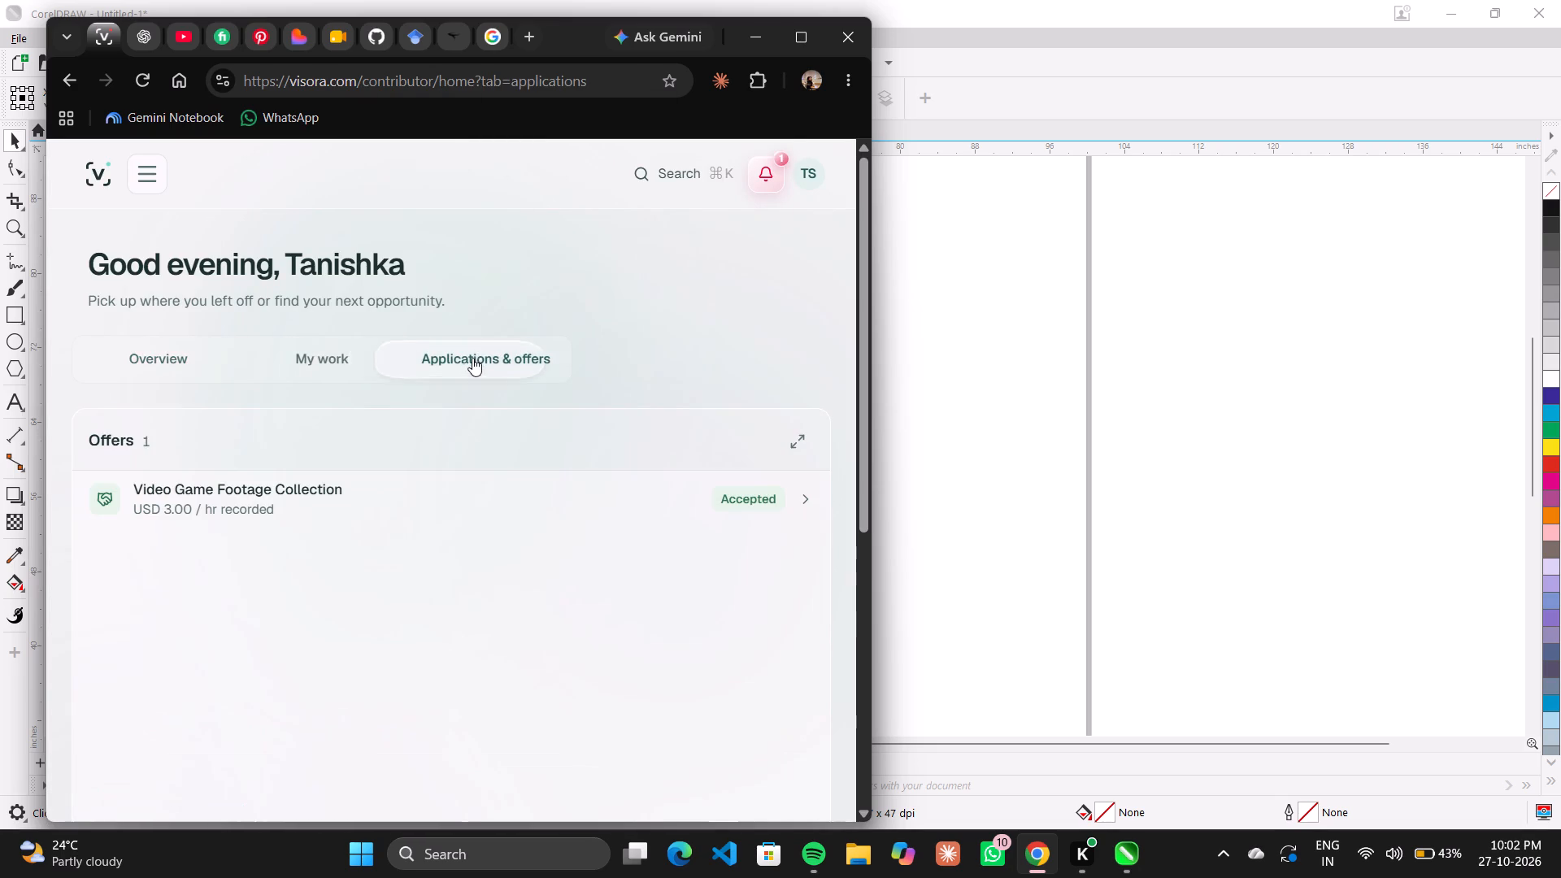
scroll(587, 510, down, 5)
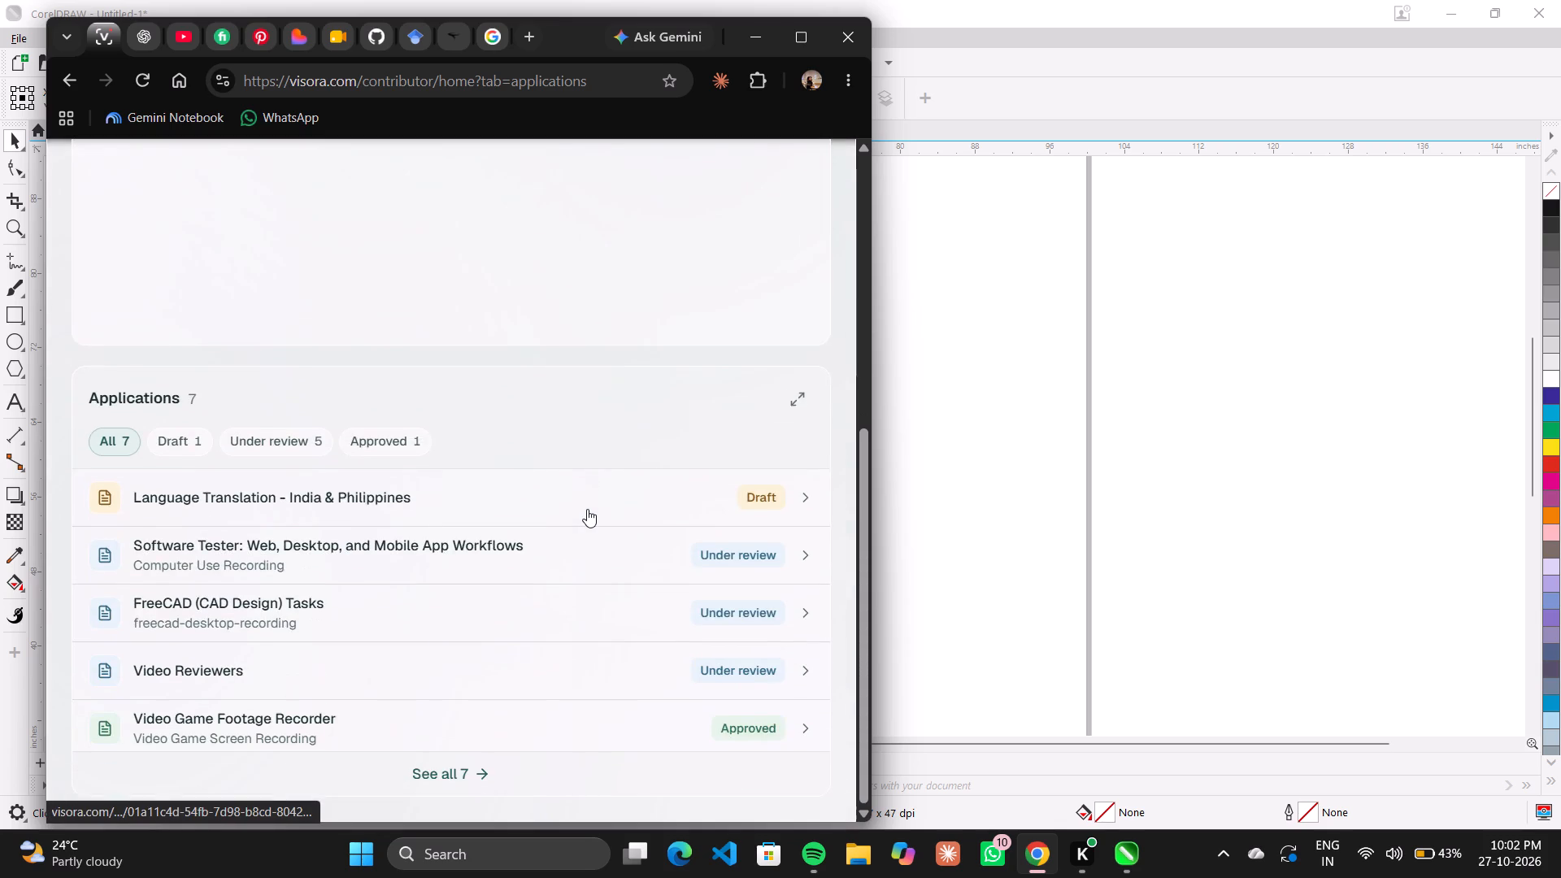
scroll(587, 509, up, 5)
scroll(589, 497, down, 5)
scroll(589, 497, up, 1)
scroll(591, 487, down, 12)
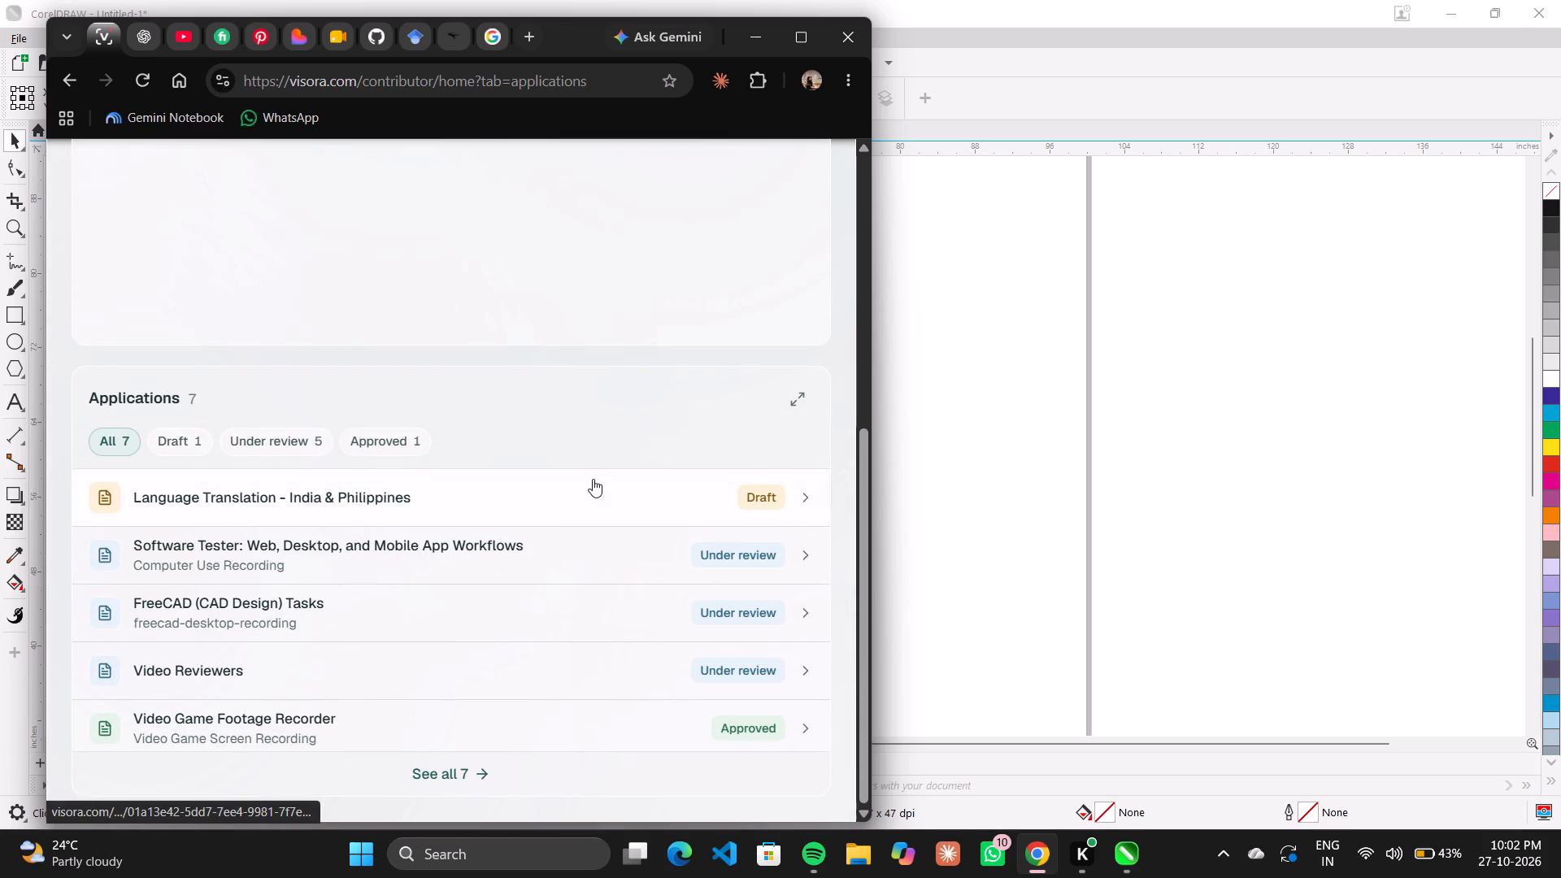
scroll(593, 479, up, 1)
scroll(593, 479, down, 7)
scroll(593, 472, up, 9)
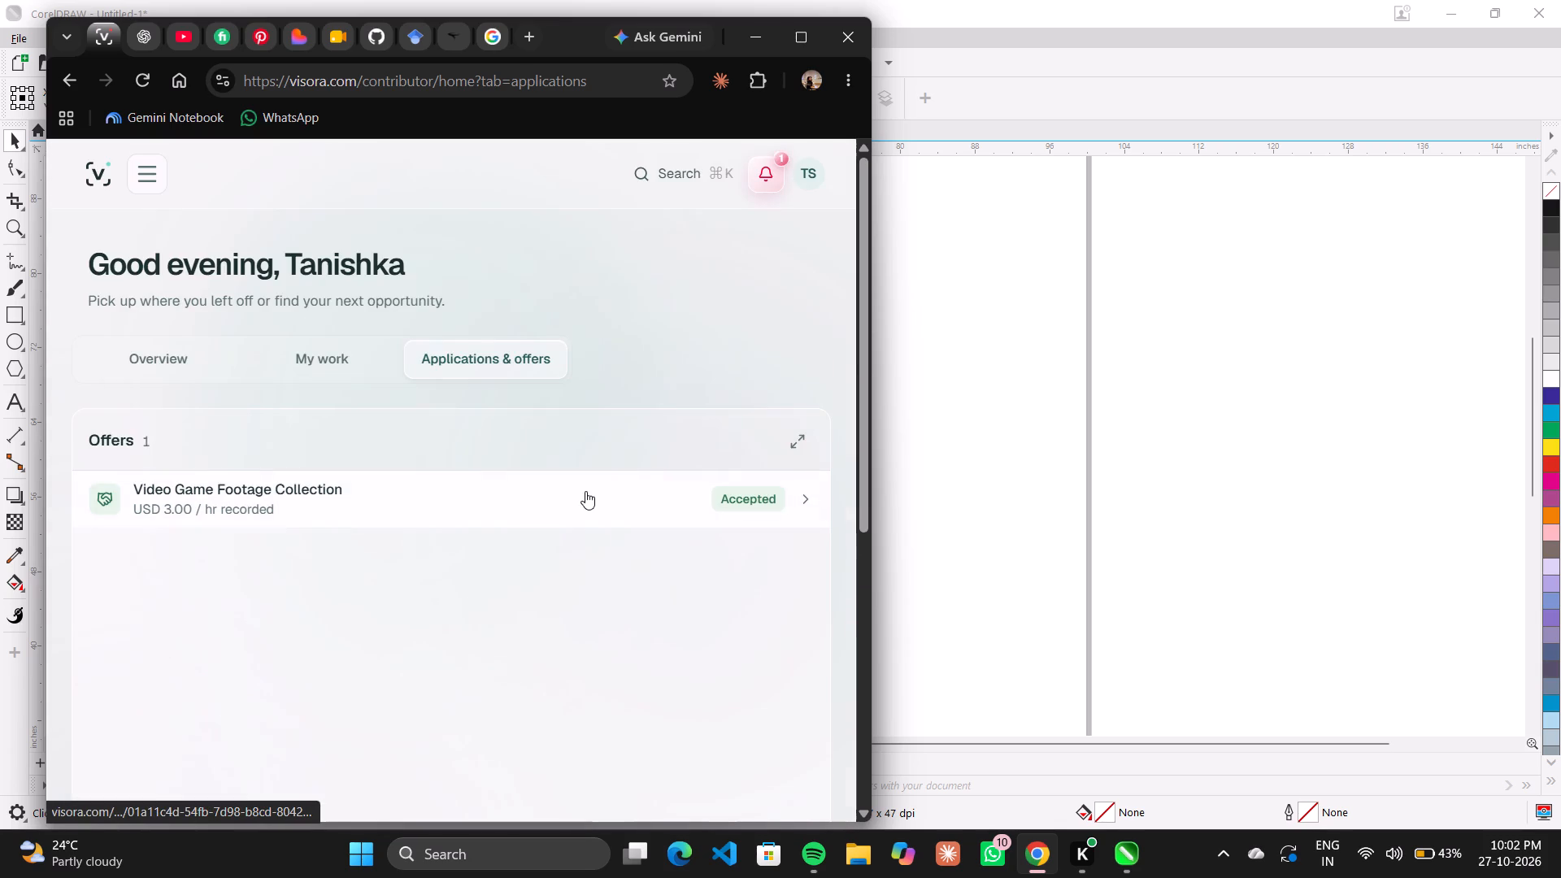
Open the Video Game Footage Collection offer, read through its terms, and open the project linked from it.
click(585, 491)
scroll(389, 390, down, 5)
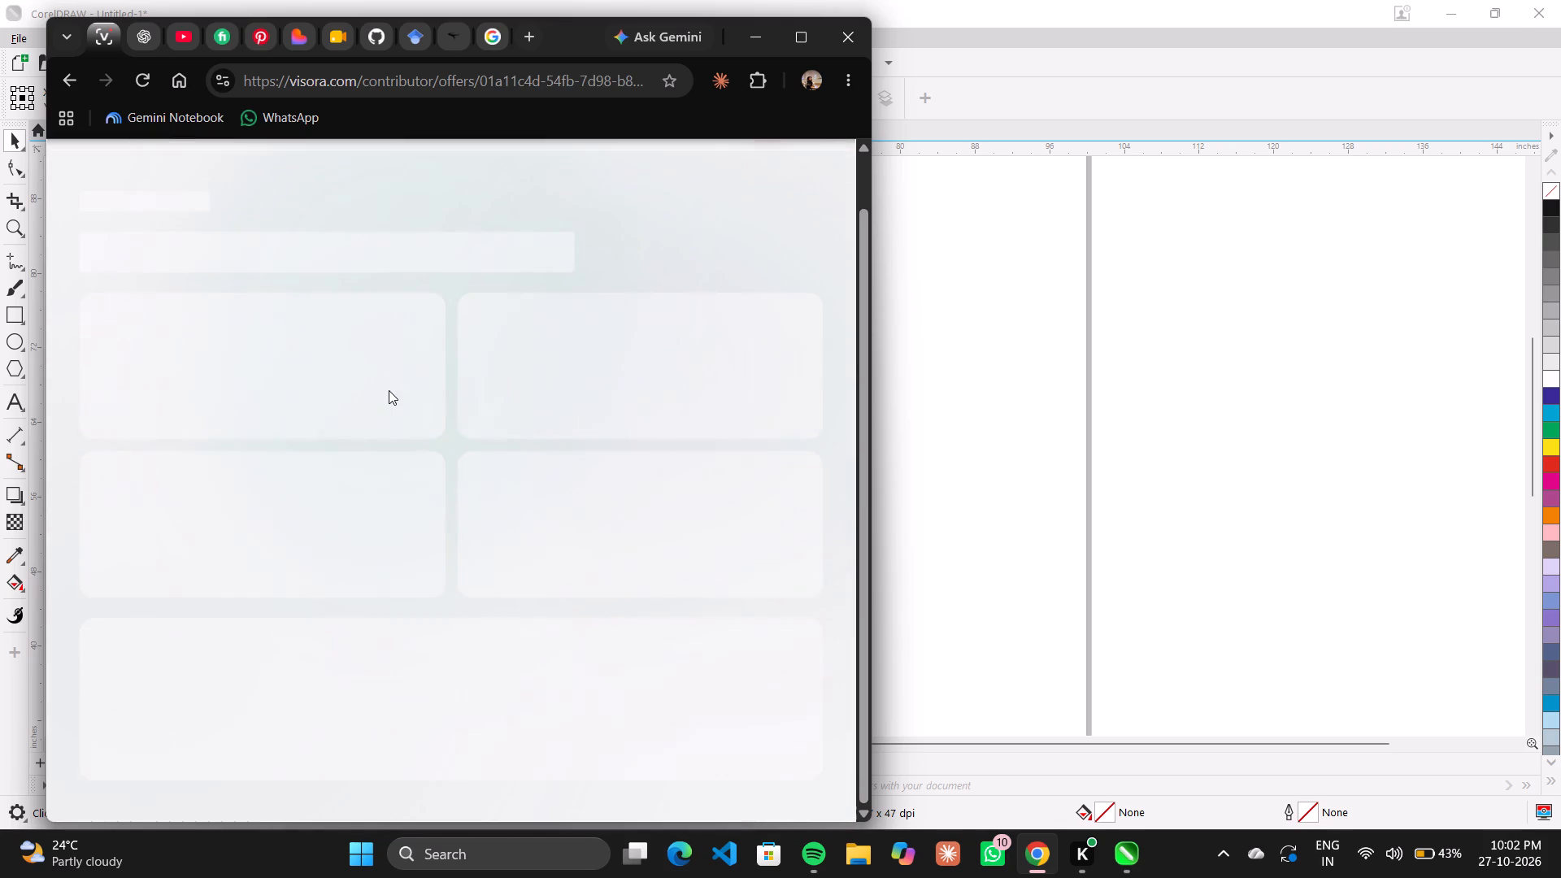
scroll(389, 390, up, 9)
scroll(389, 388, down, 6)
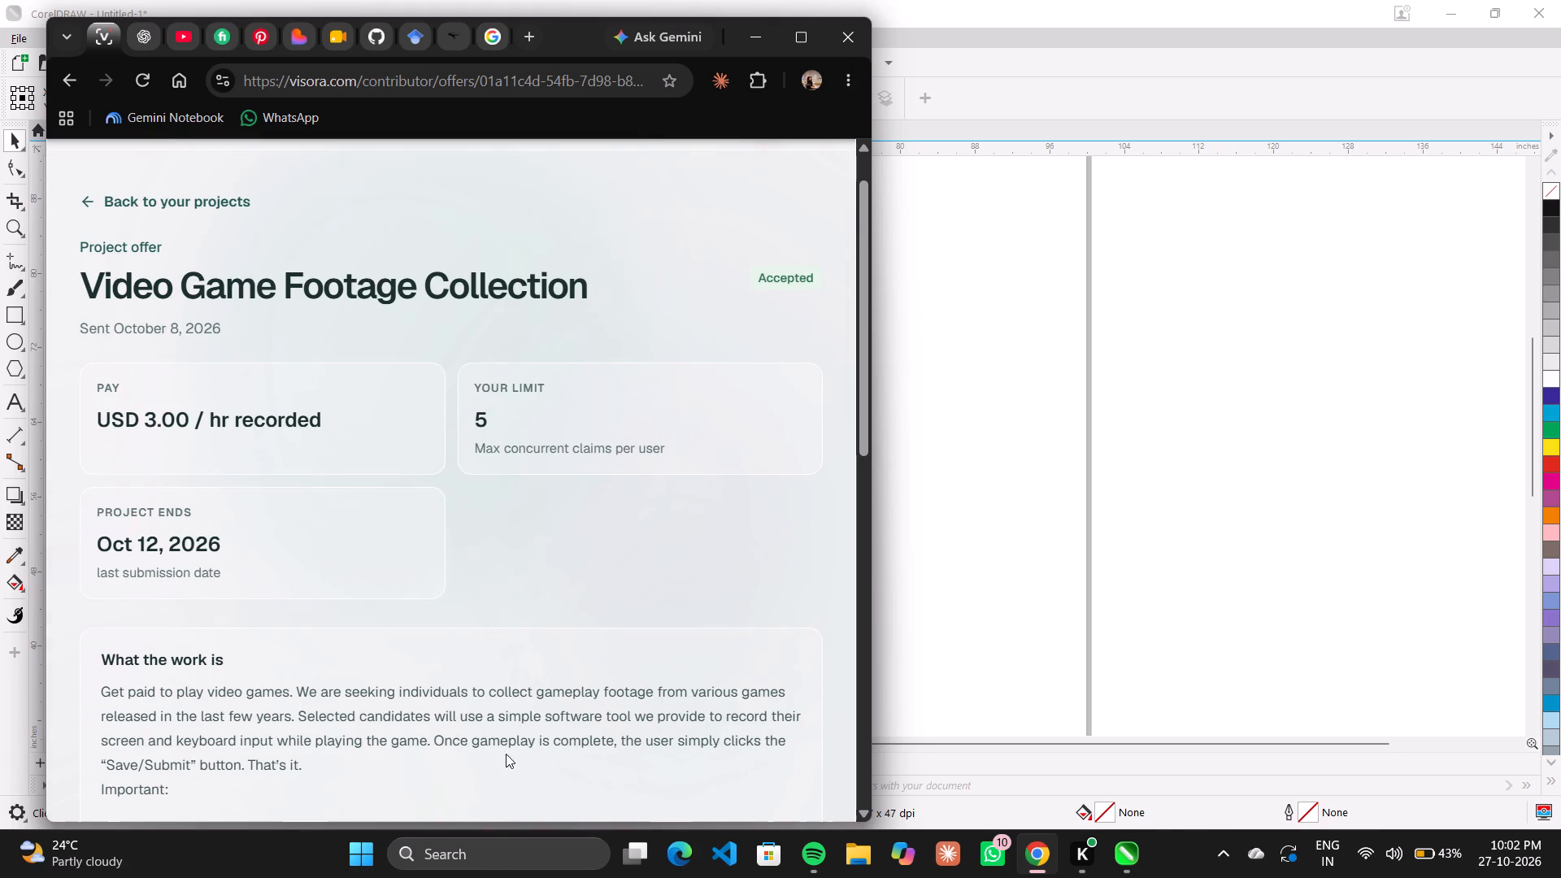
scroll(545, 720, down, 13)
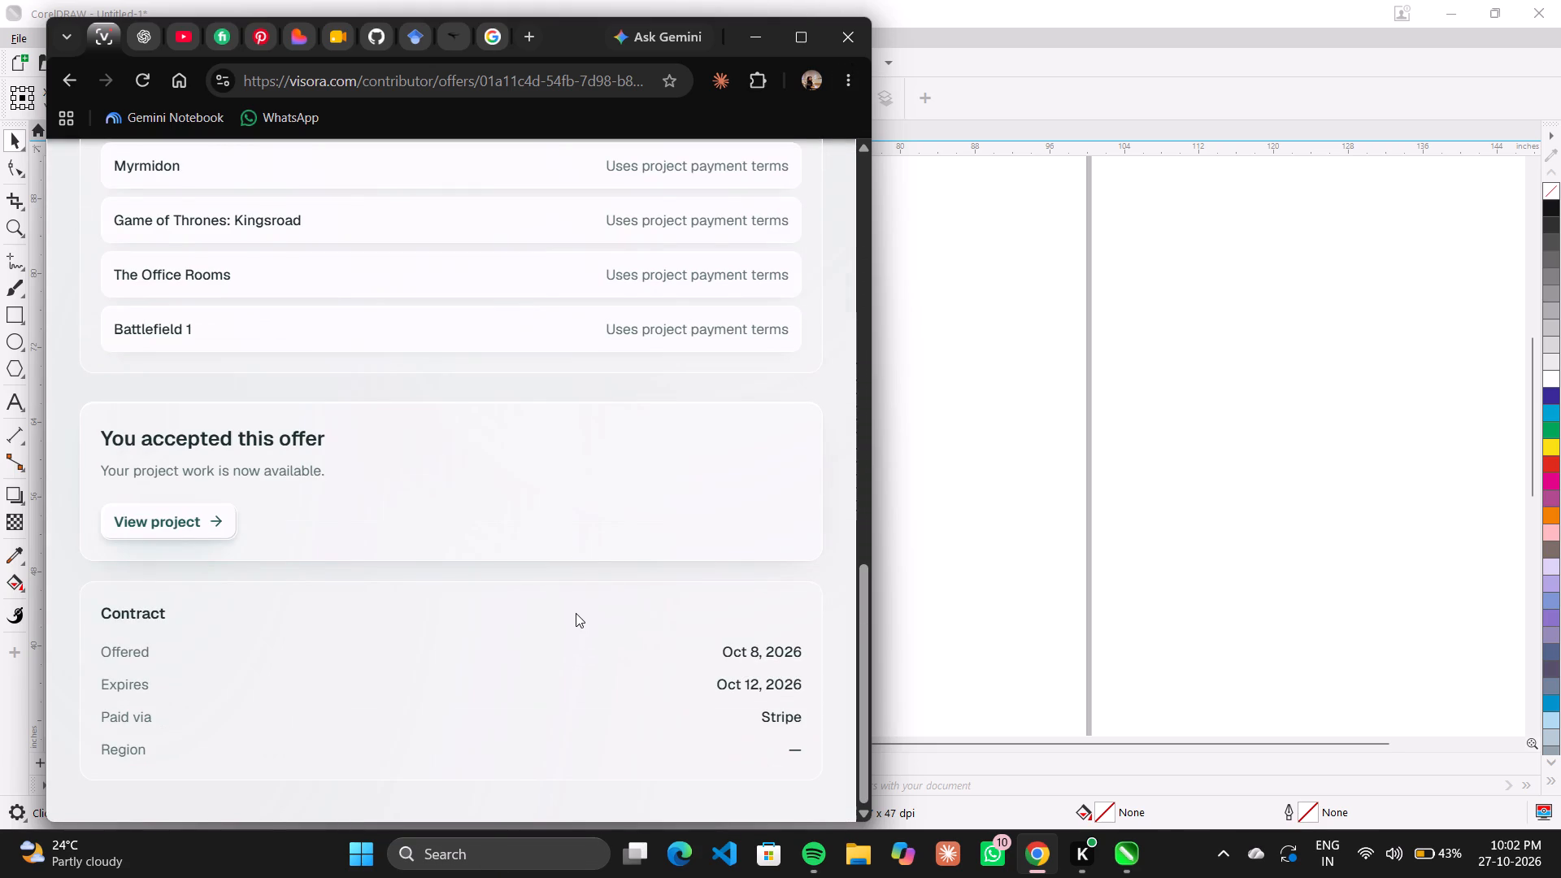
click(180, 518)
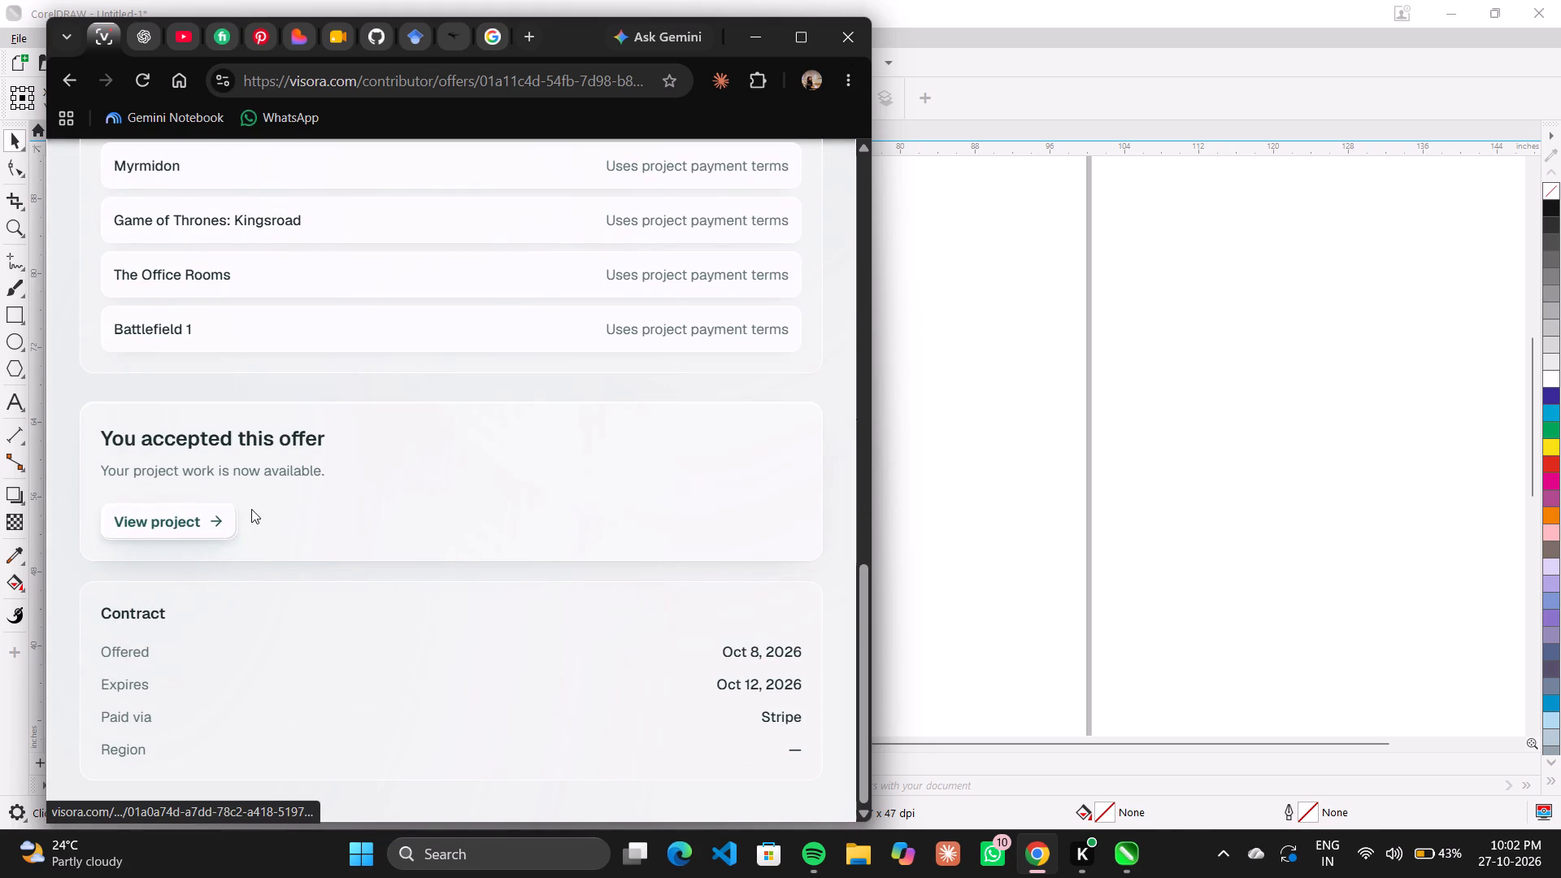
double_click(202, 535)
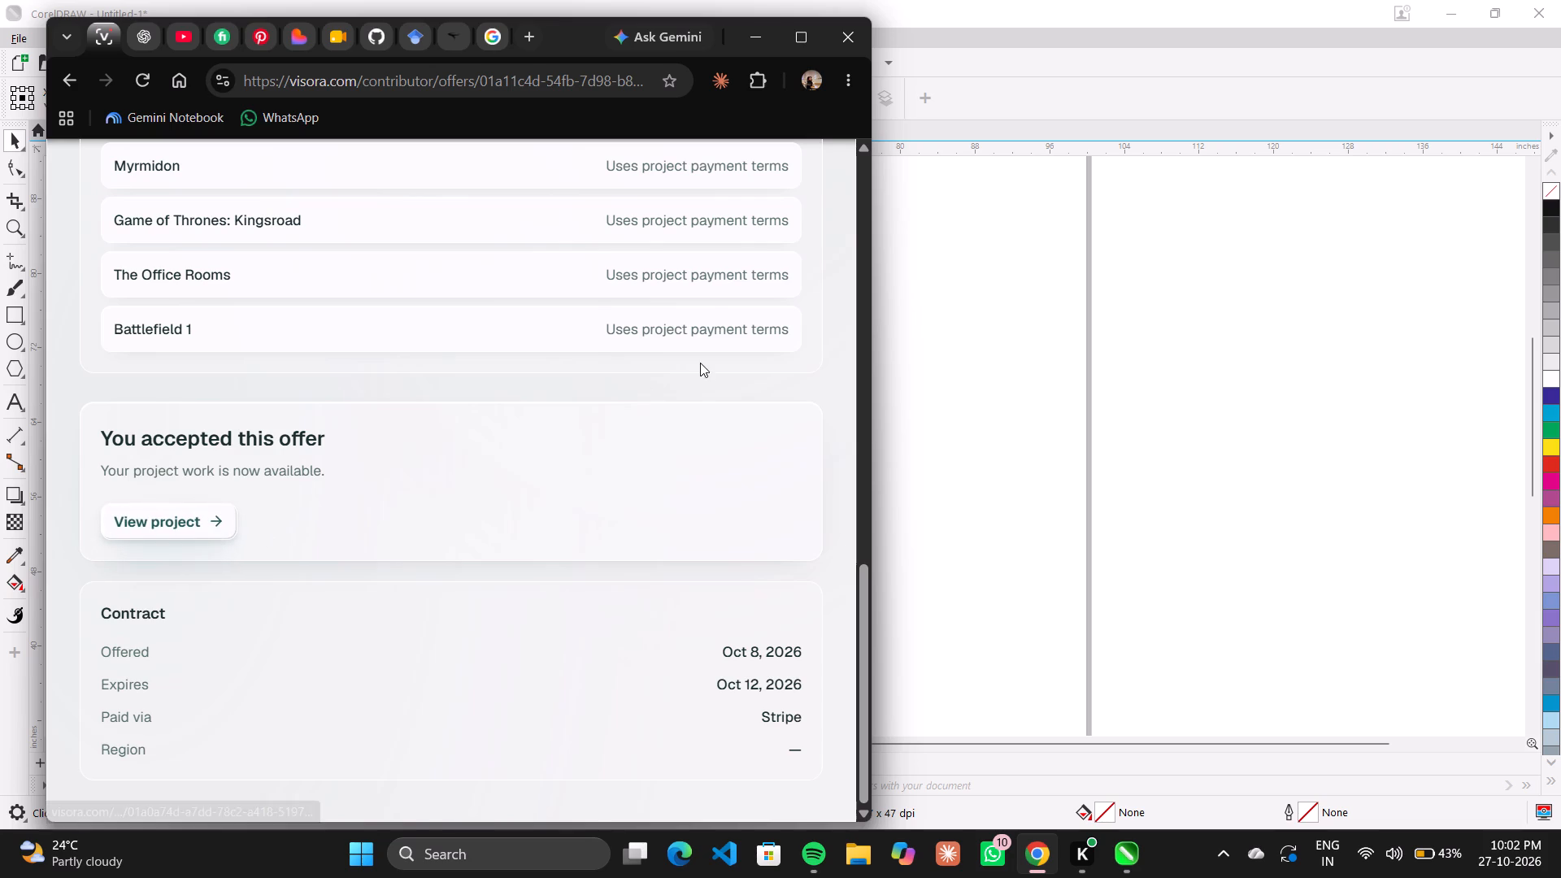
Examine the Video Game Footage Collection project page, including its recording rules, task list and deadline.
scroll(700, 363, up, 6)
scroll(616, 482, up, 6)
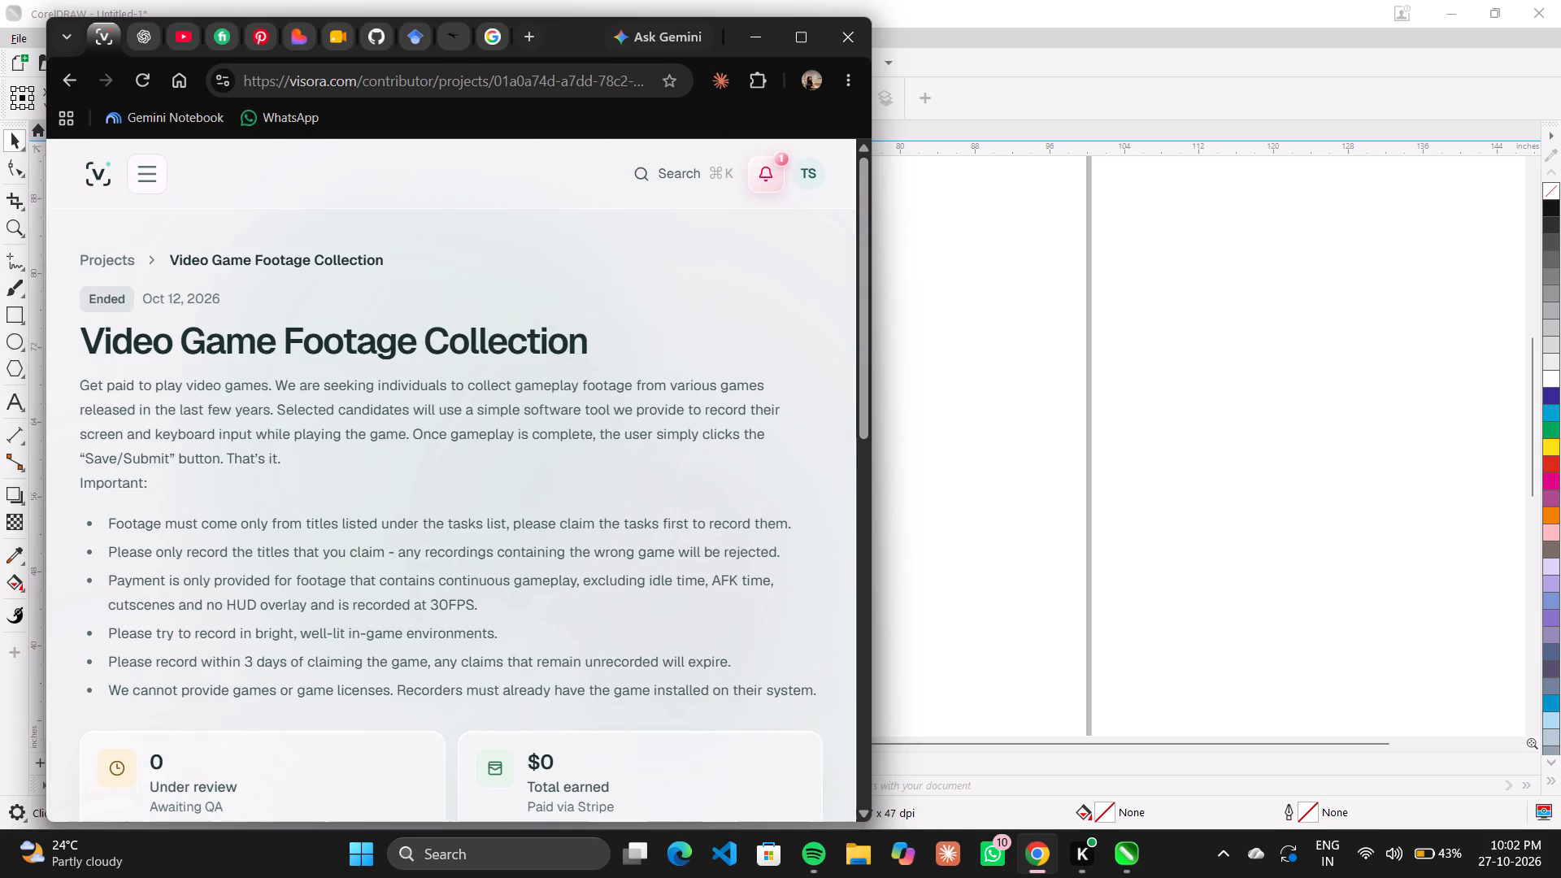
scroll(312, 348, down, 4)
scroll(319, 359, up, 1)
scroll(363, 391, down, 7)
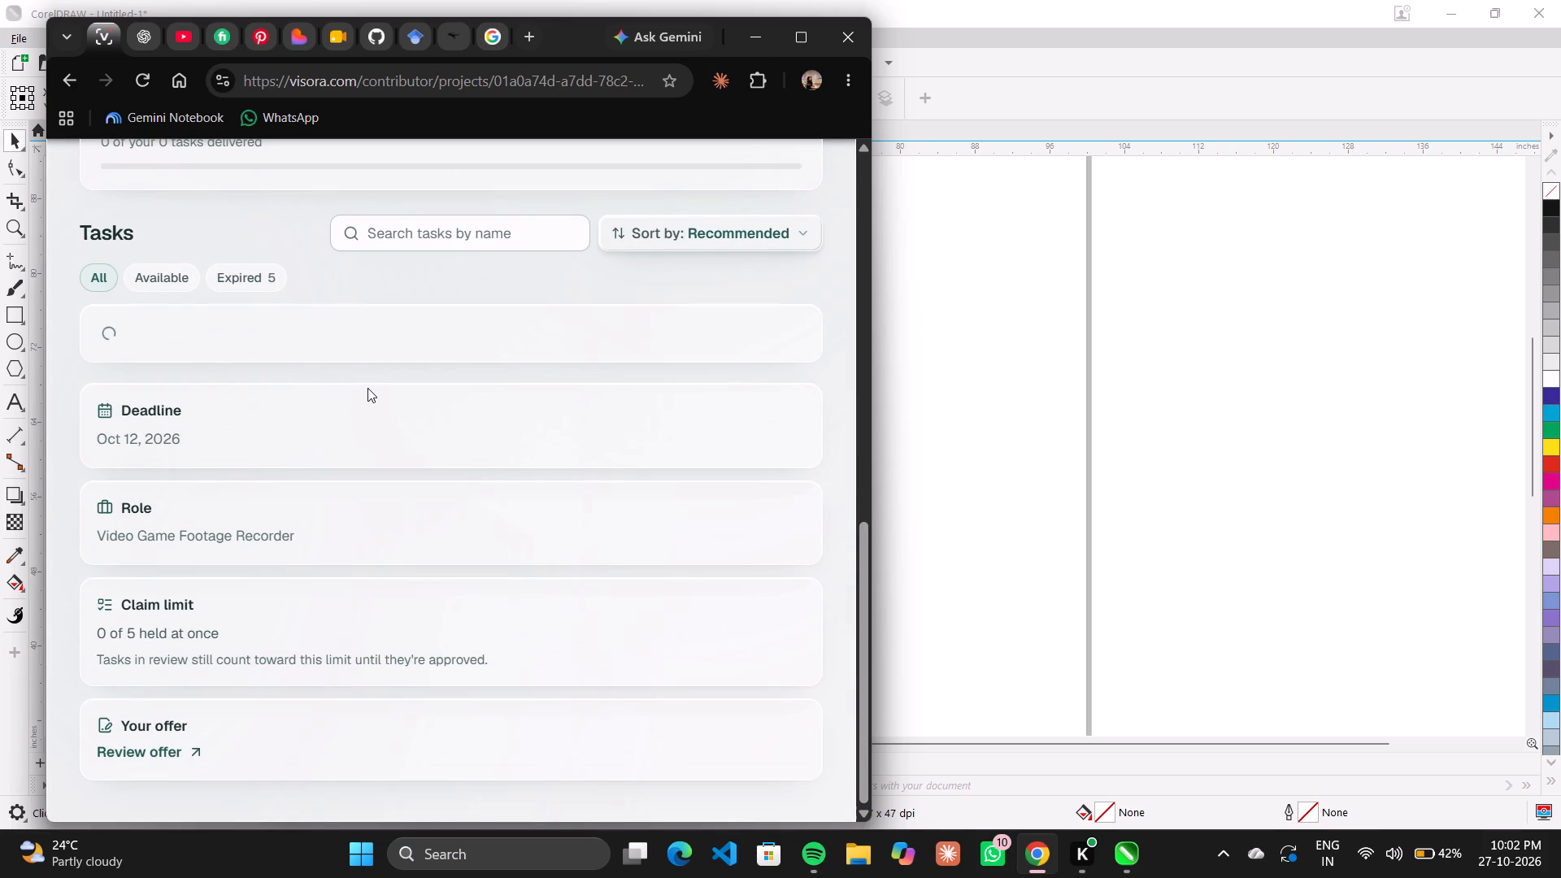
scroll(367, 387, down, 5)
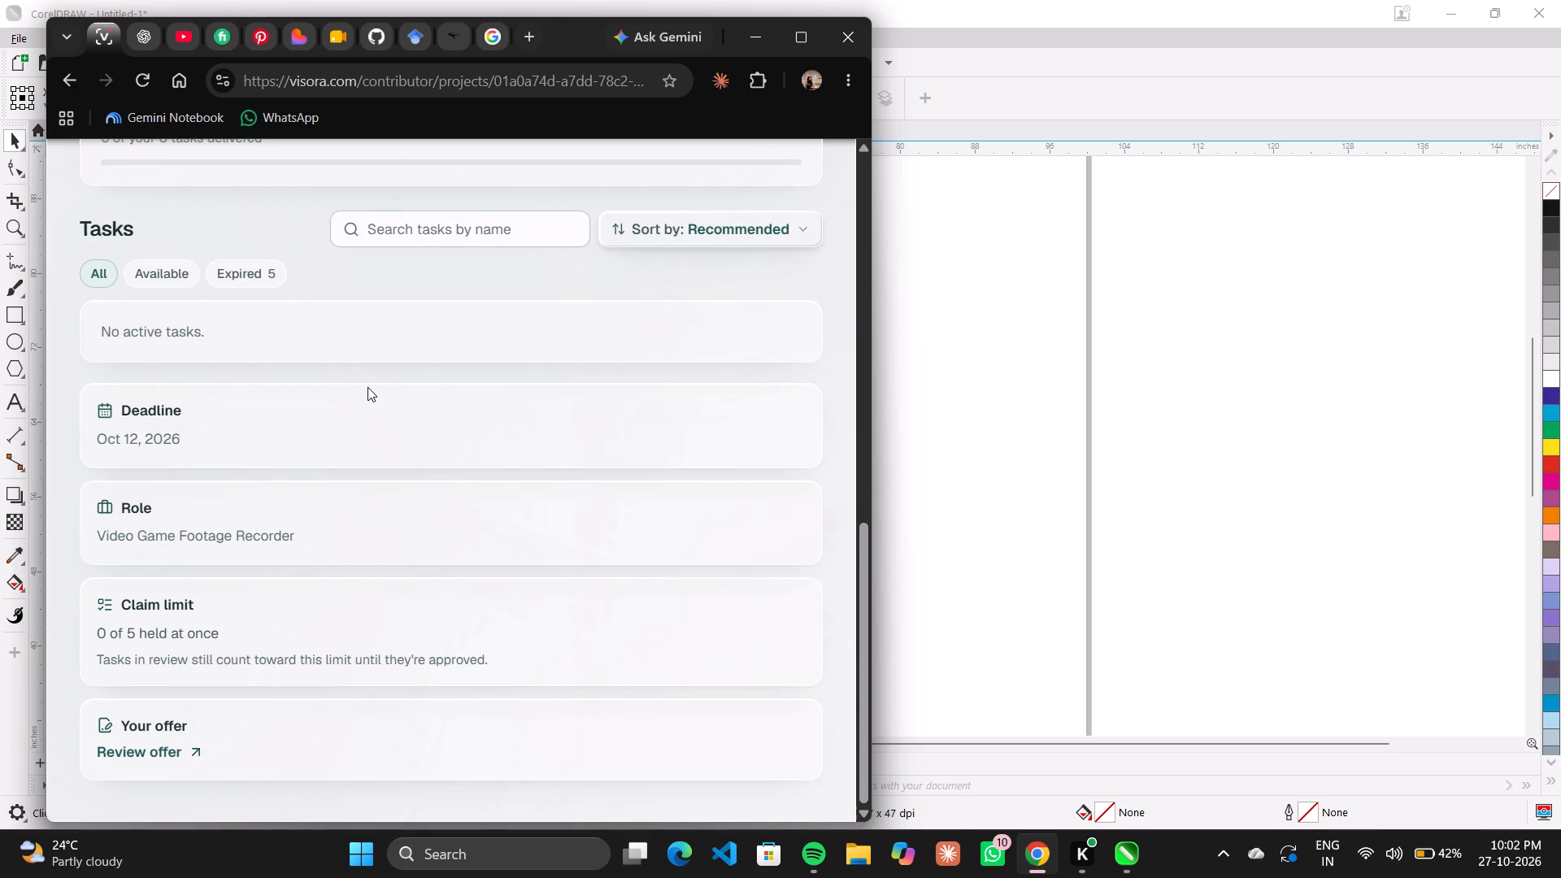
scroll(369, 385, up, 13)
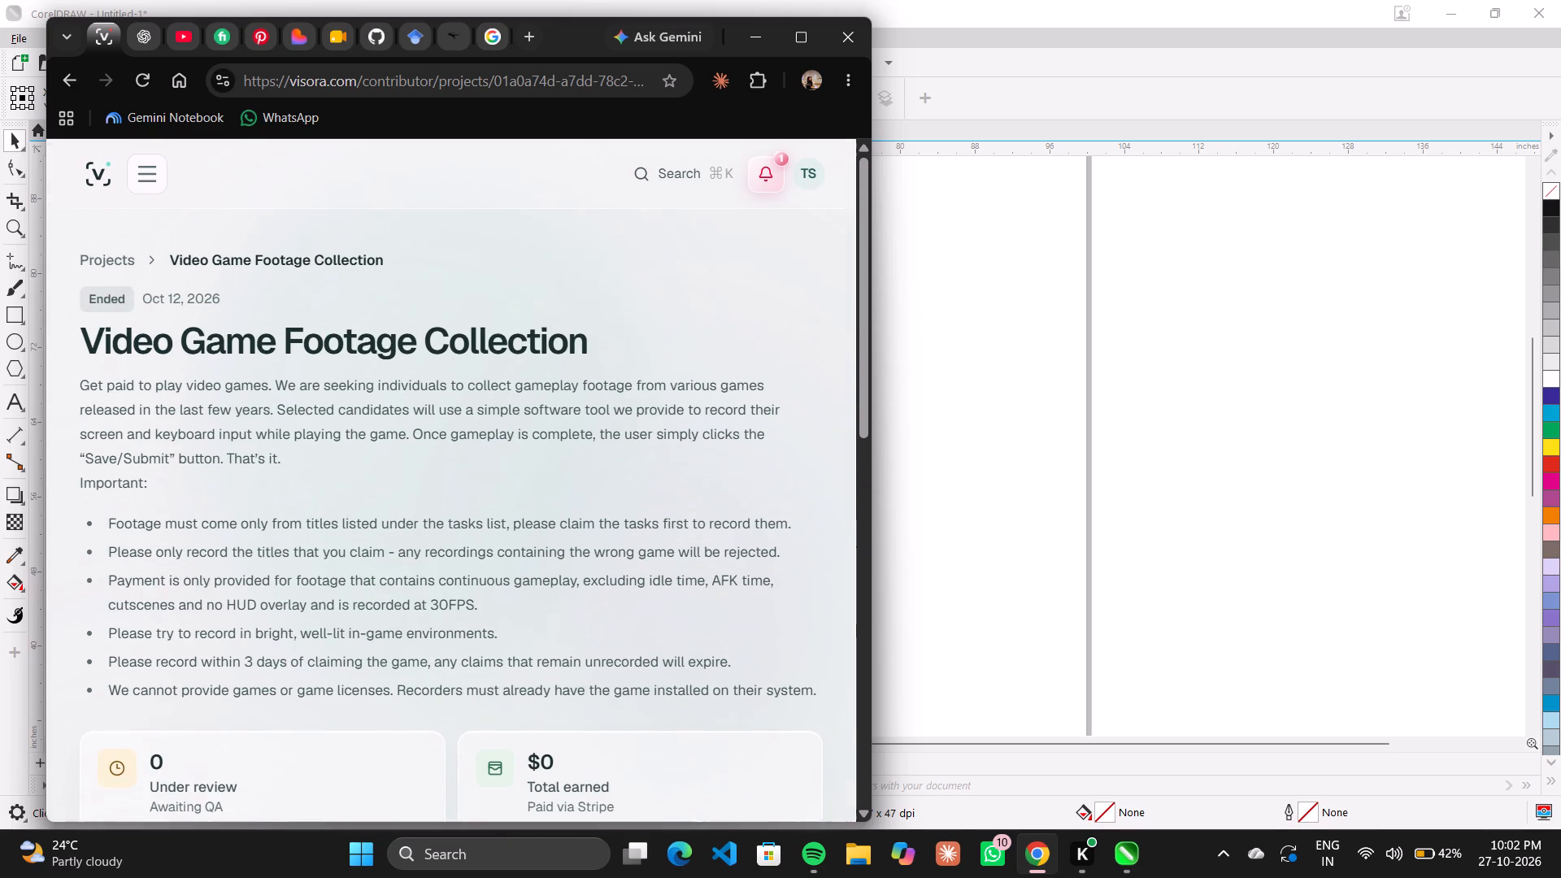
Open the Visora site navigation from the project page.
click(150, 176)
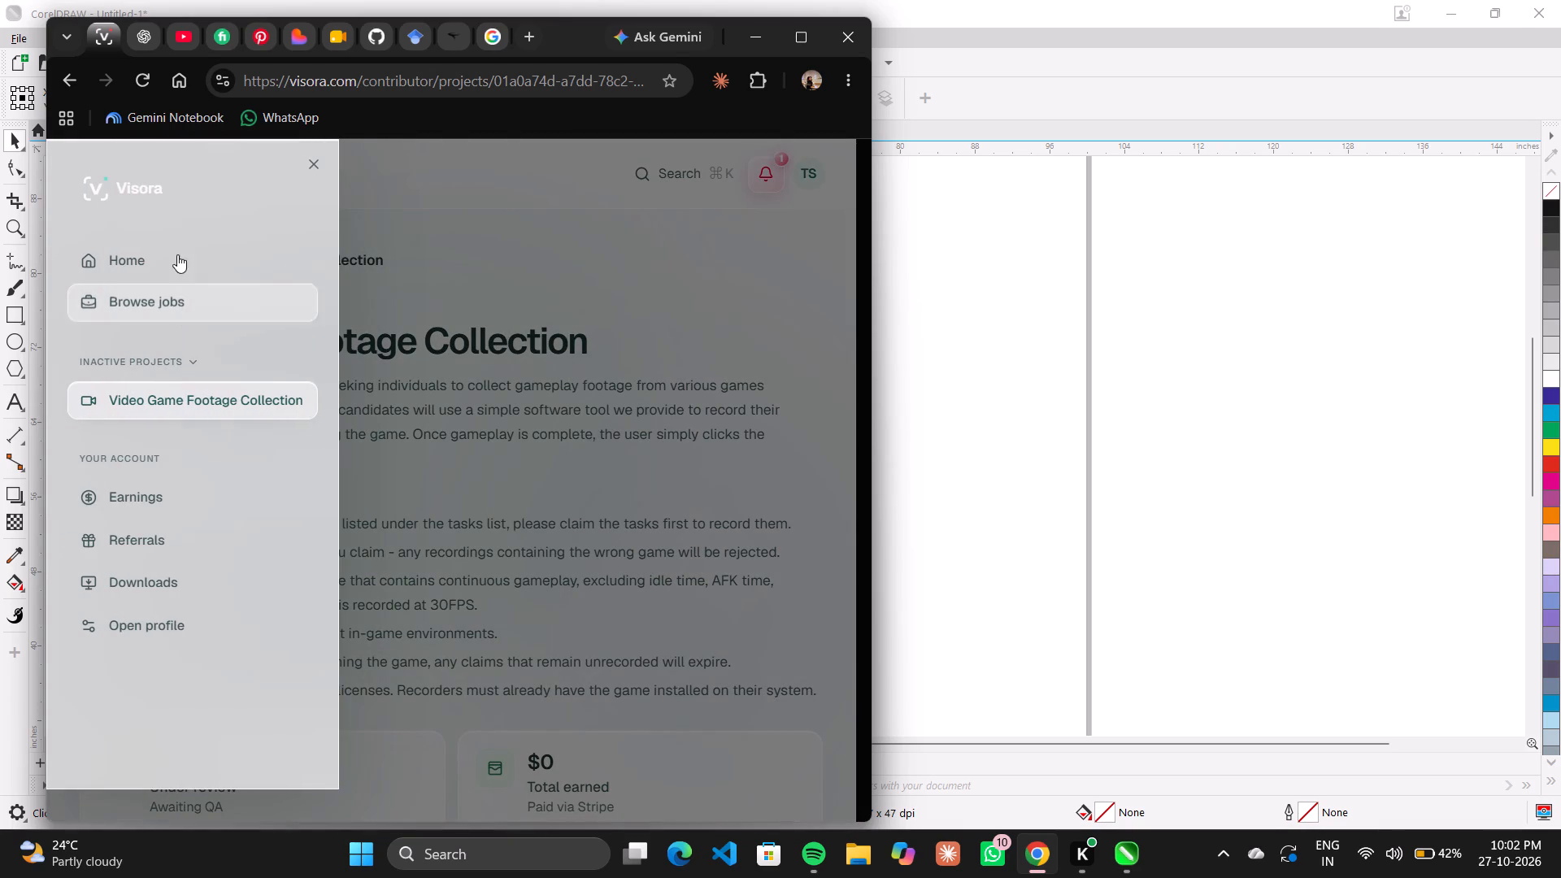
Go to the Visora Home page from the open site navigation.
click(177, 248)
Minimize the Google Chrome window and return to the bathroom vanity line drawing in CorelDRAW.
click(740, 37)
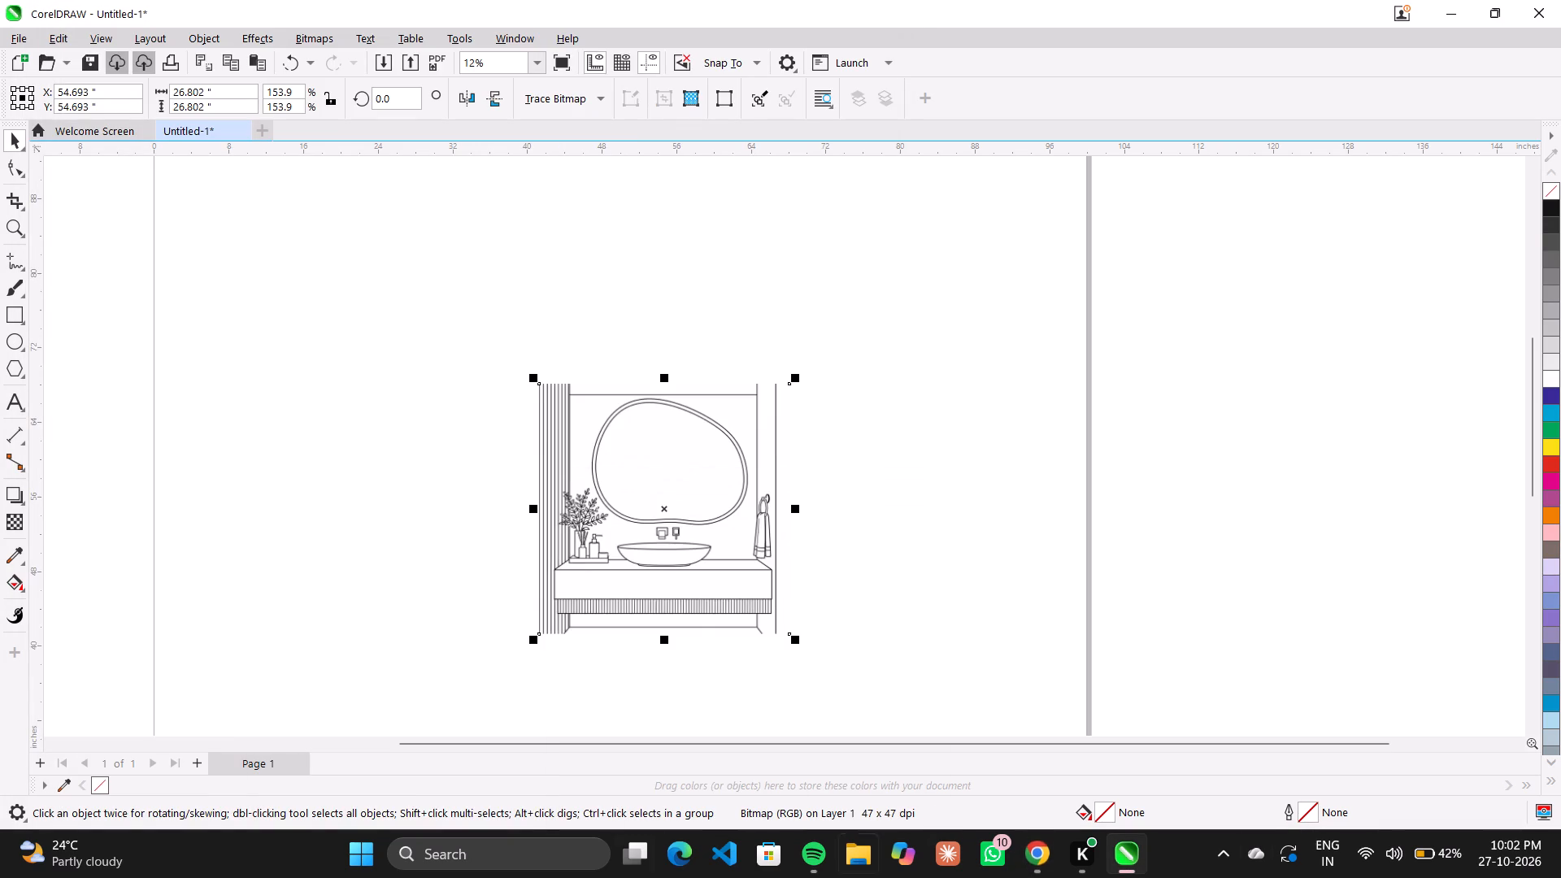
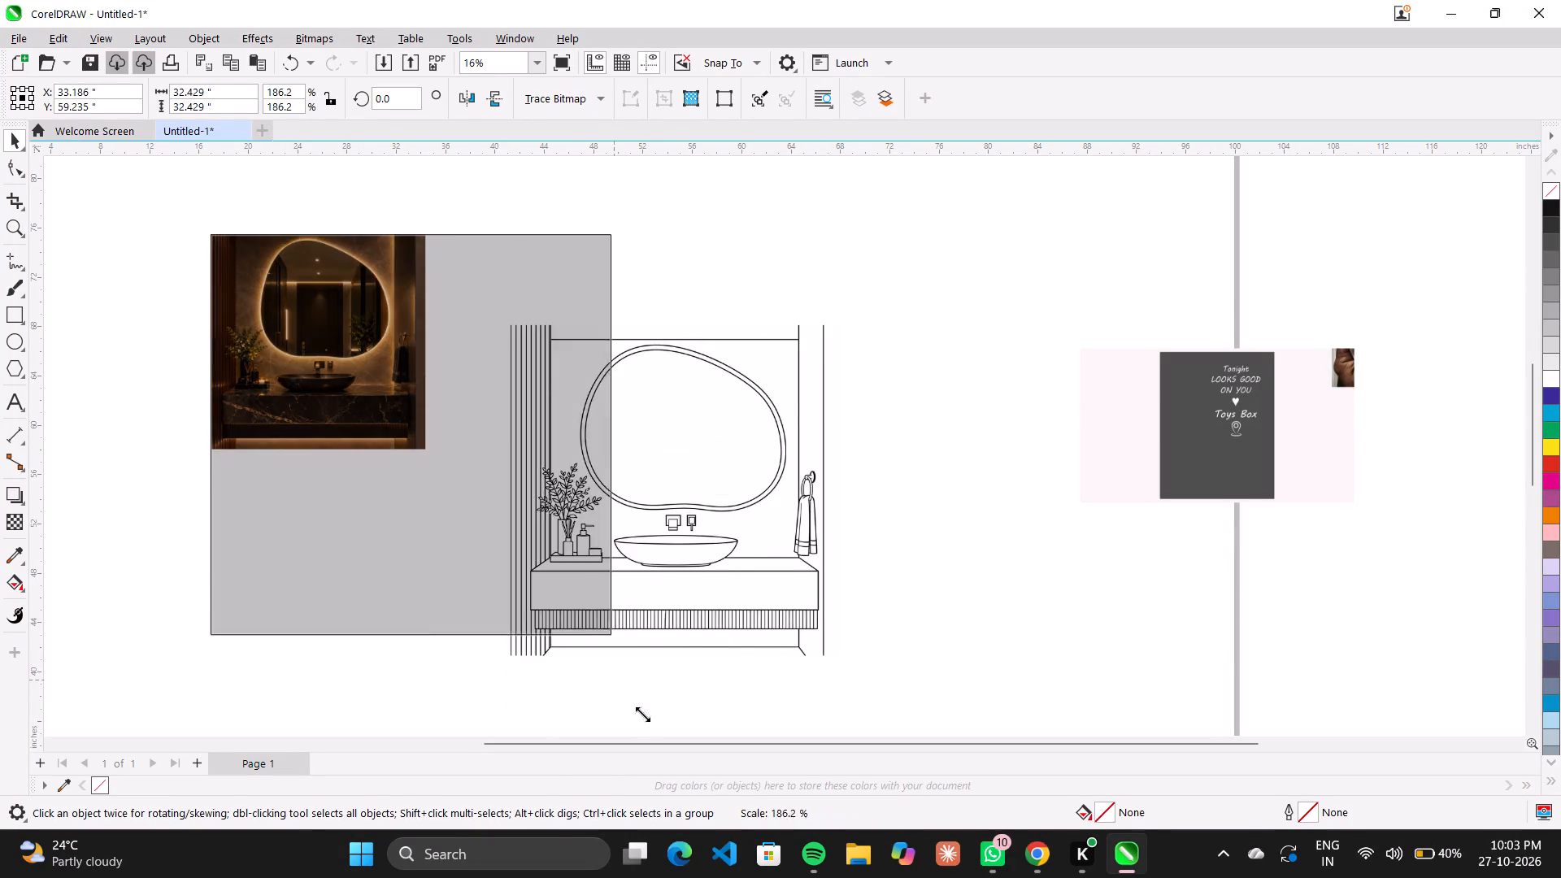
Enlarge the dark bathroom vanity photo proportionally and move it to the left so it clears the line drawing.
drag(642, 714, 642, 713)
drag(505, 528, 377, 524)
Move the vanity line drawing away from the photo, centring it at about X 72.9 and Y 56.2 inches.
drag(731, 490, 1082, 552)
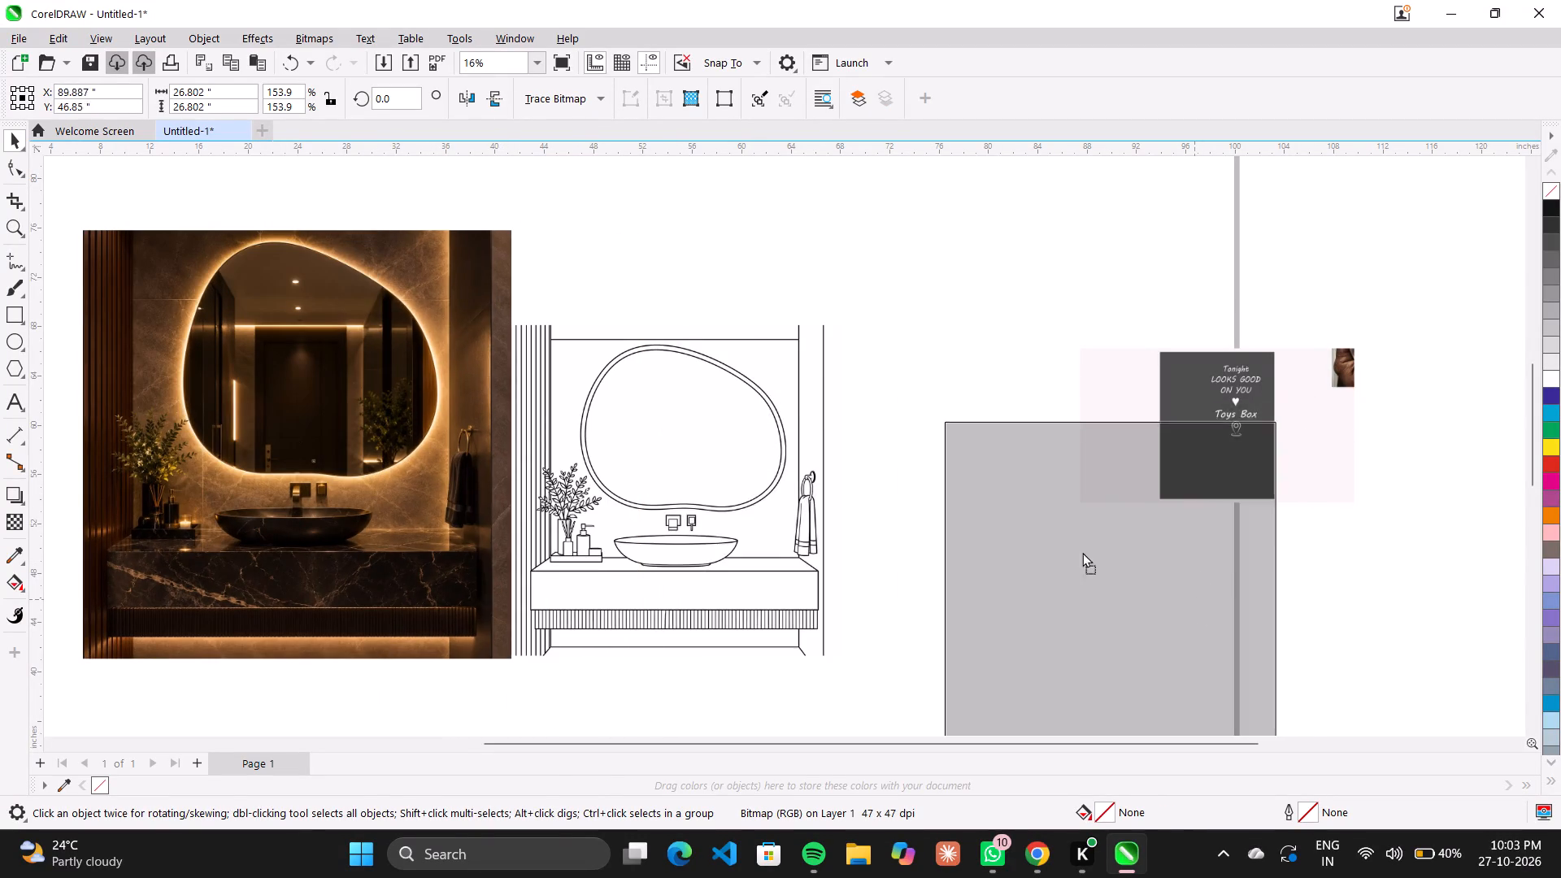
drag(1082, 552, 956, 472)
Crop the enlarged bathroom vanity photo with the Crop tool.
scroll(728, 414, down, 6)
scroll(544, 379, up, 8)
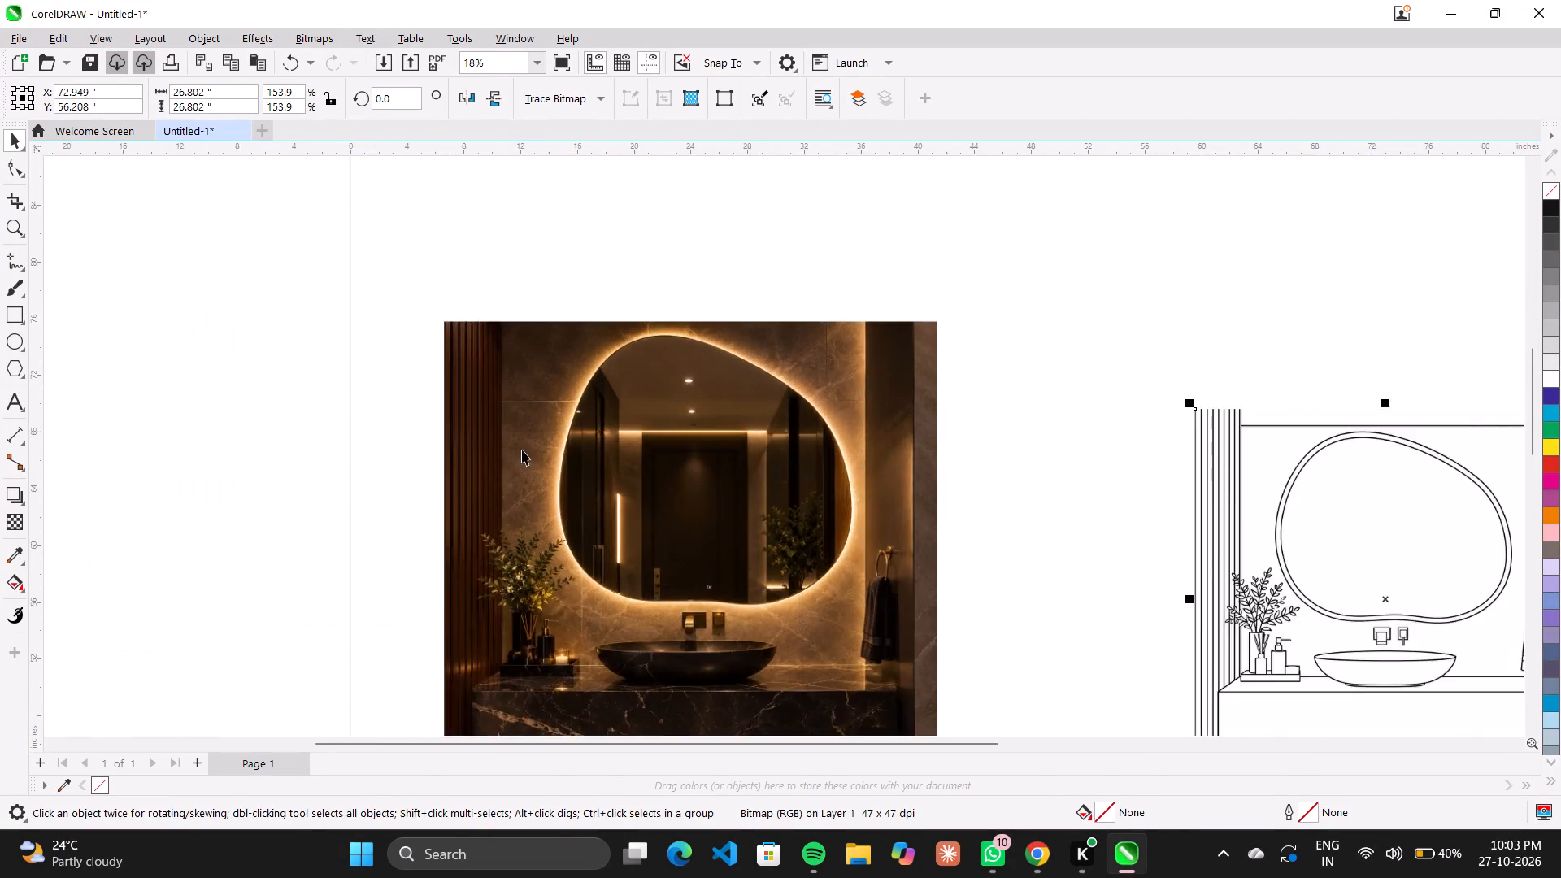
scroll(522, 450, up, 3)
scroll(535, 383, down, 6)
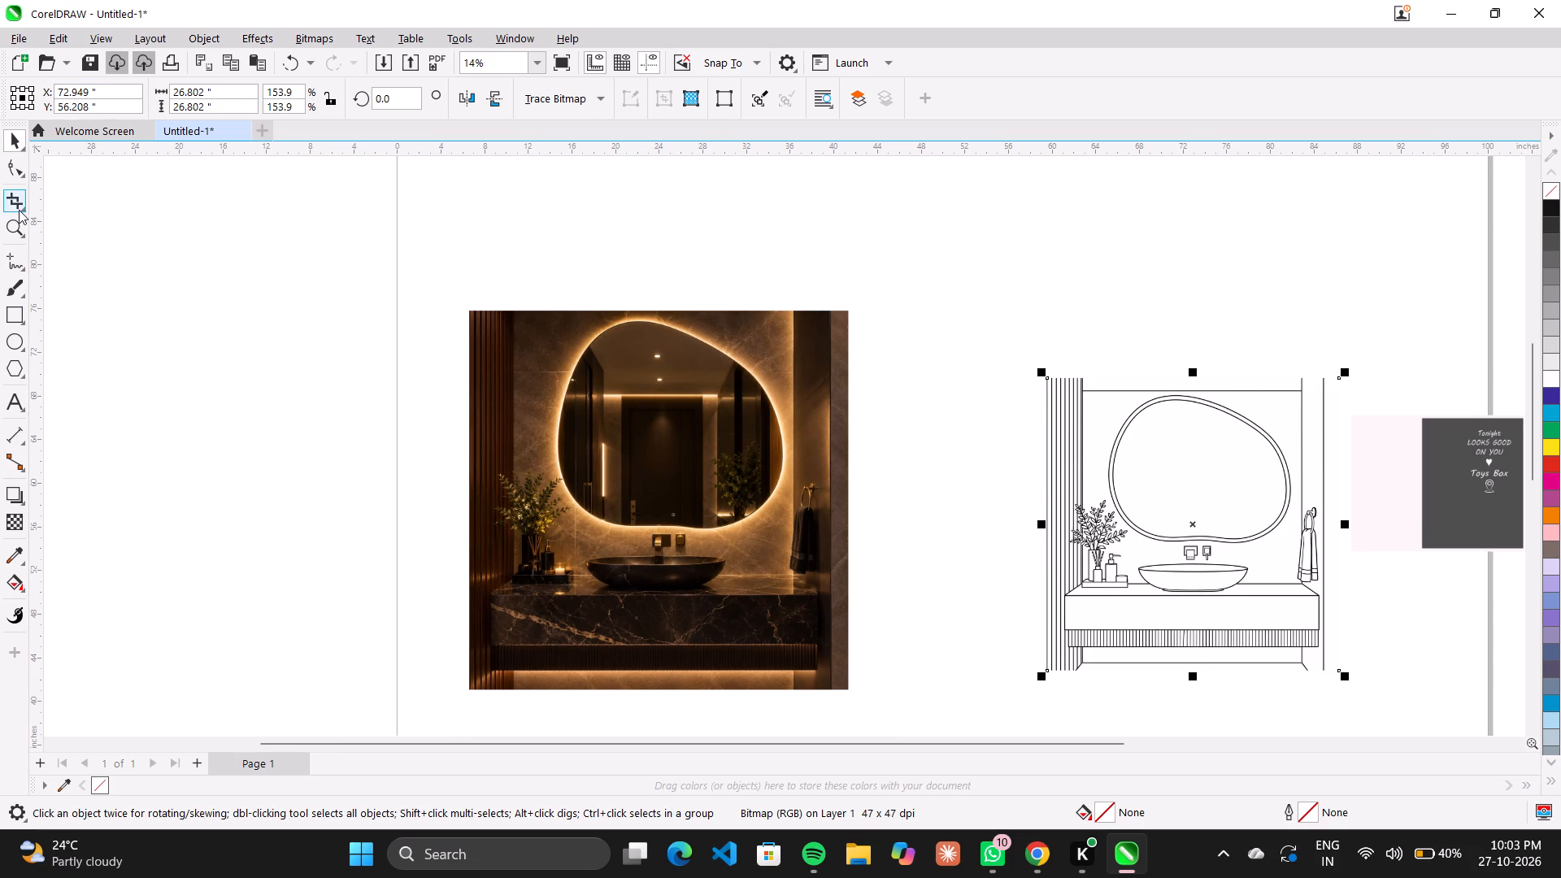
click(737, 555)
click(7, 206)
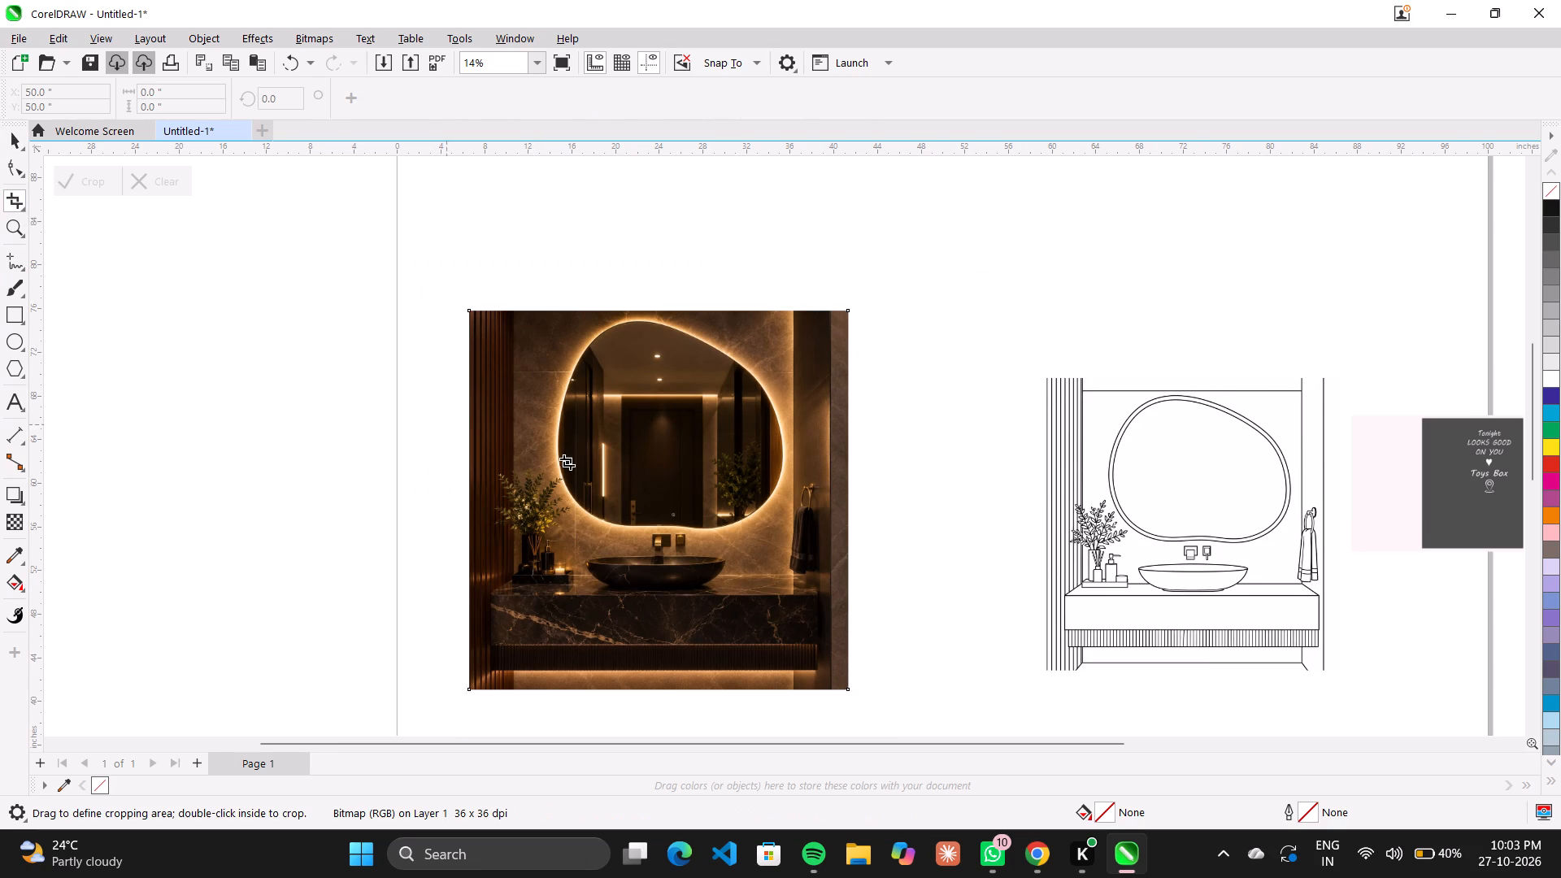
Crop the bathroom photo to the illuminated mirror area, about 21.9 by 20.3 inches.
scroll(594, 468, up, 7)
scroll(672, 315, up, 1)
scroll(671, 319, down, 6)
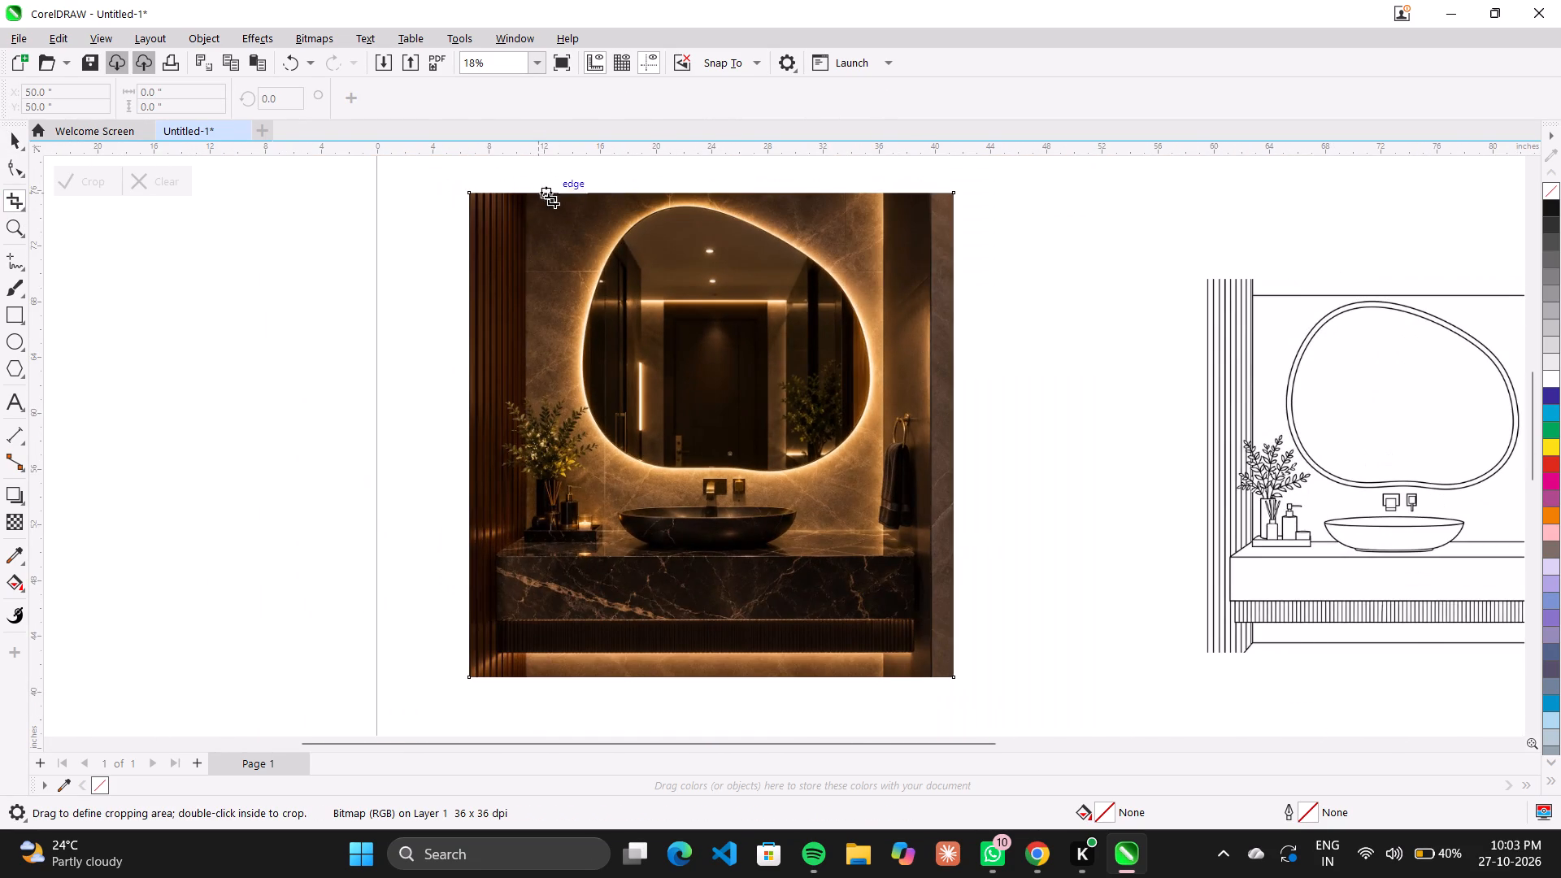
drag(570, 195, 880, 485)
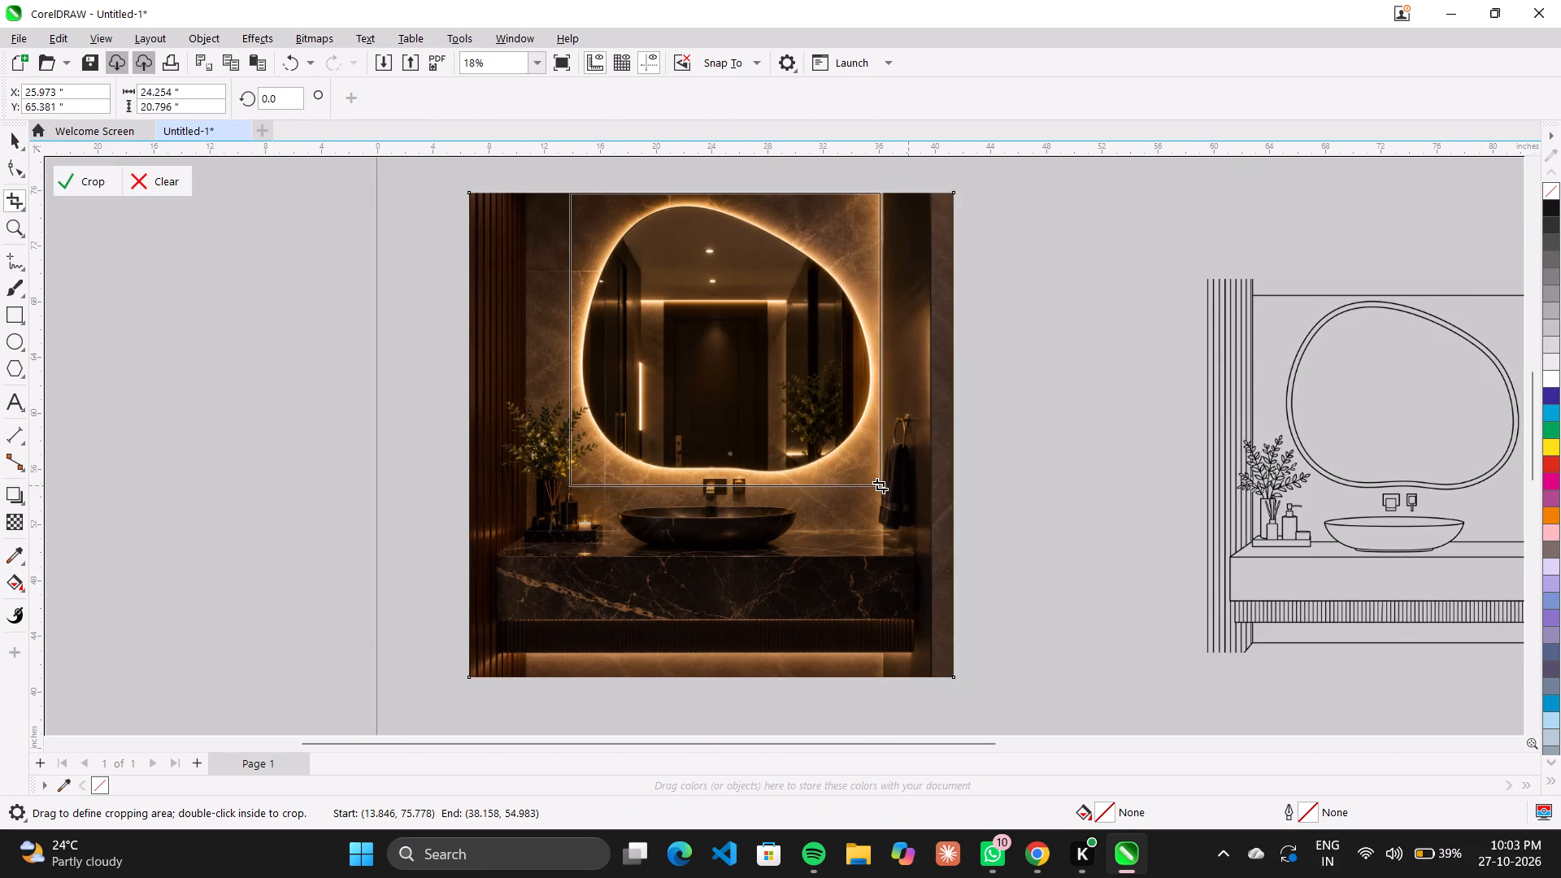
drag(880, 485, 875, 476)
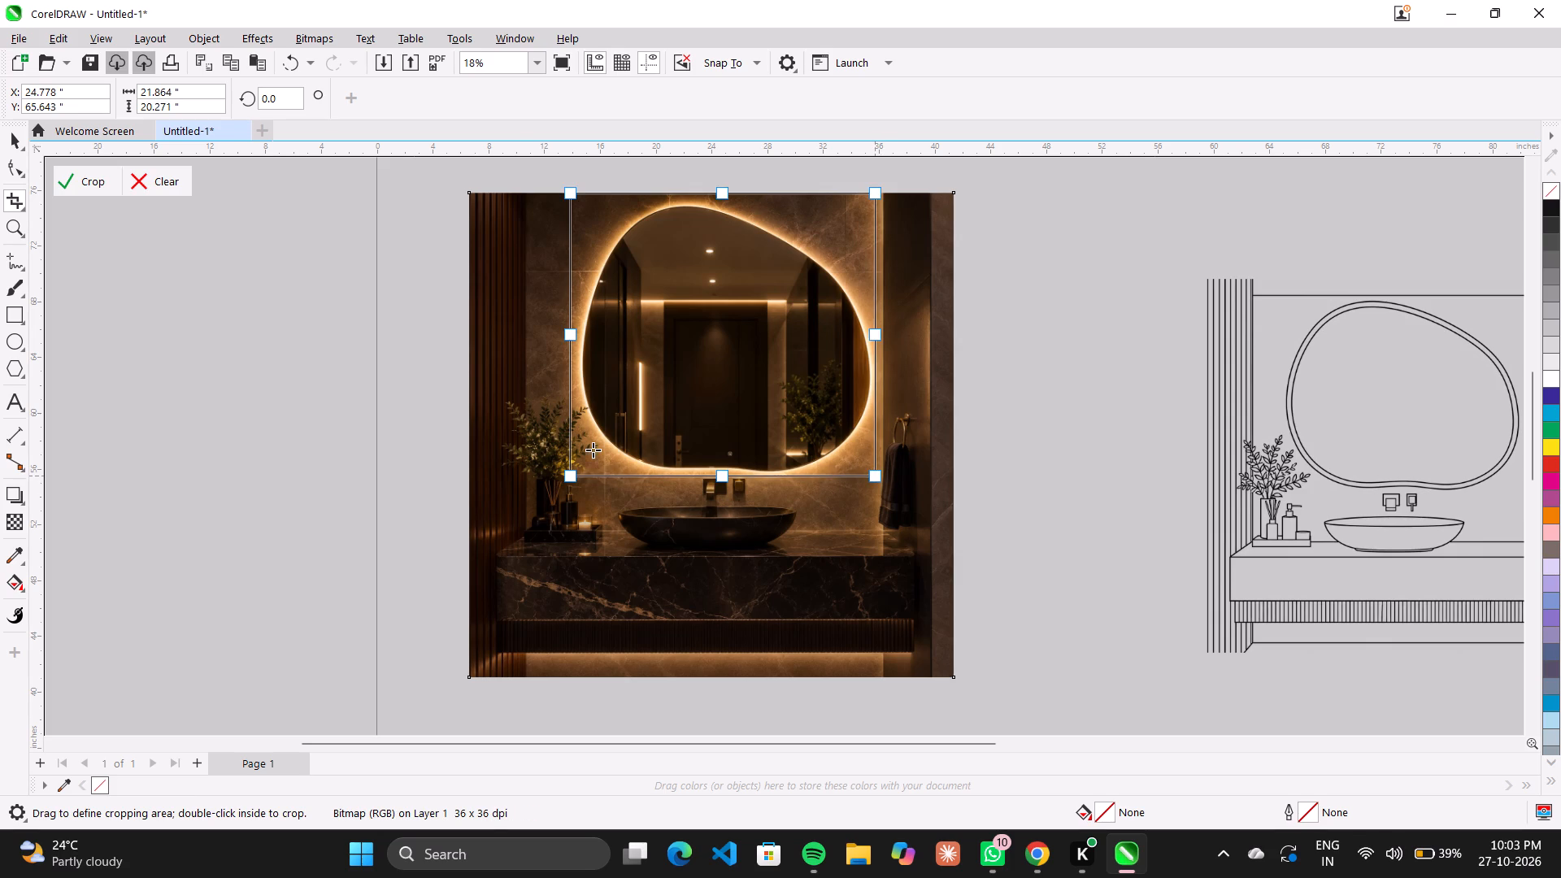
scroll(642, 462, up, 6)
scroll(646, 462, down, 8)
click(86, 184)
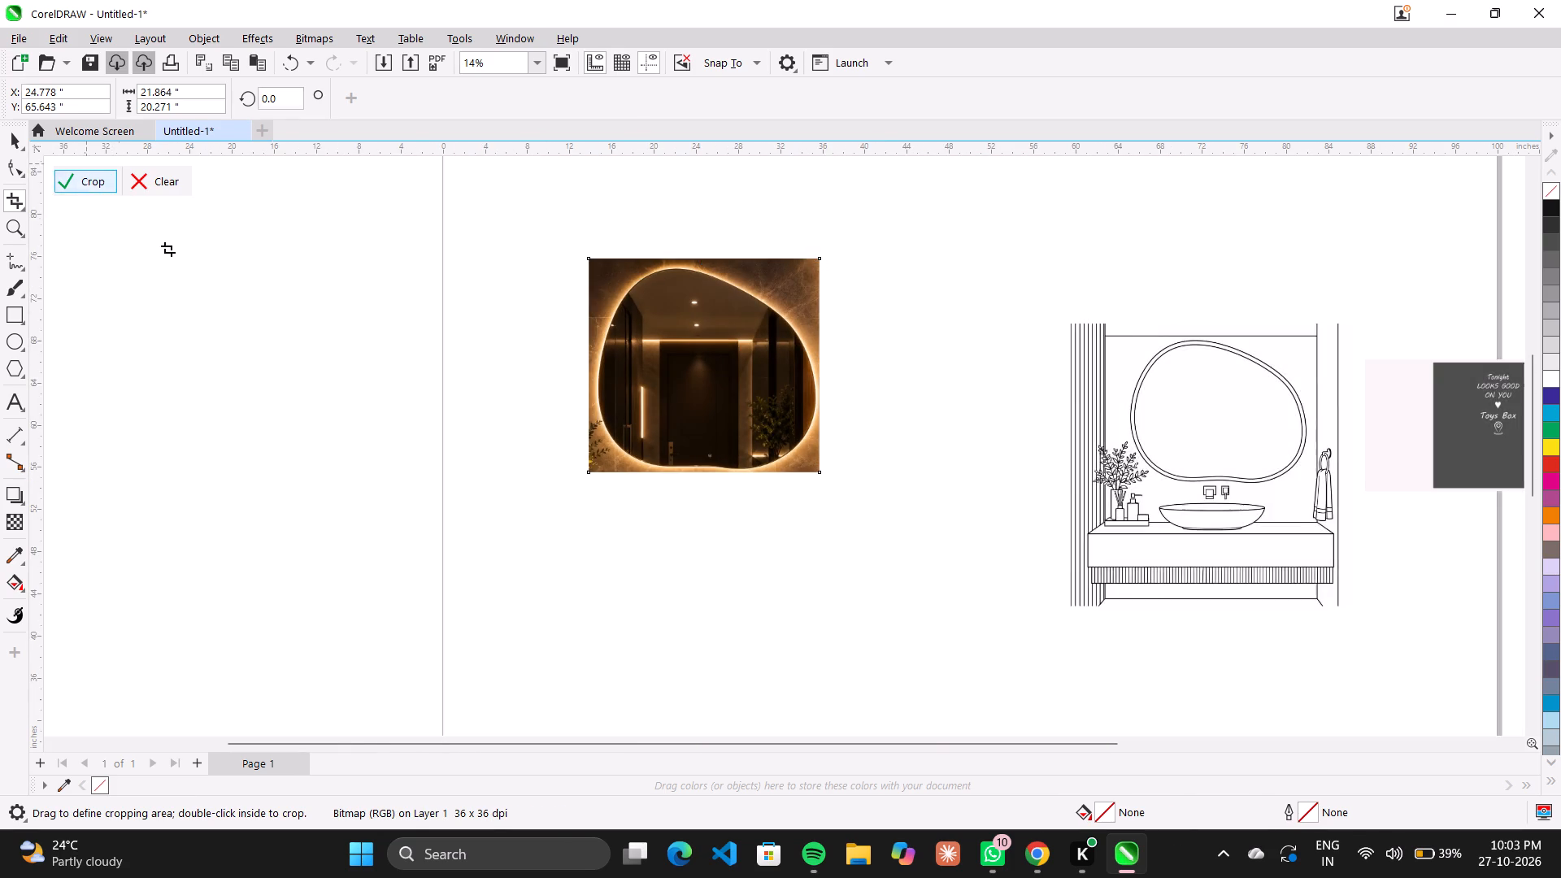
Run Quick Trace on the cropped mirror photo and move the traced group clear below the original.
scroll(886, 469, up, 5)
scroll(737, 348, down, 5)
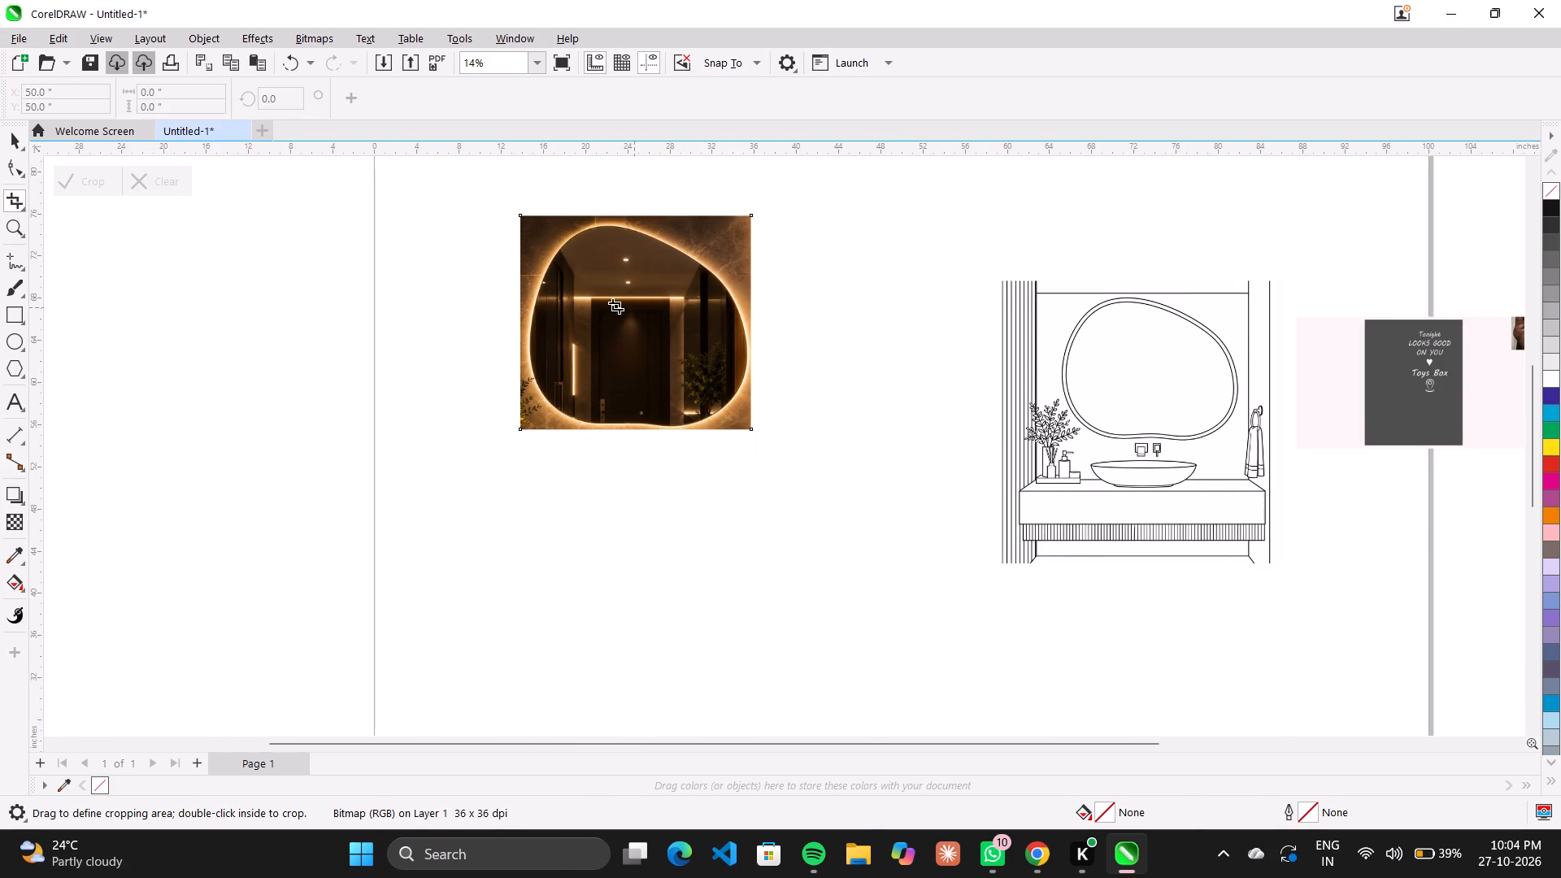
right_click(686, 333)
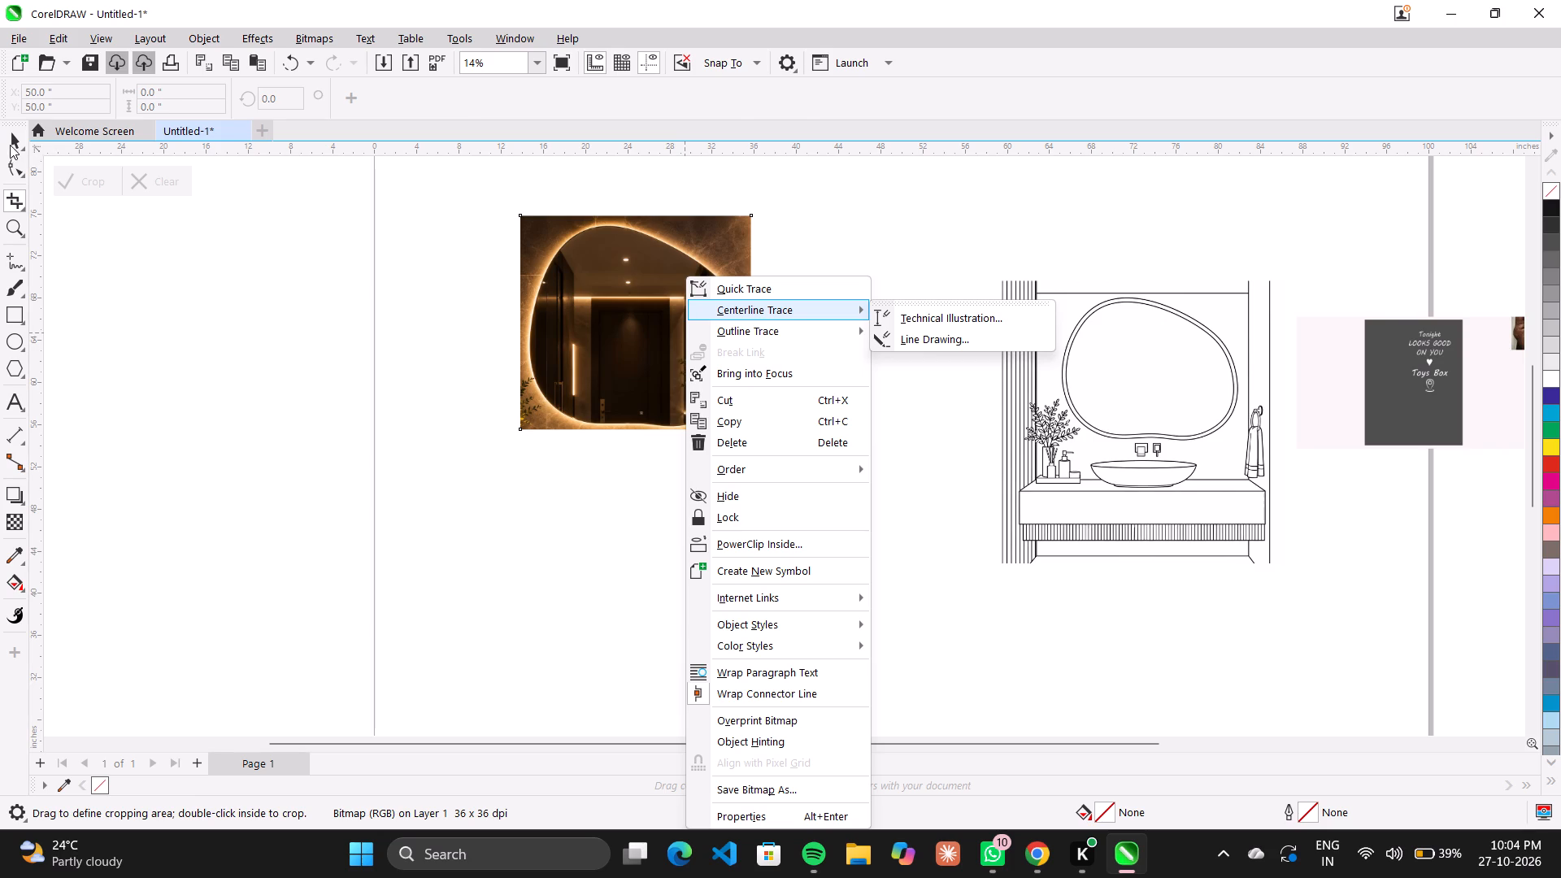
click(14, 140)
click(566, 92)
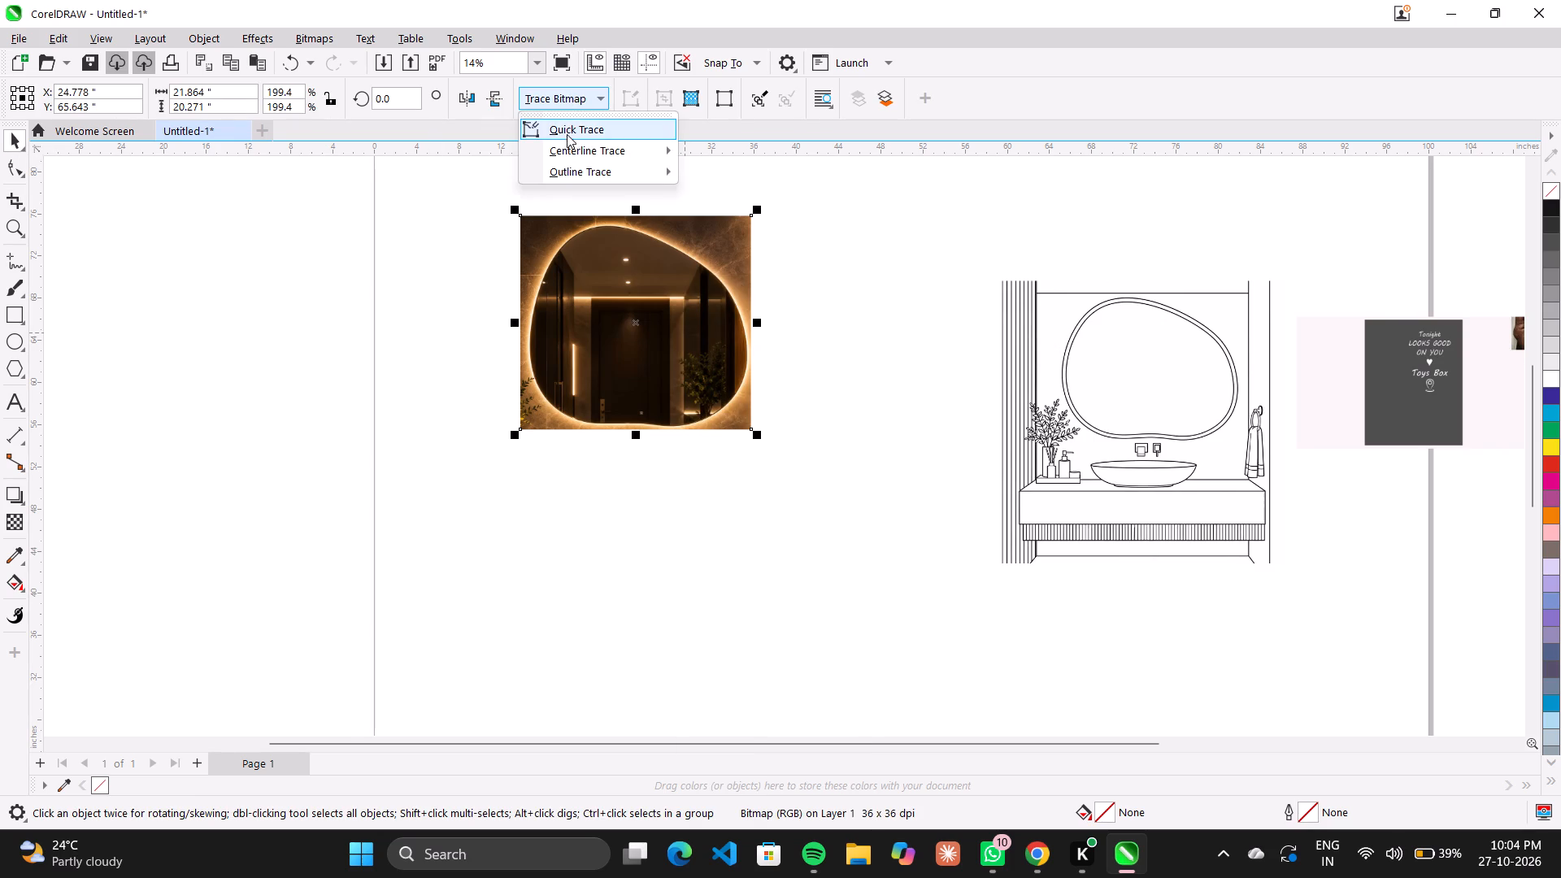
click(567, 133)
scroll(683, 343, up, 1)
drag(677, 374, 666, 400)
scroll(534, 280, up, 6)
scroll(579, 284, down, 9)
drag(618, 319, 619, 319)
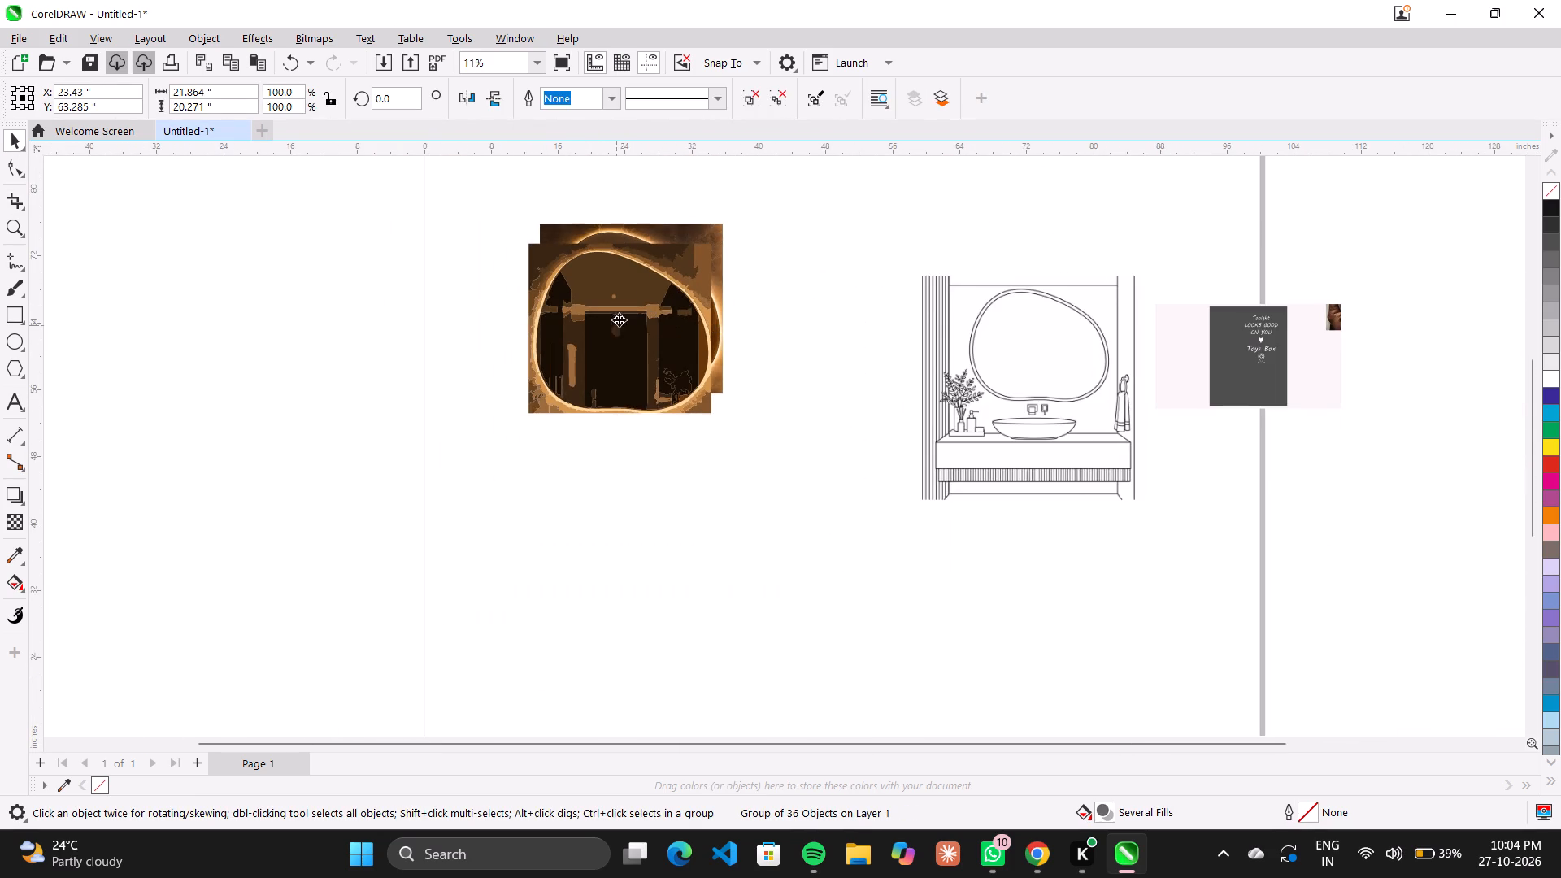
drag(619, 319, 705, 550)
scroll(672, 519, down, 1)
scroll(681, 526, up, 12)
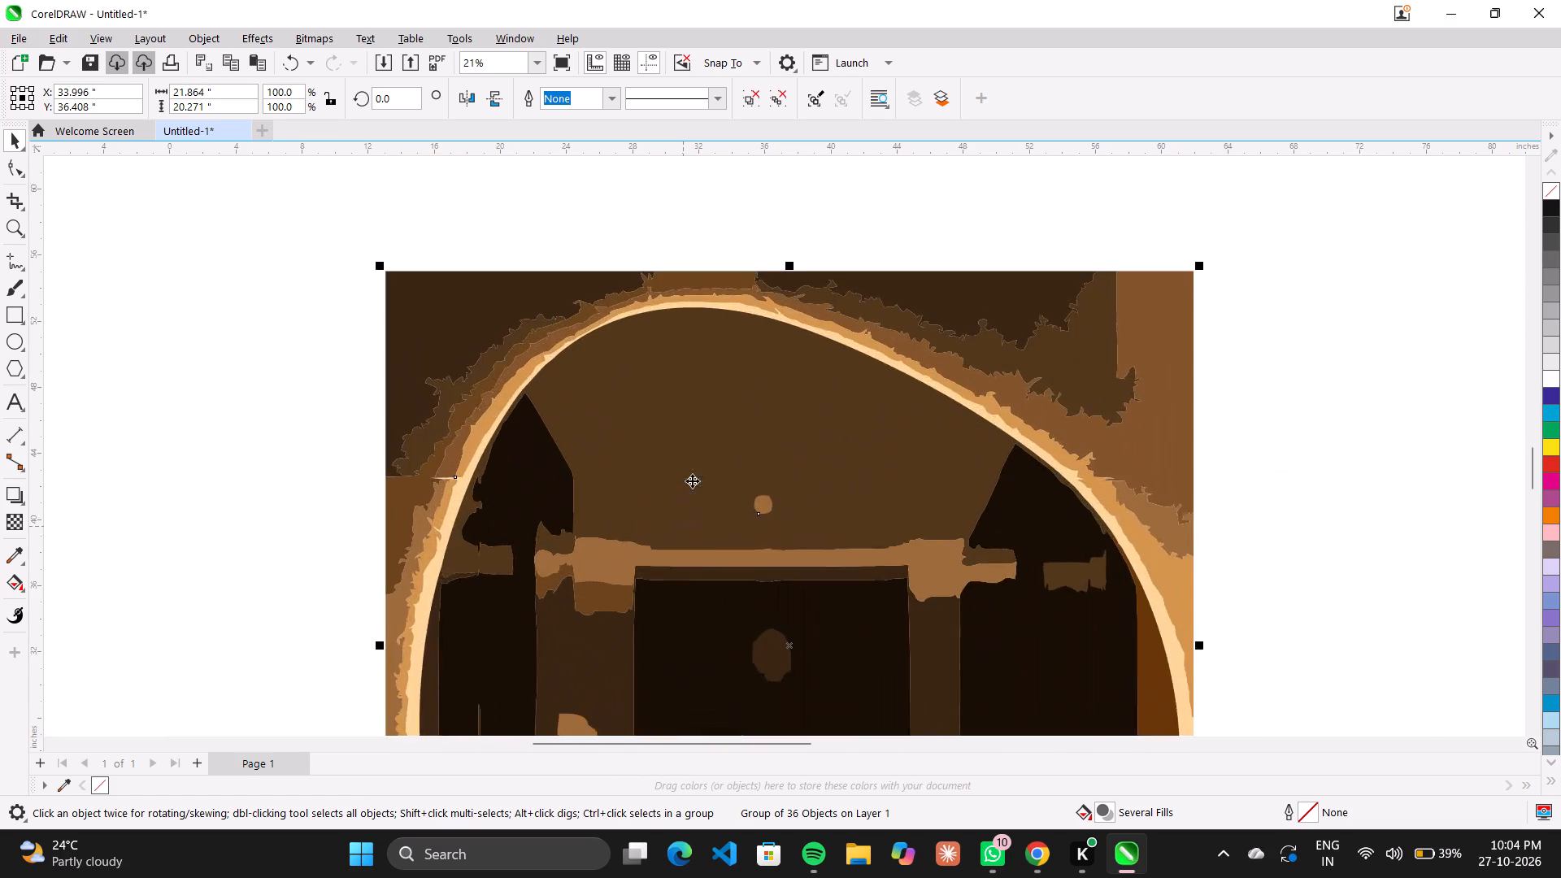
scroll(692, 473, down, 6)
scroll(724, 505, up, 5)
scroll(764, 567, down, 5)
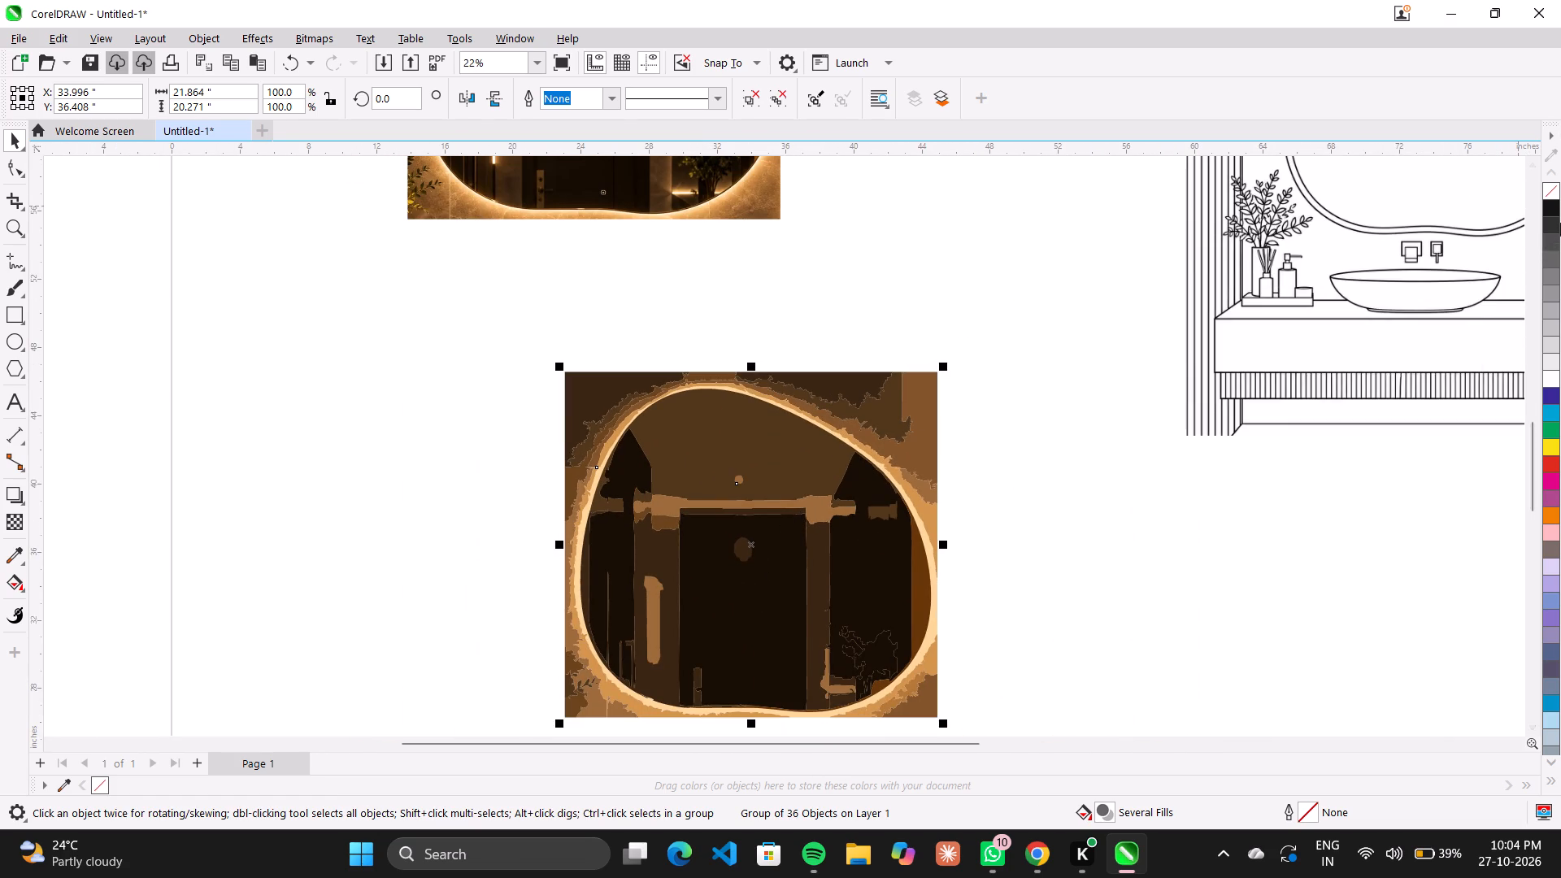
Give the traced mirror group a black outline and remove its fill.
right_click(1553, 206)
click(1553, 185)
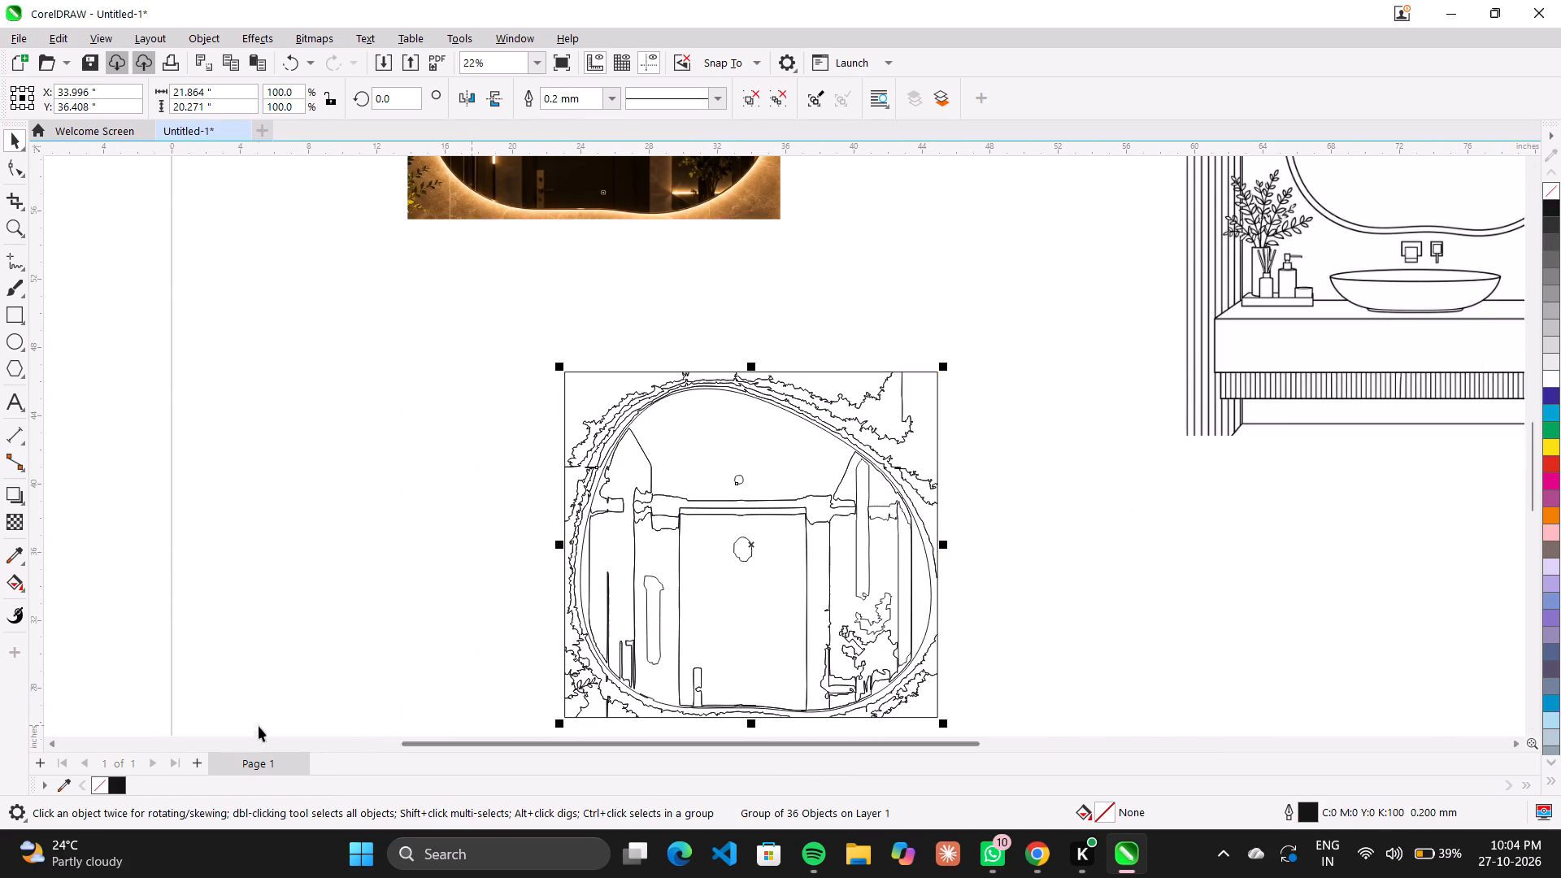
Ungroup the traced mirror artwork into separate curves and clear the selection.
scroll(425, 593, down, 5)
scroll(437, 563, up, 11)
scroll(435, 526, down, 11)
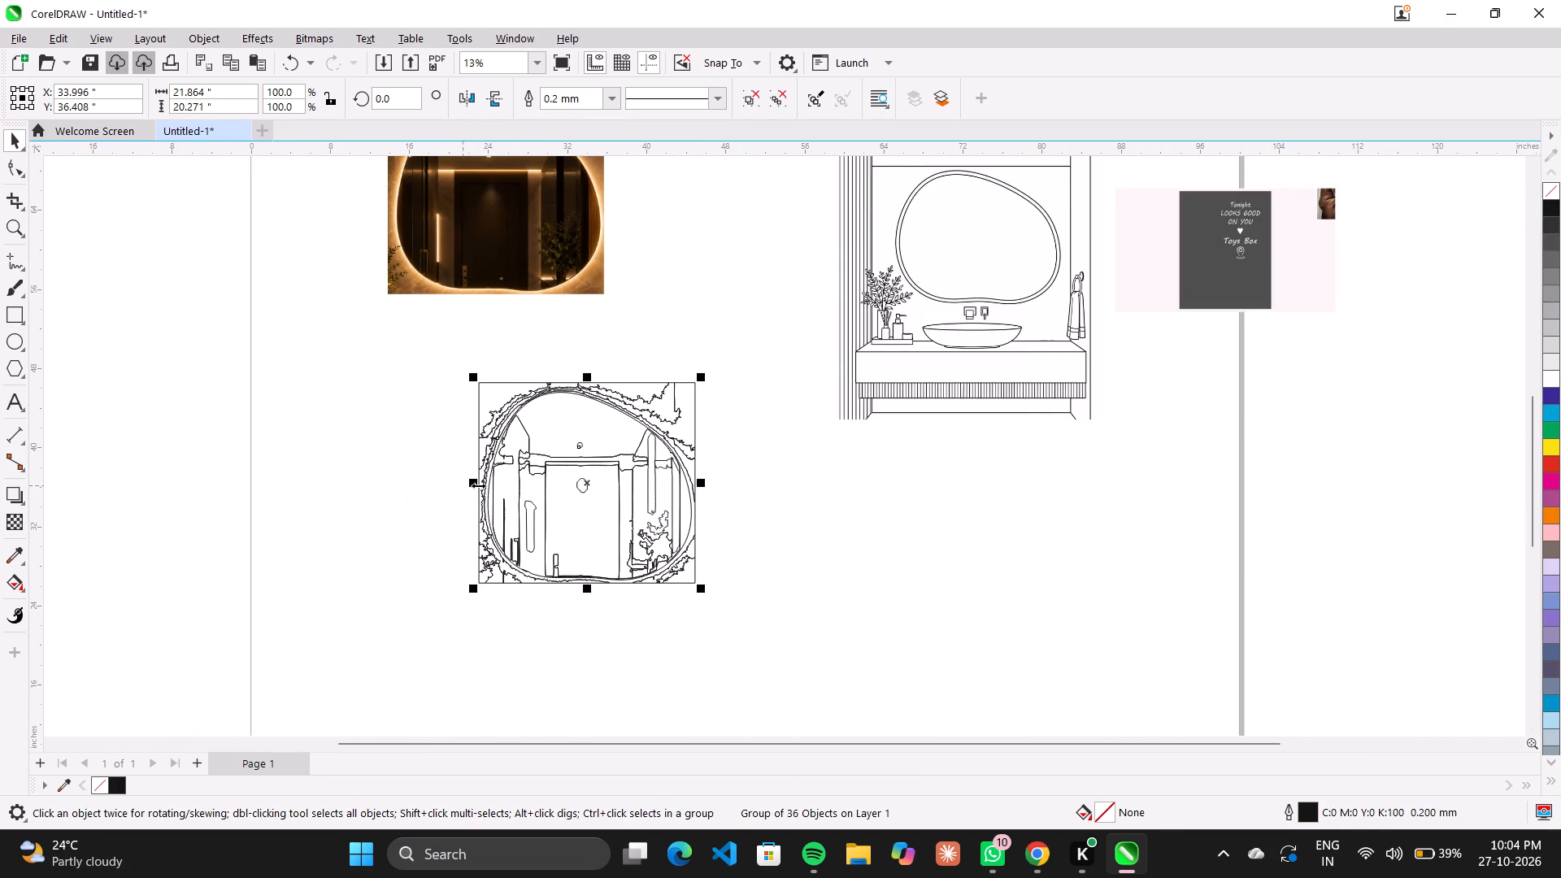
right_click(585, 476)
click(663, 324)
click(268, 450)
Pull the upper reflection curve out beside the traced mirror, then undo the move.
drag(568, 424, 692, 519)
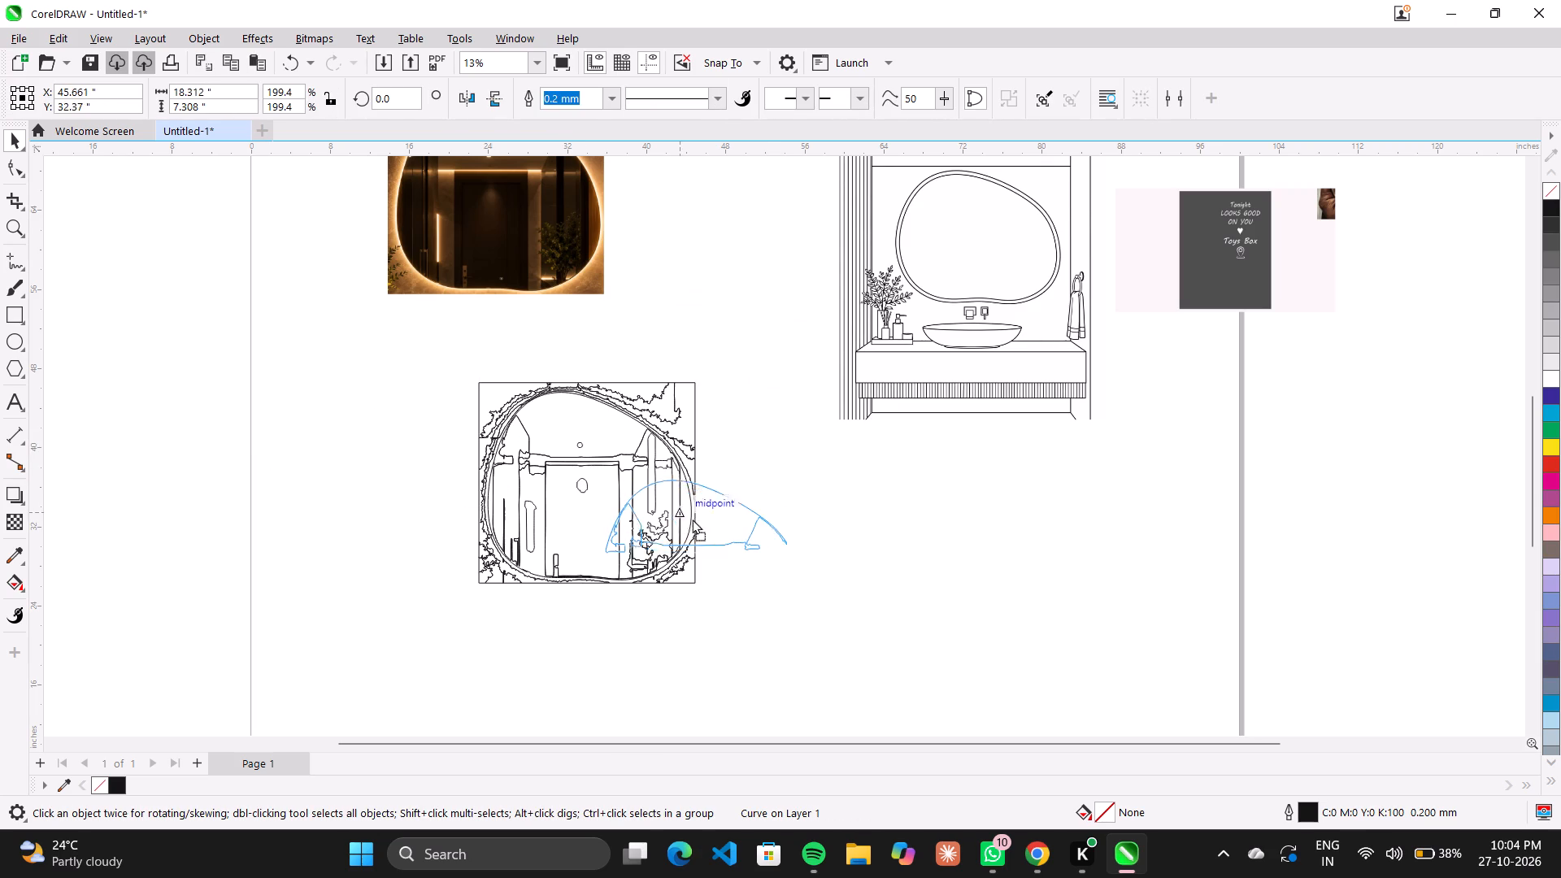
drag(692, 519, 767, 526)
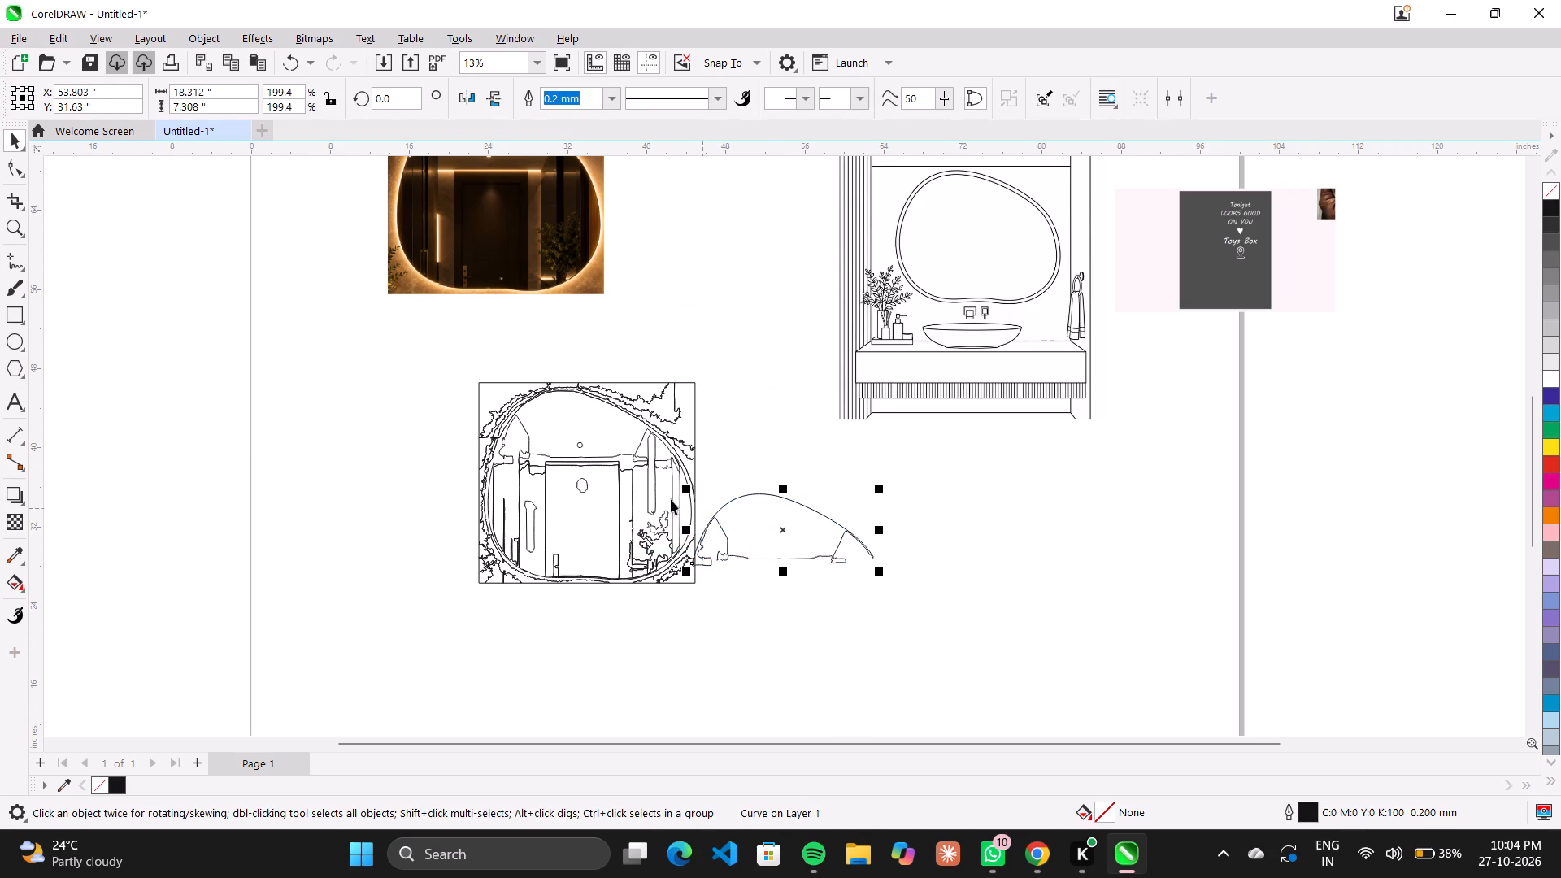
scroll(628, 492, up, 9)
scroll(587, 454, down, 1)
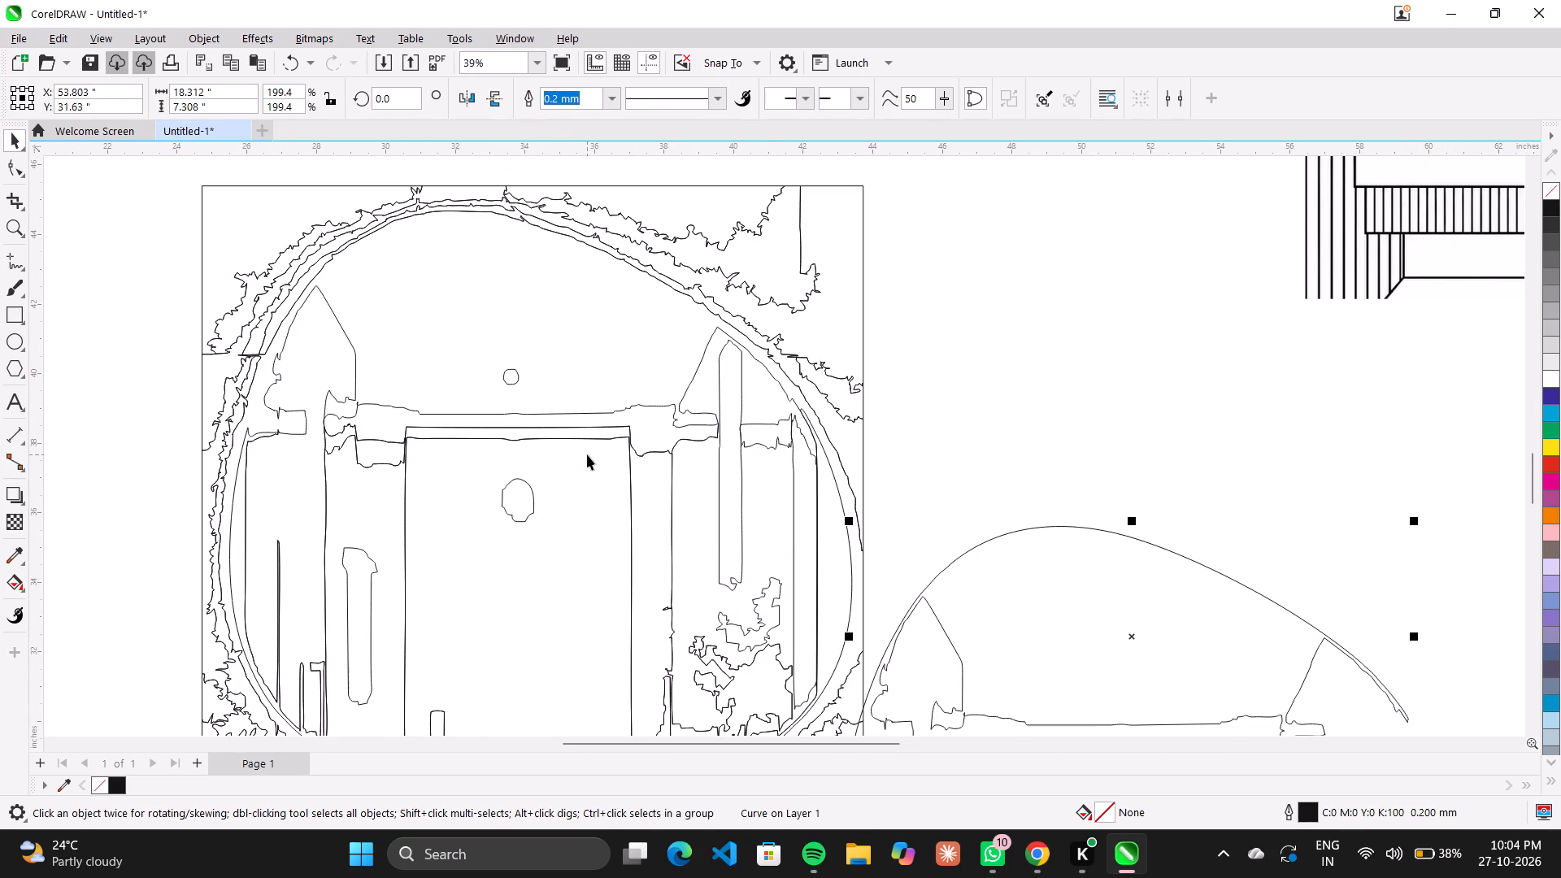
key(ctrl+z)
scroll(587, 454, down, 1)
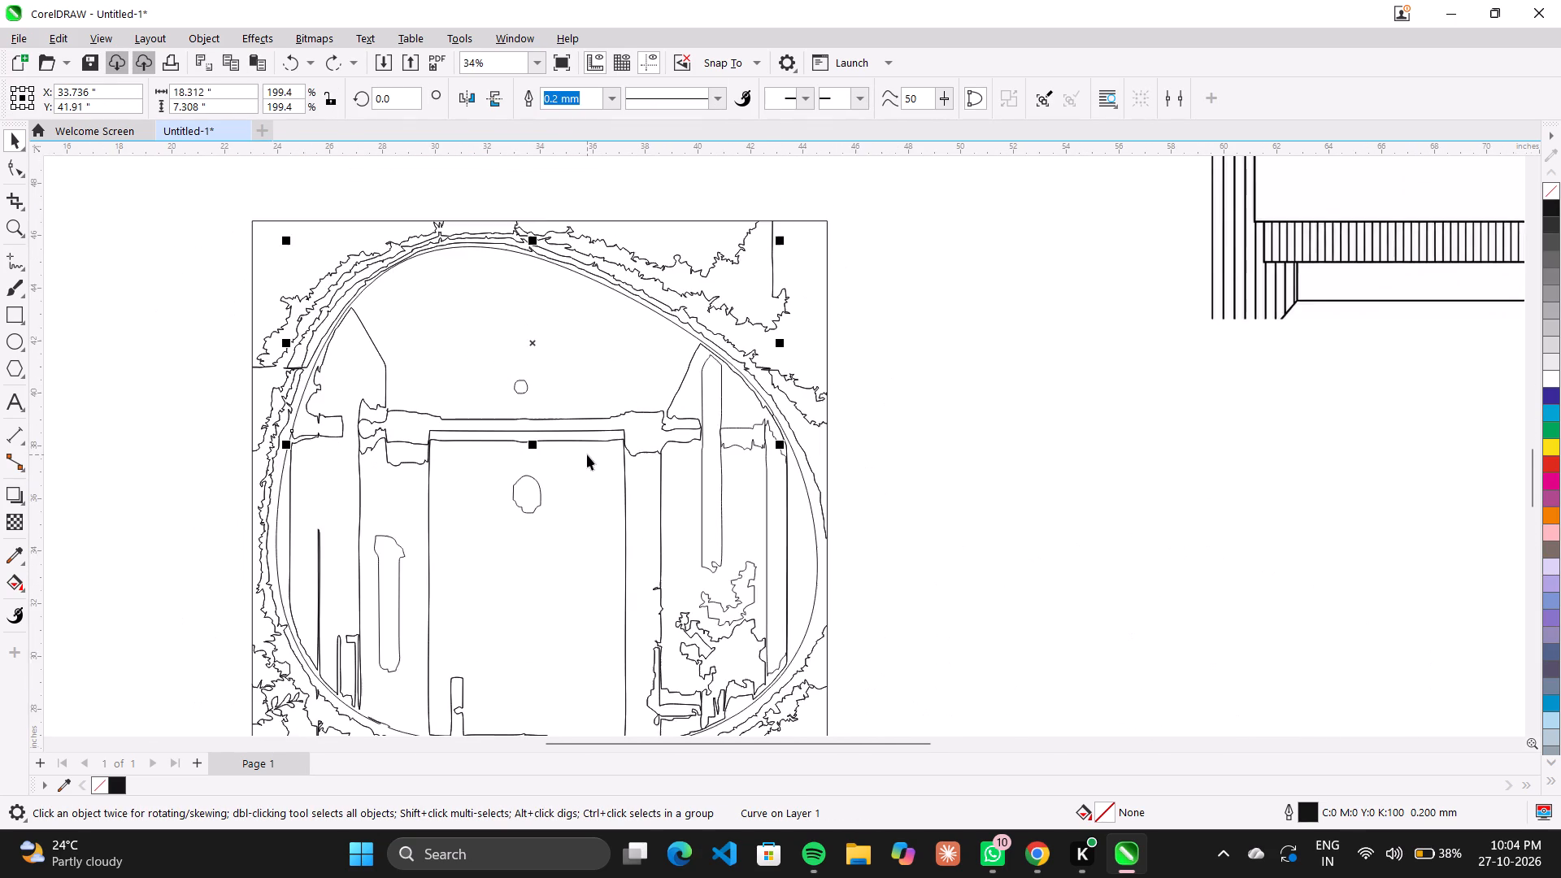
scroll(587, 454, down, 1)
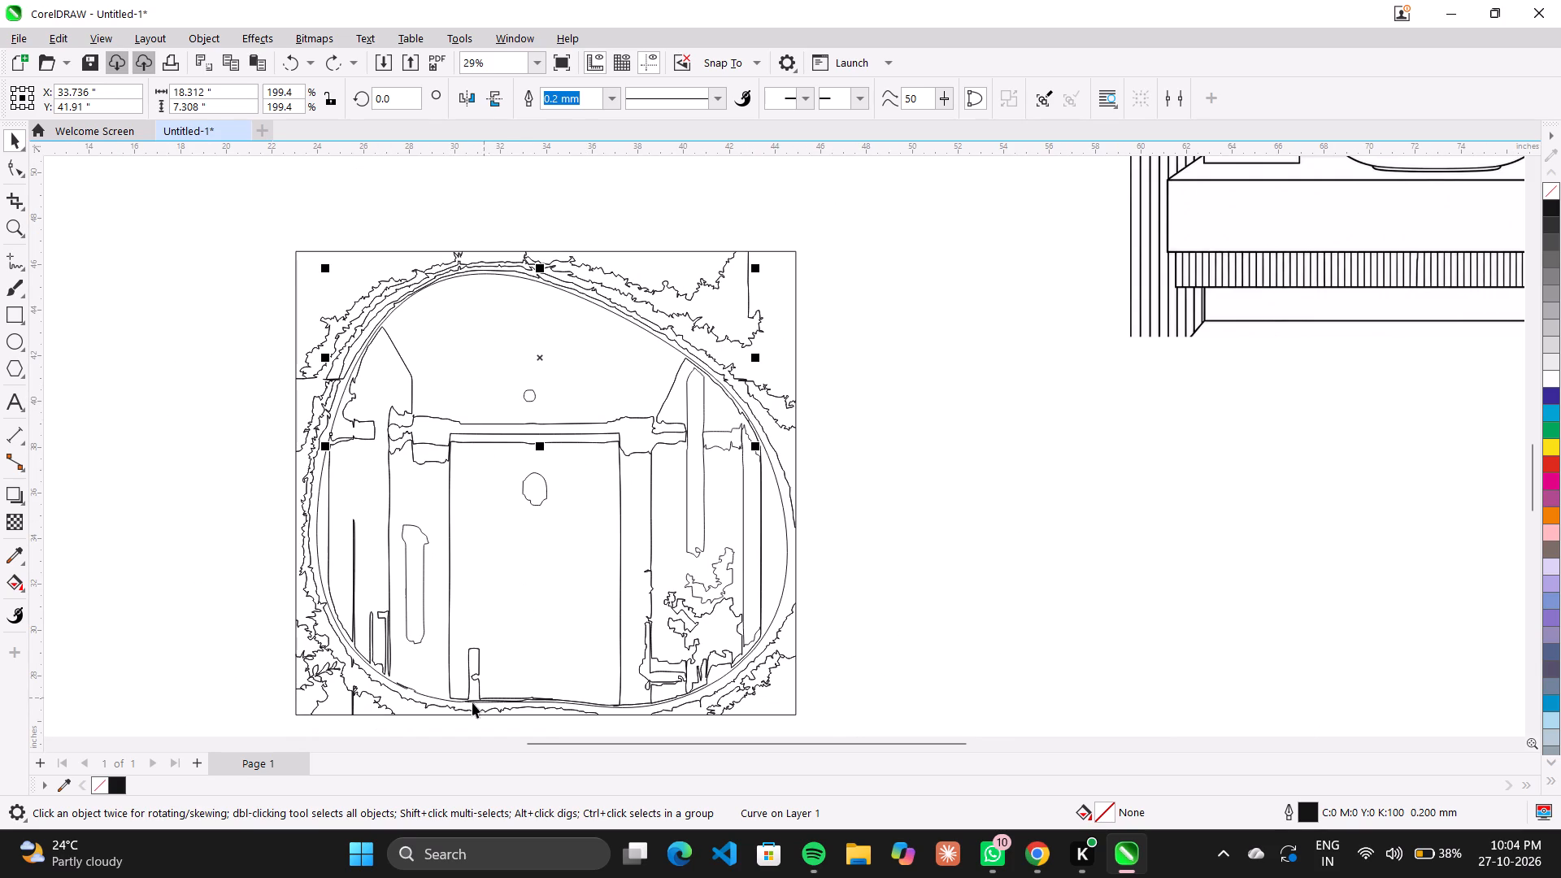
Move the central door-panel curve out to the side of the traced mirror and delete it.
shift+click(383, 675)
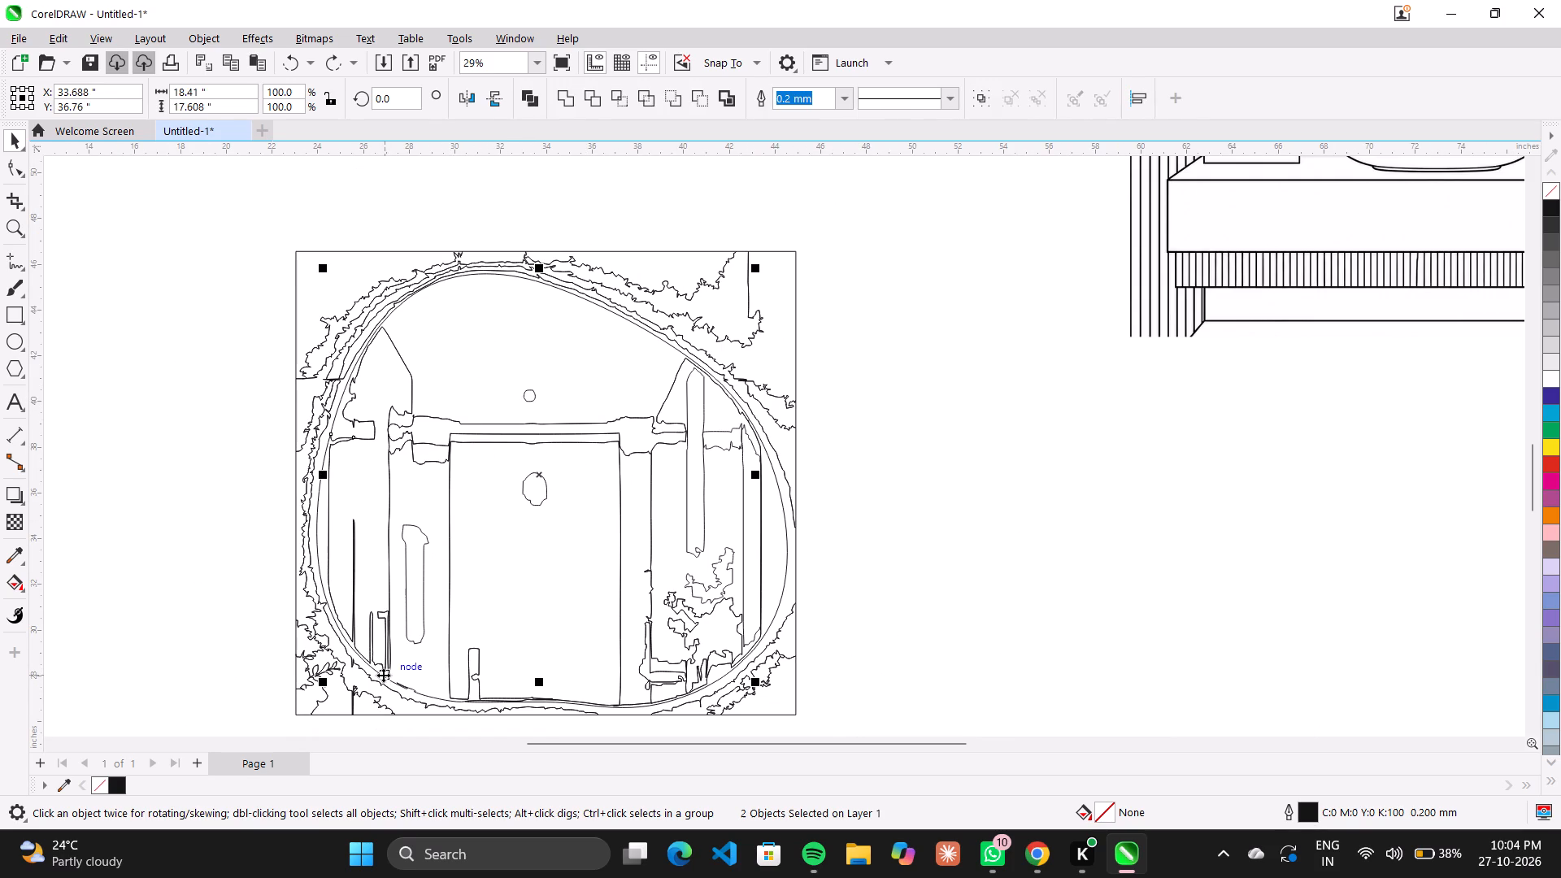
drag(539, 454, 852, 502)
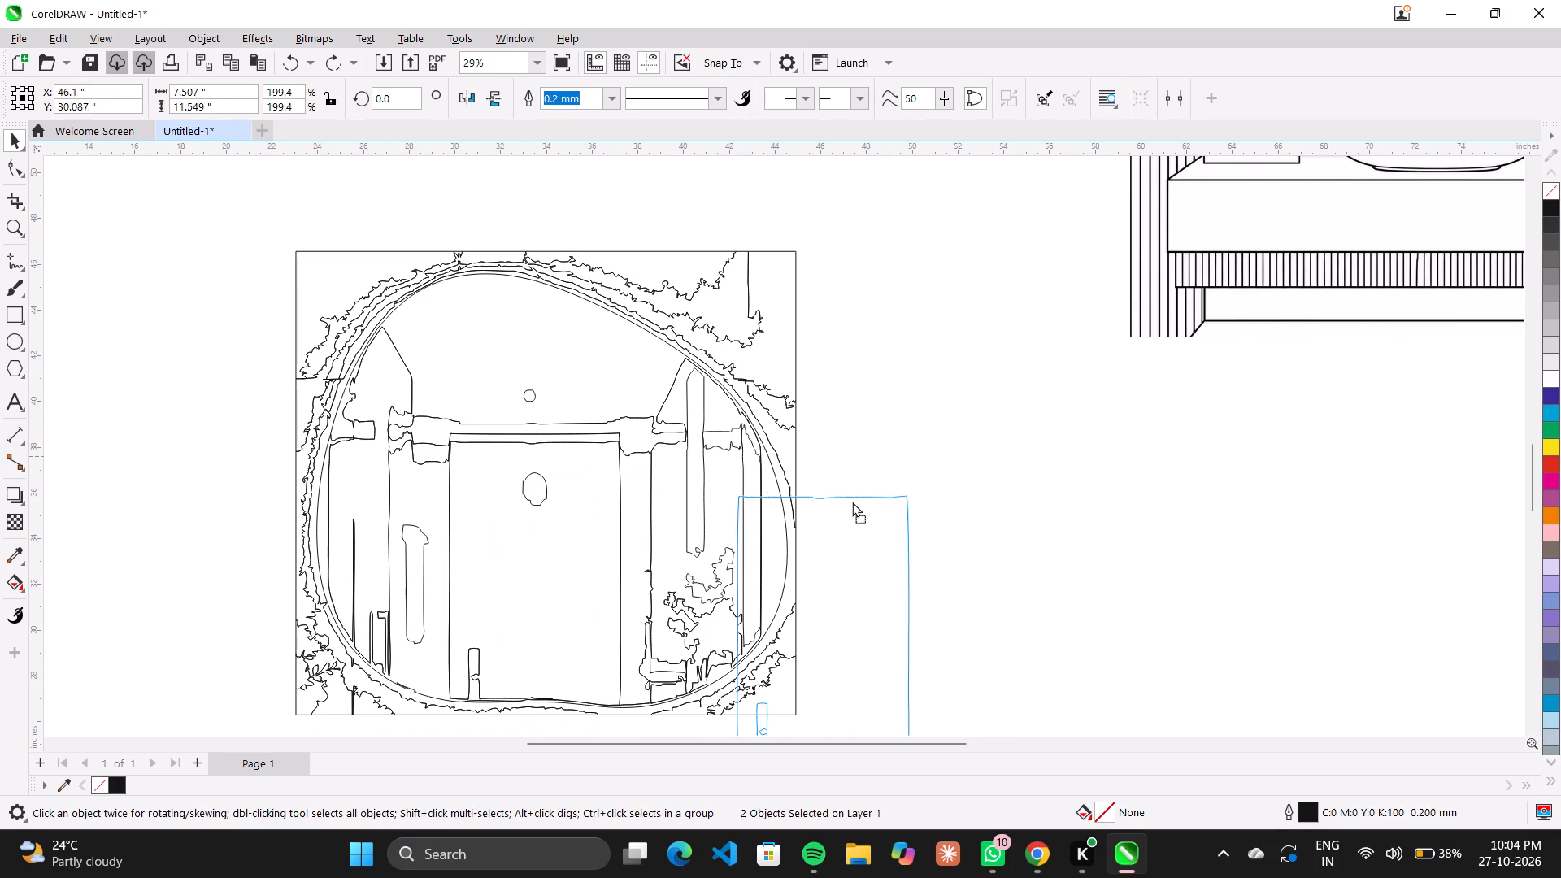
drag(852, 502, 941, 474)
scroll(736, 451, down, 5)
scroll(734, 448, up, 4)
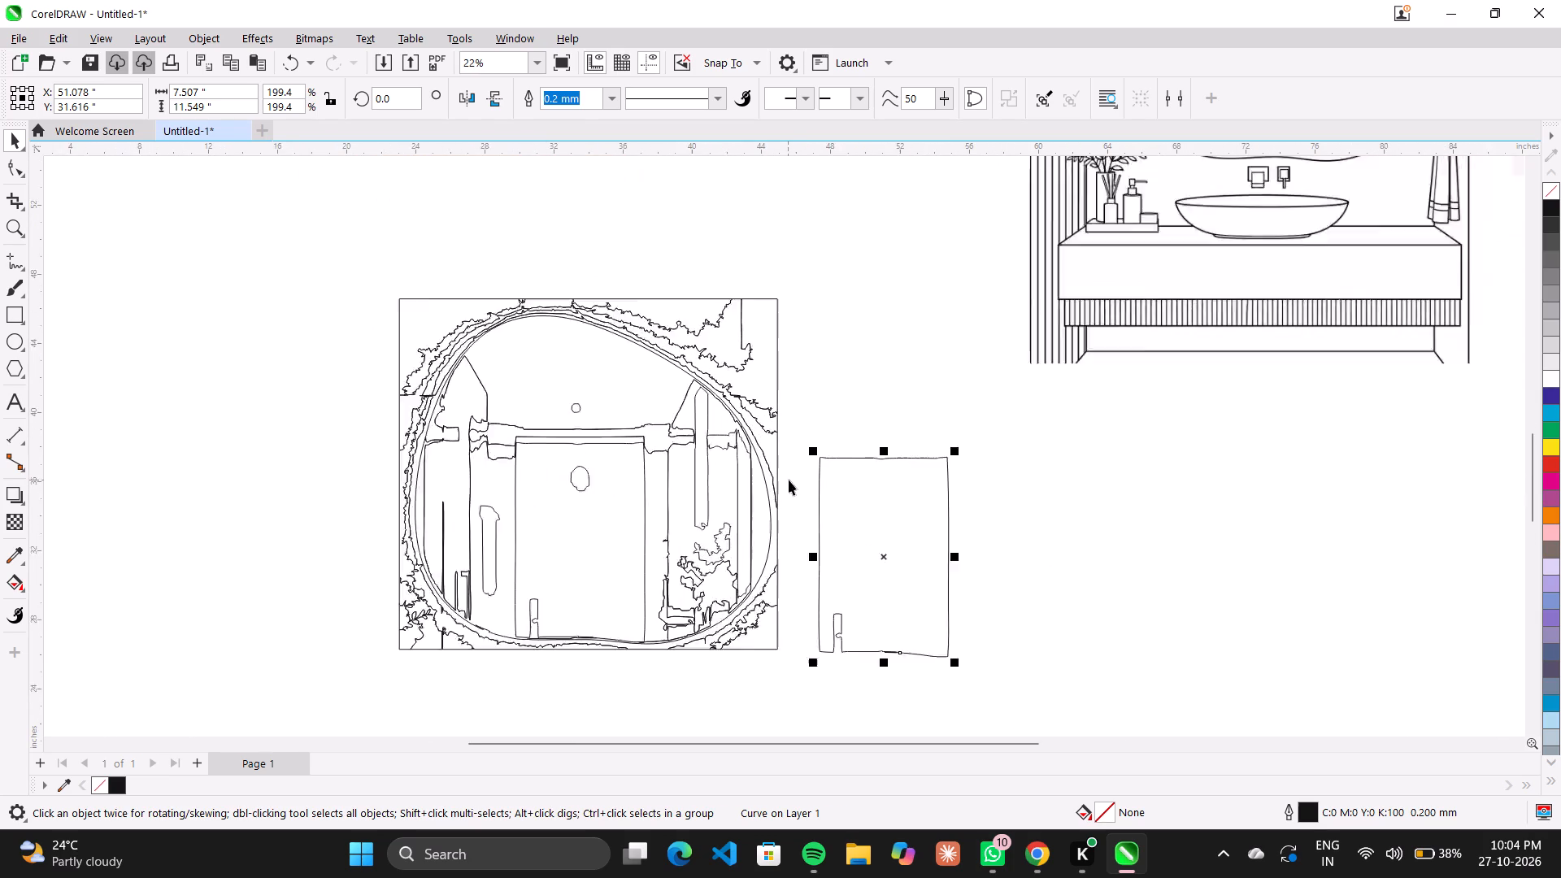
key(Delete)
Delete the jagged background curves along the top edge and both upper corners of the traced mirror.
click(720, 363)
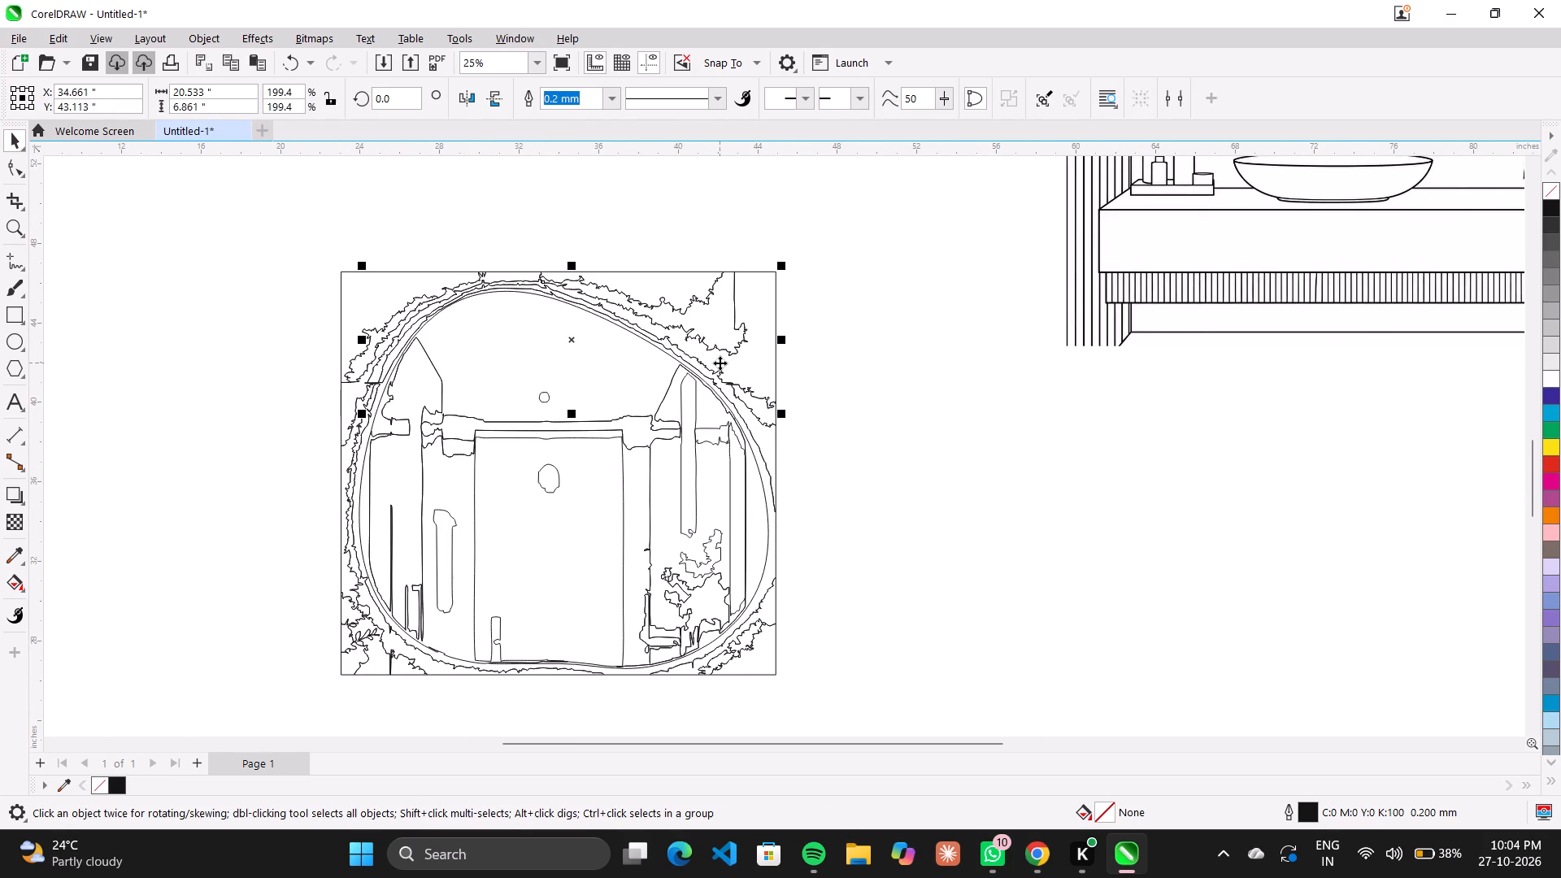
key(Delete)
click(712, 328)
key(Delete)
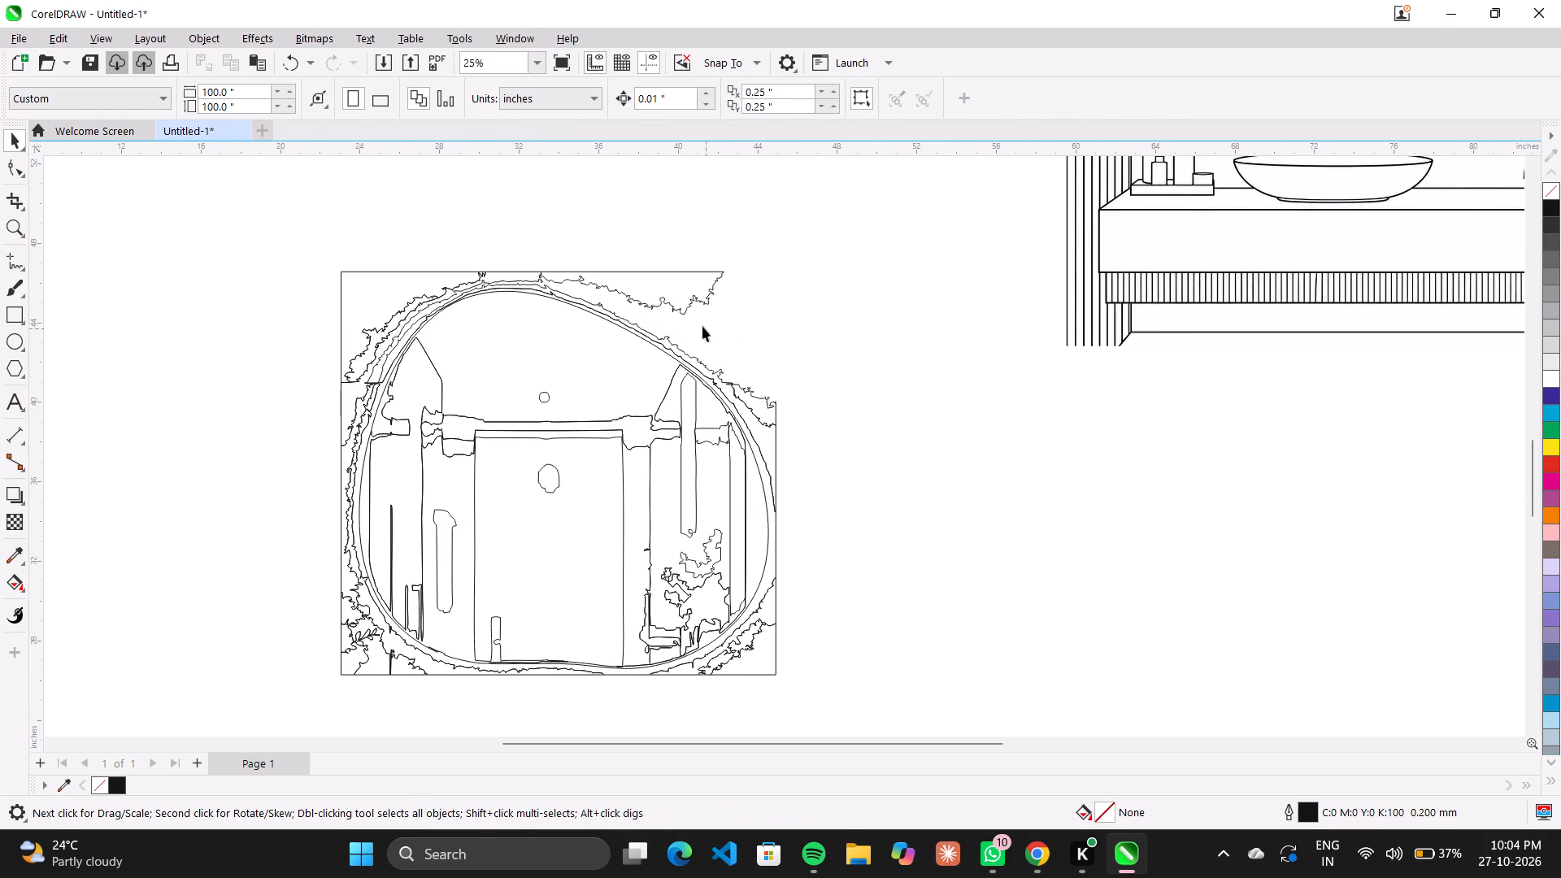
click(680, 293)
key(Delete)
click(457, 278)
key(Delete)
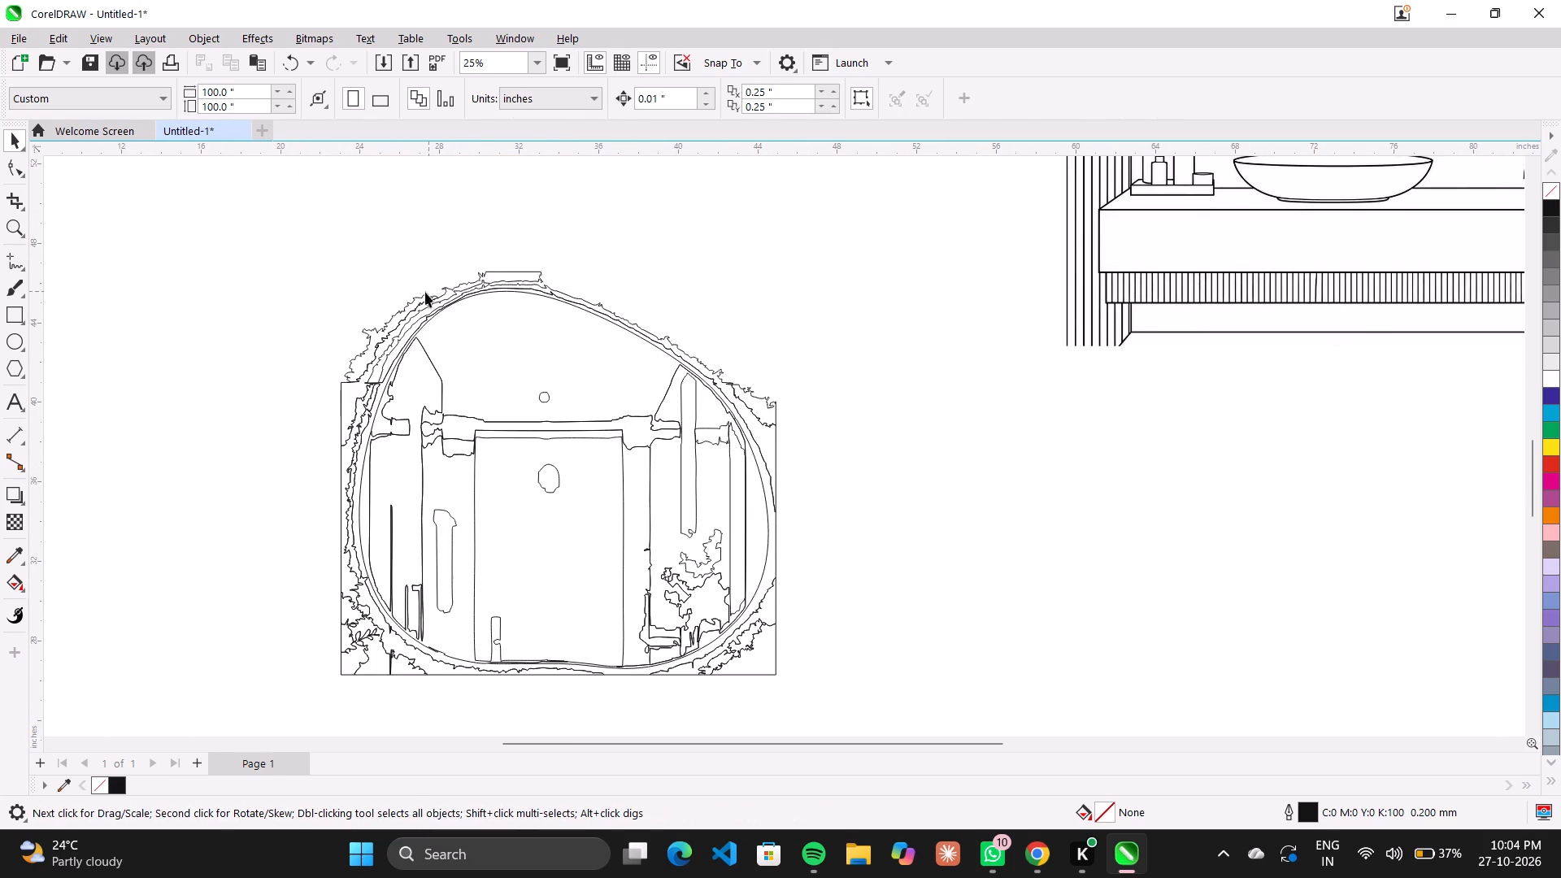
click(385, 329)
key(Delete)
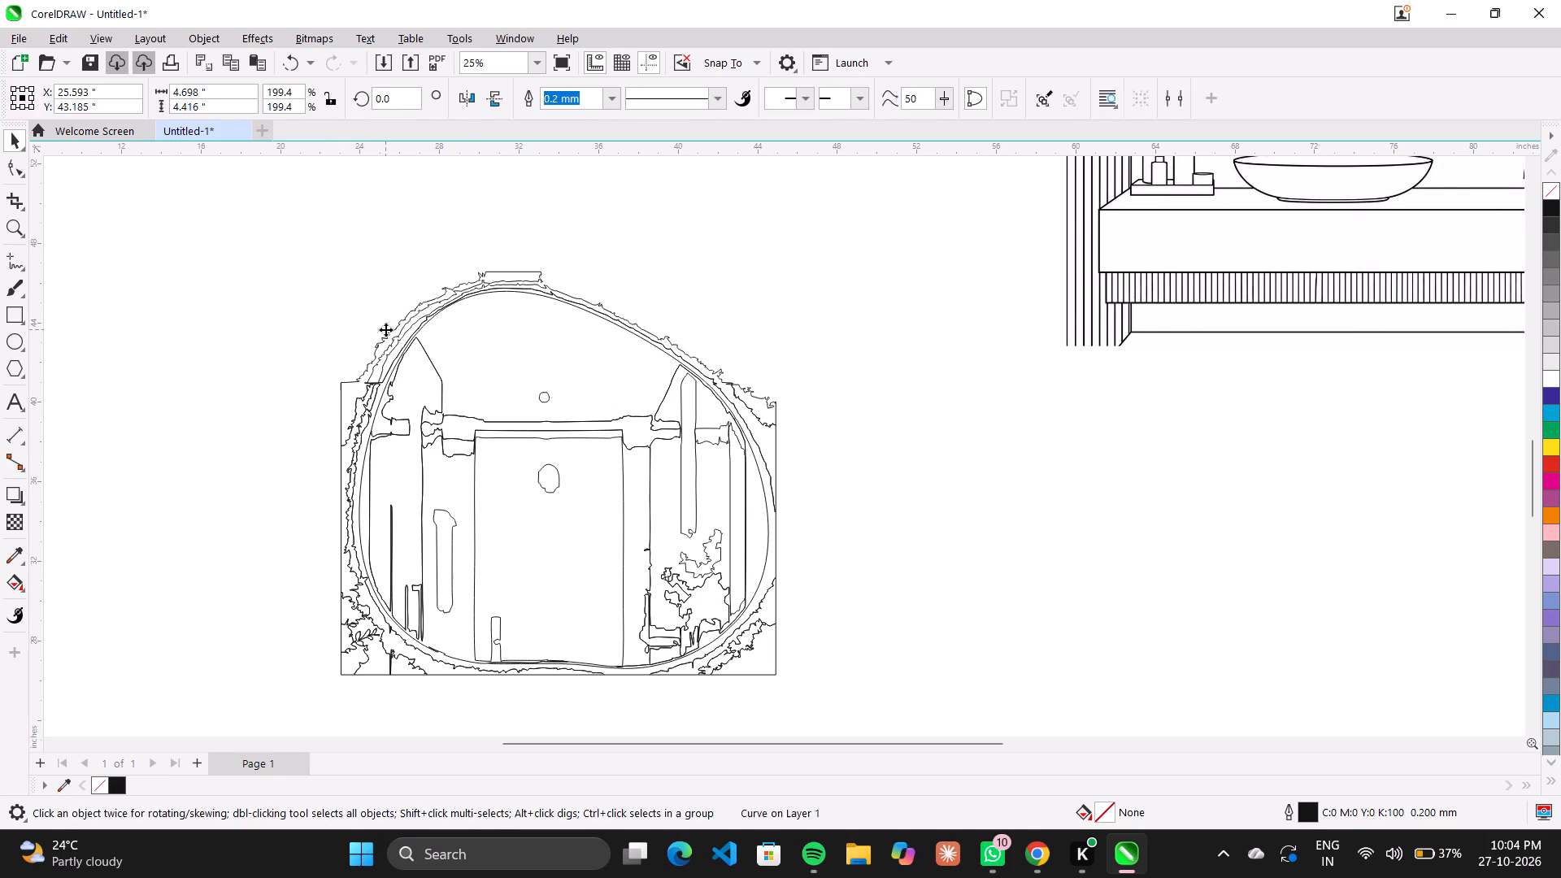
click(386, 346)
key(Delete)
Delete the background curves along the left side and lower-left corner of the traced mirror.
click(353, 429)
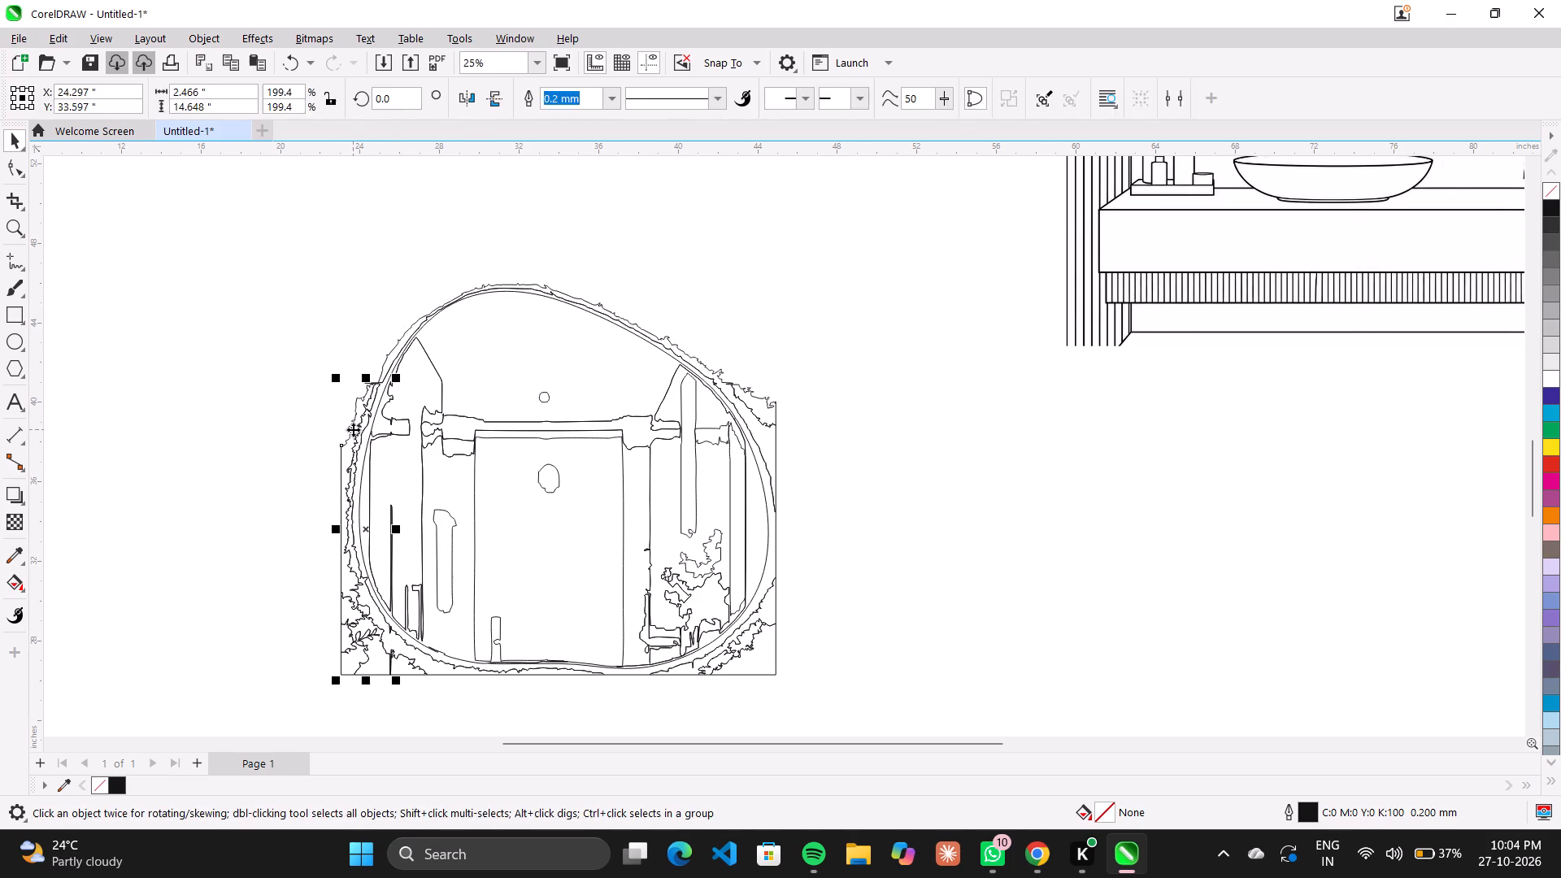
key(Delete)
click(350, 630)
key(Delete)
drag(275, 555, 474, 664)
key(Delete)
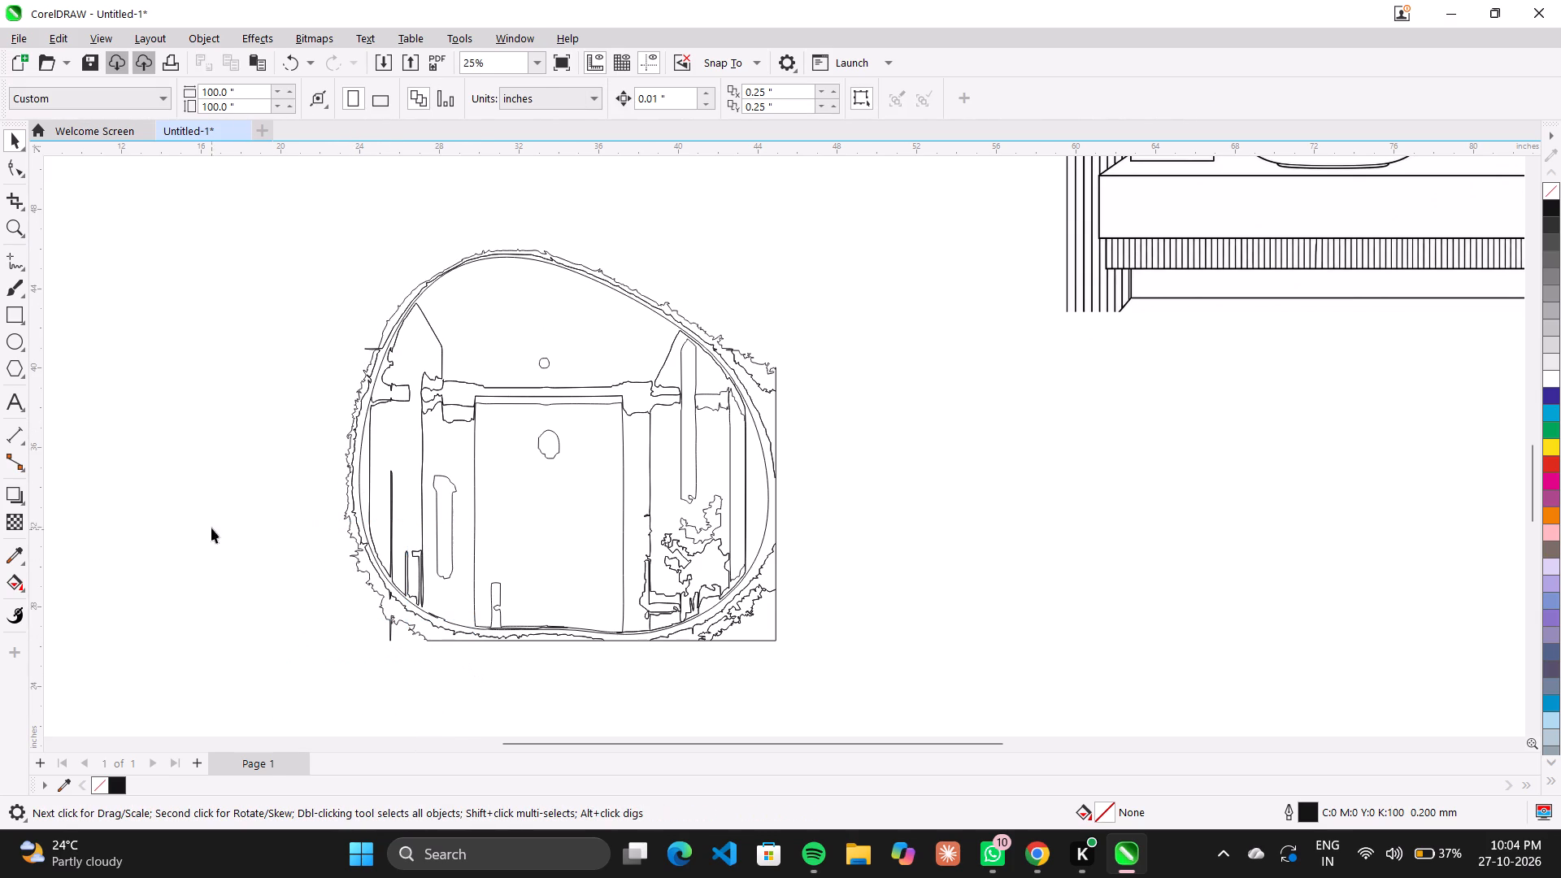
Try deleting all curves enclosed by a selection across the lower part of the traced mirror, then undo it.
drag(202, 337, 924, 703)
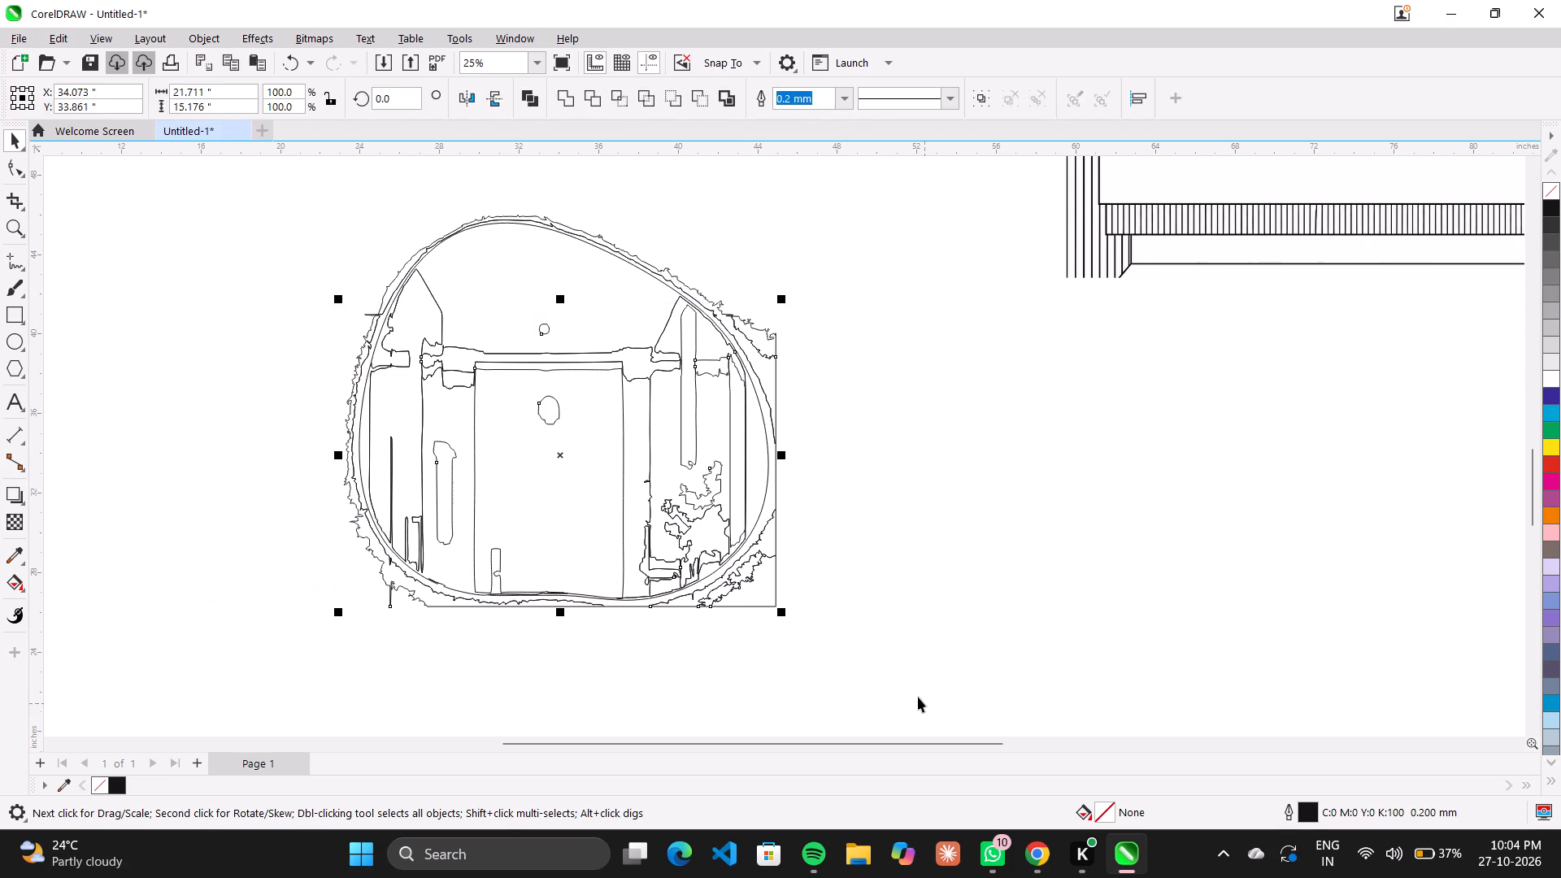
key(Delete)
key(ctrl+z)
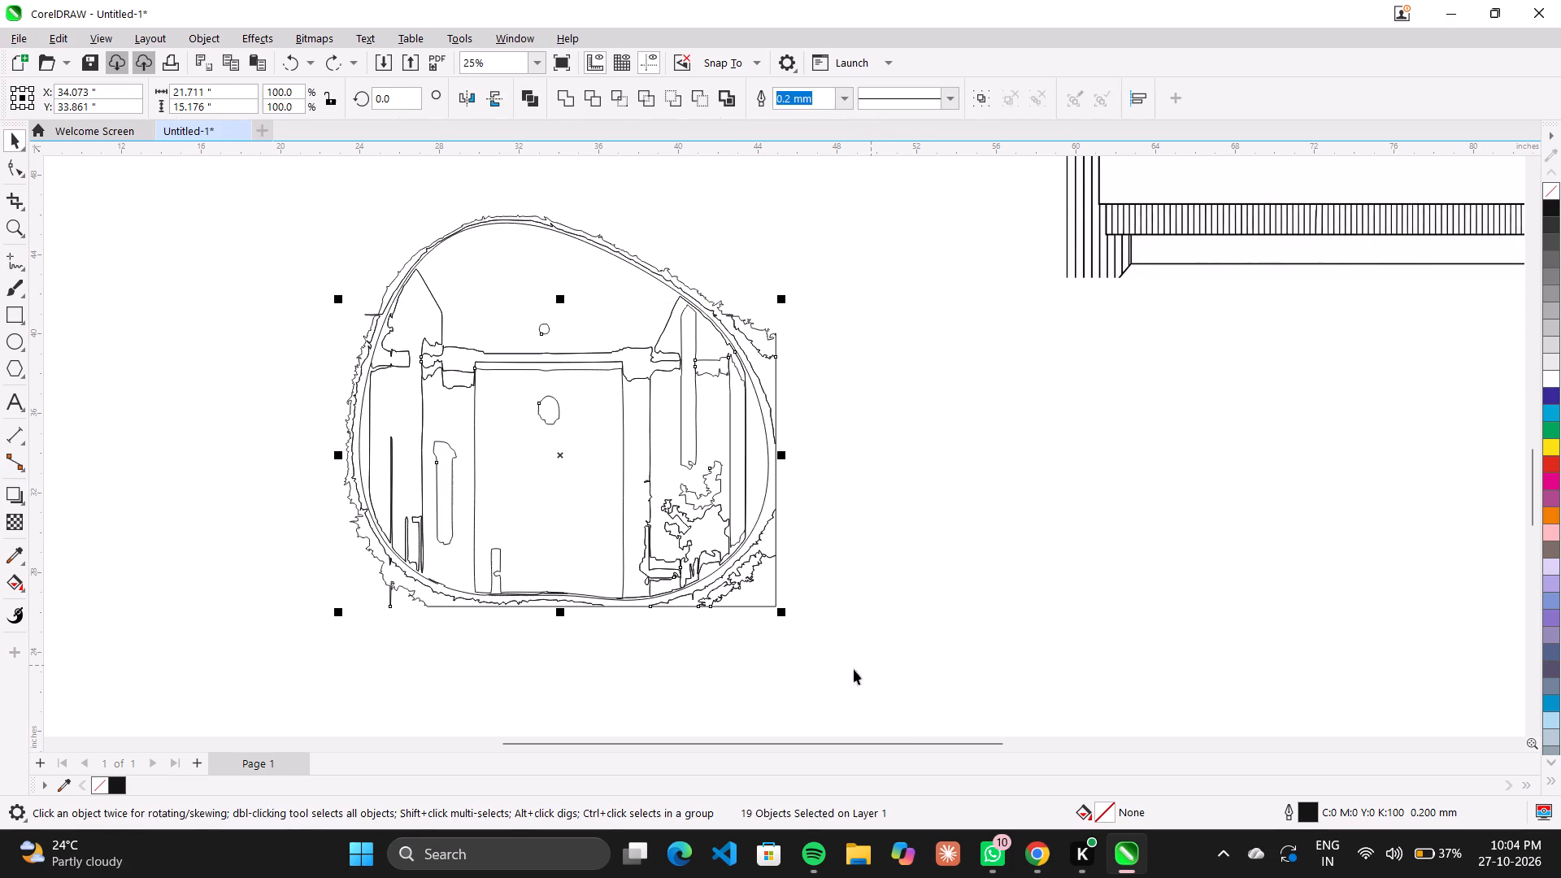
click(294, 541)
Delete the background fragments at the lower-right corner of the traced mirror.
click(779, 589)
drag(885, 436, 561, 718)
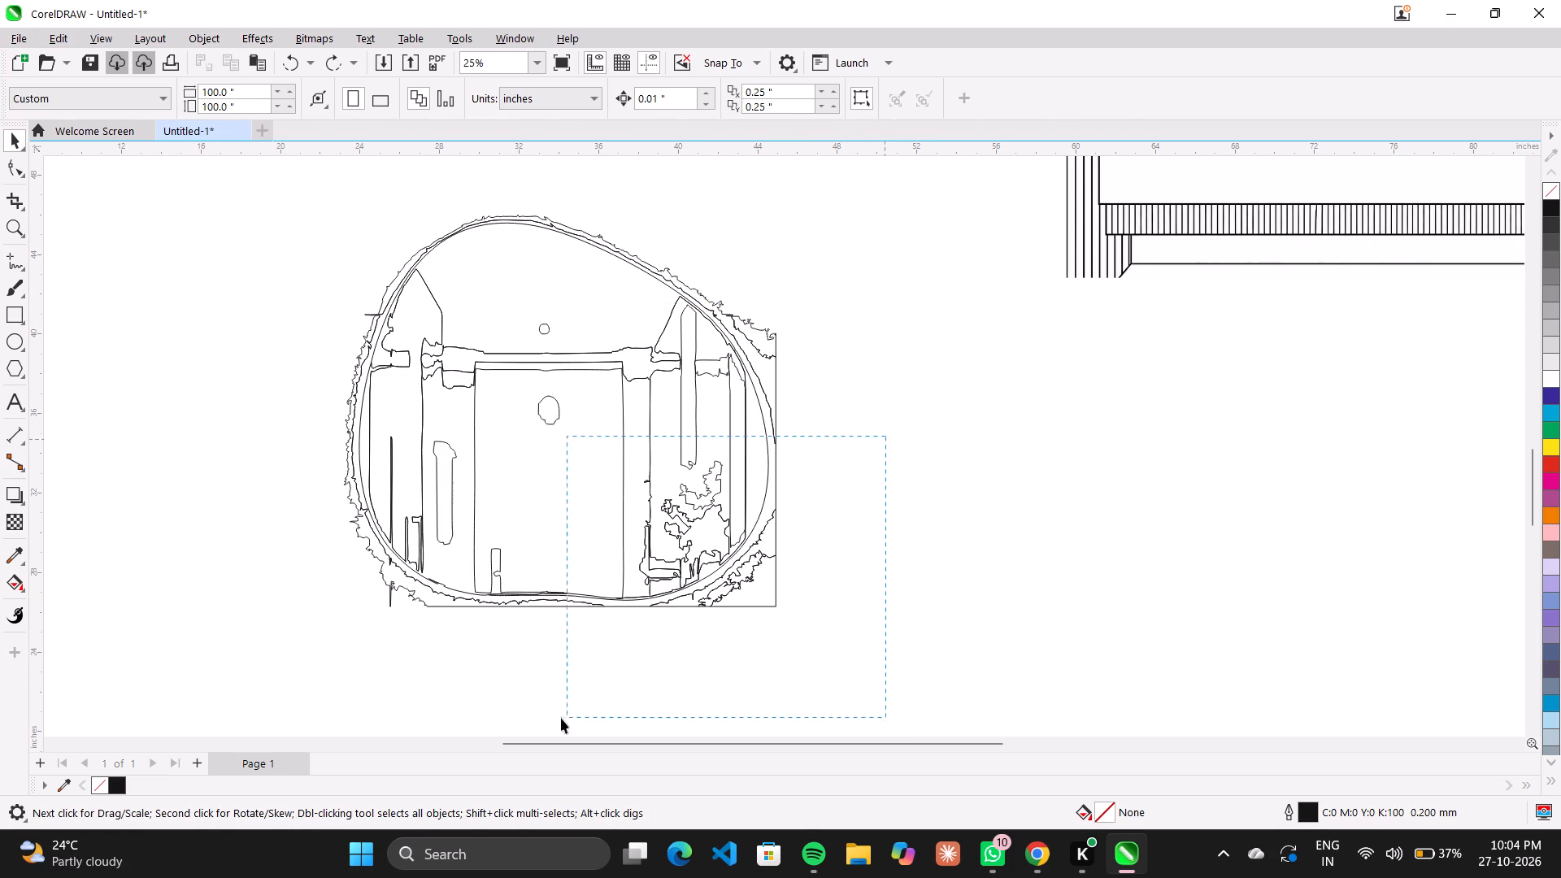
drag(561, 718, 607, 689)
key(Delete)
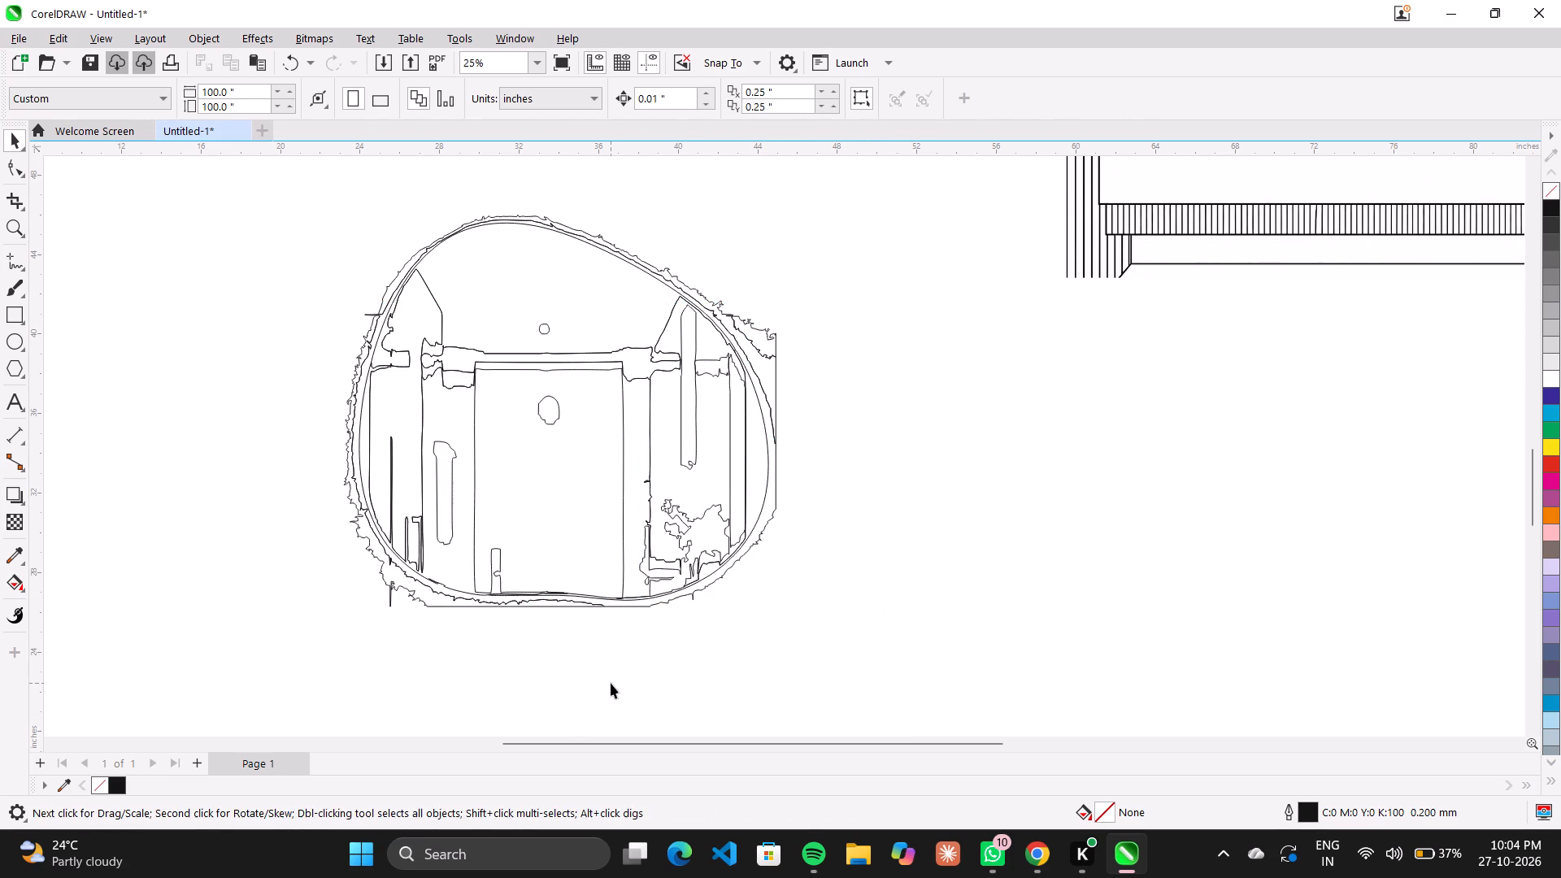
Delete the small background and reflection curves at the upper-right edge of the traced mirror.
drag(826, 99, 732, 349)
drag(868, 260, 870, 249)
drag(870, 249, 589, 433)
key(Delete)
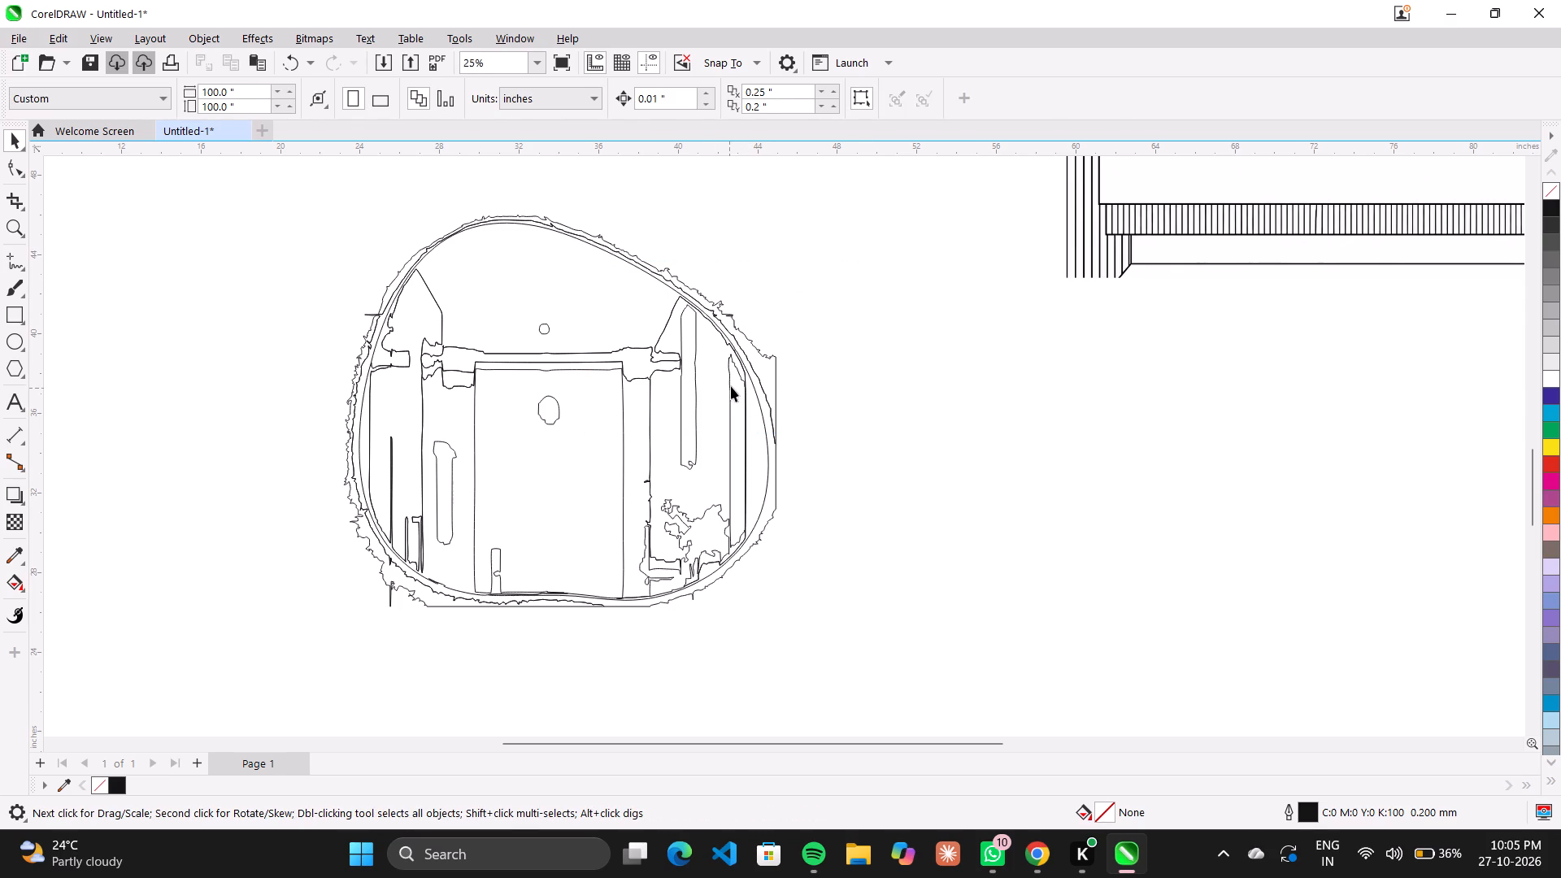
Delete the narrow vertical strip and plant reflection curves inside the right part of the traced mirror.
click(733, 385)
key(Delete)
click(729, 385)
key(Delete)
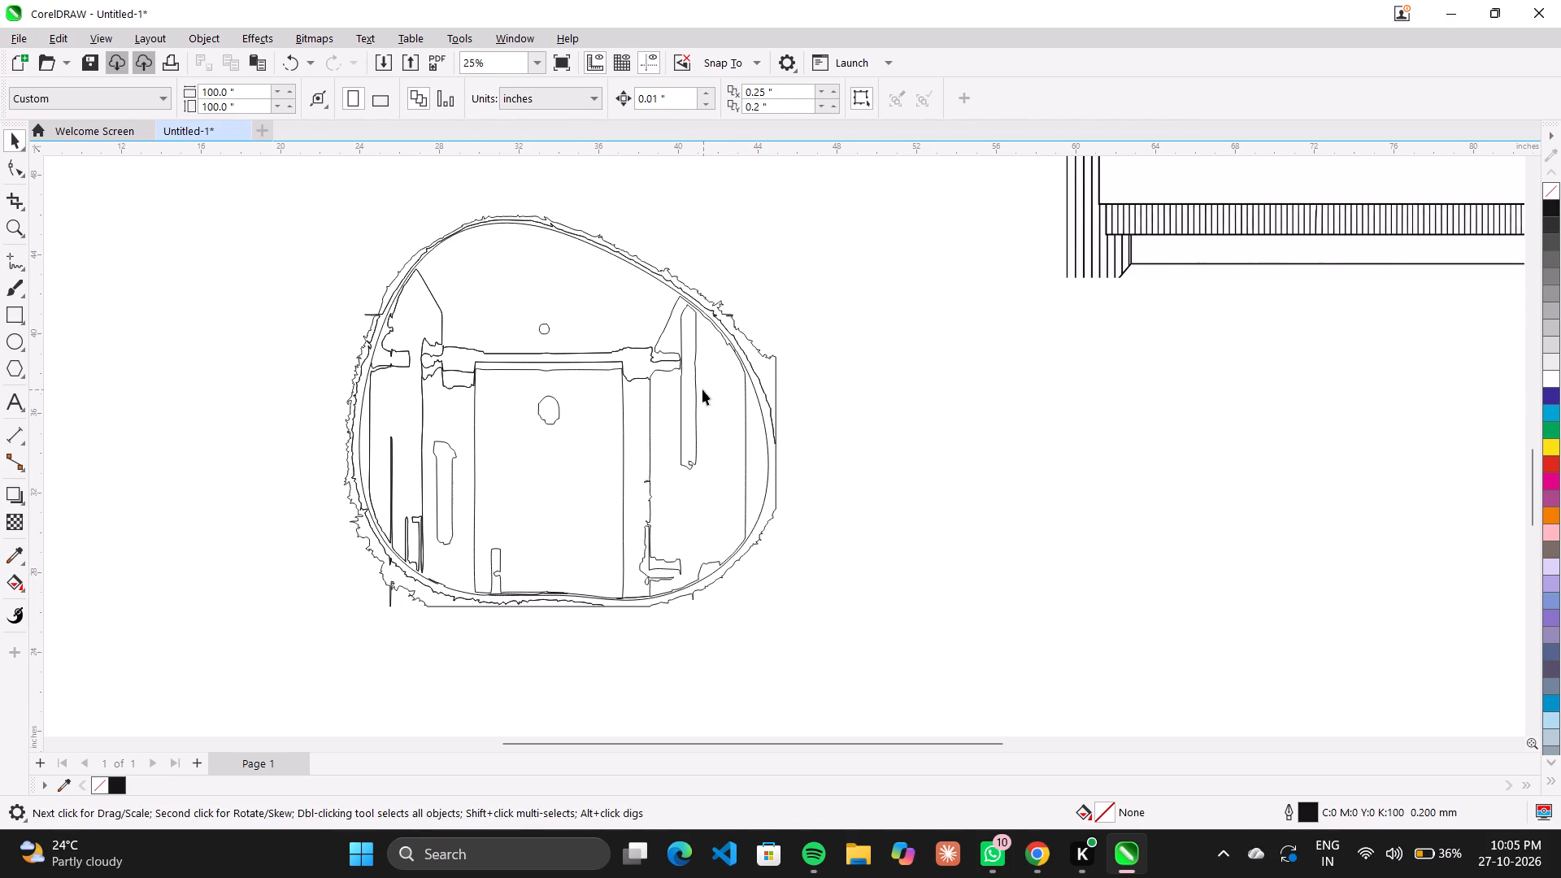
Delete the jagged background curves surrounding the outside of the traced mirror on its right, top and left edges.
click(700, 392)
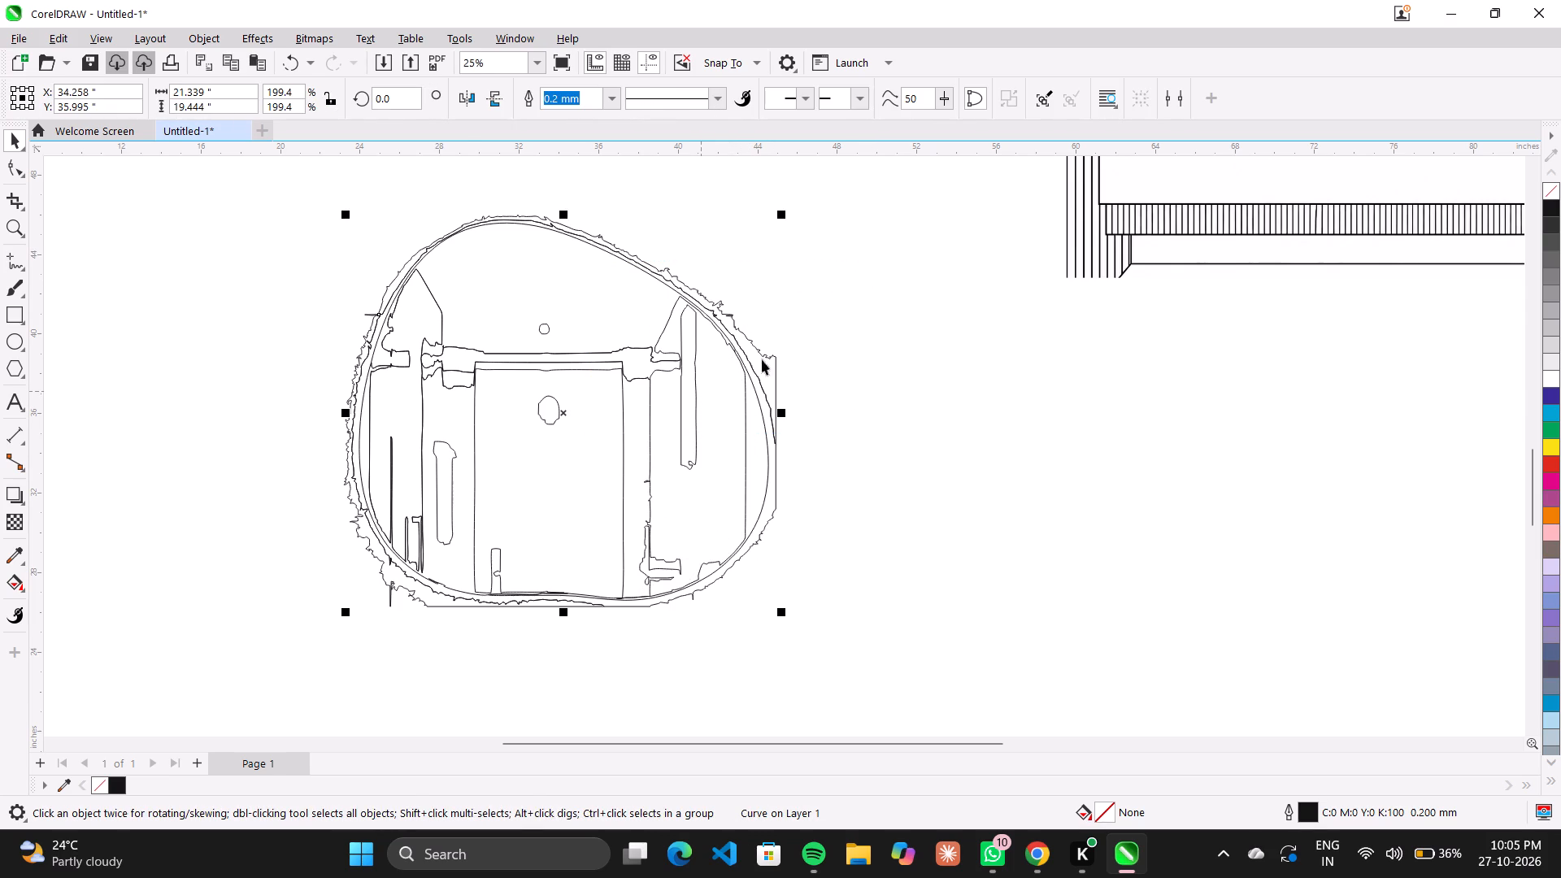
key(Delete)
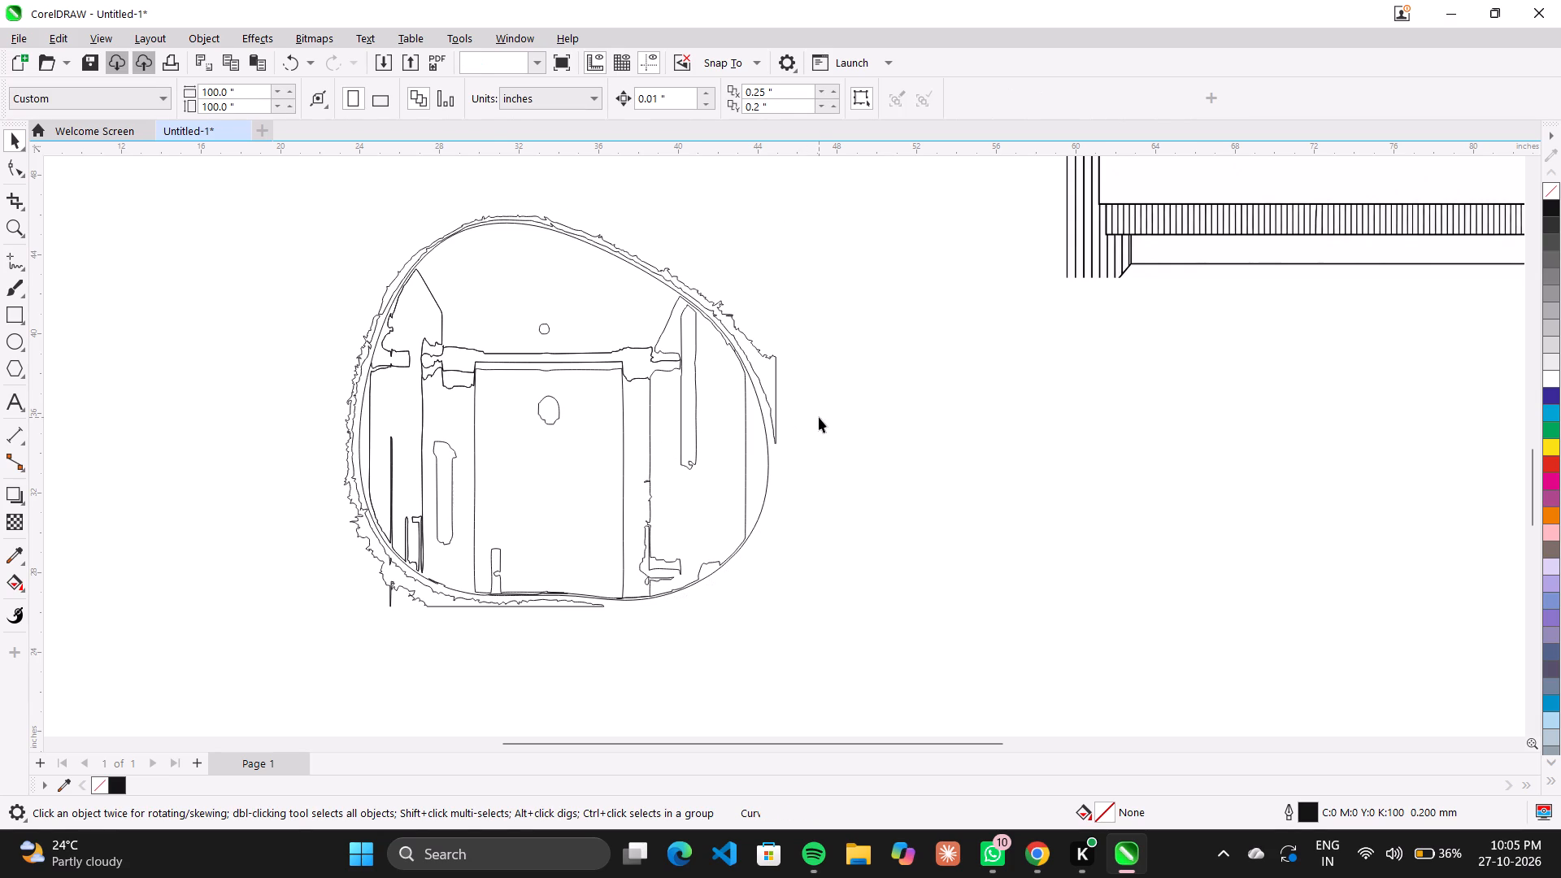
click(759, 367)
key(Delete)
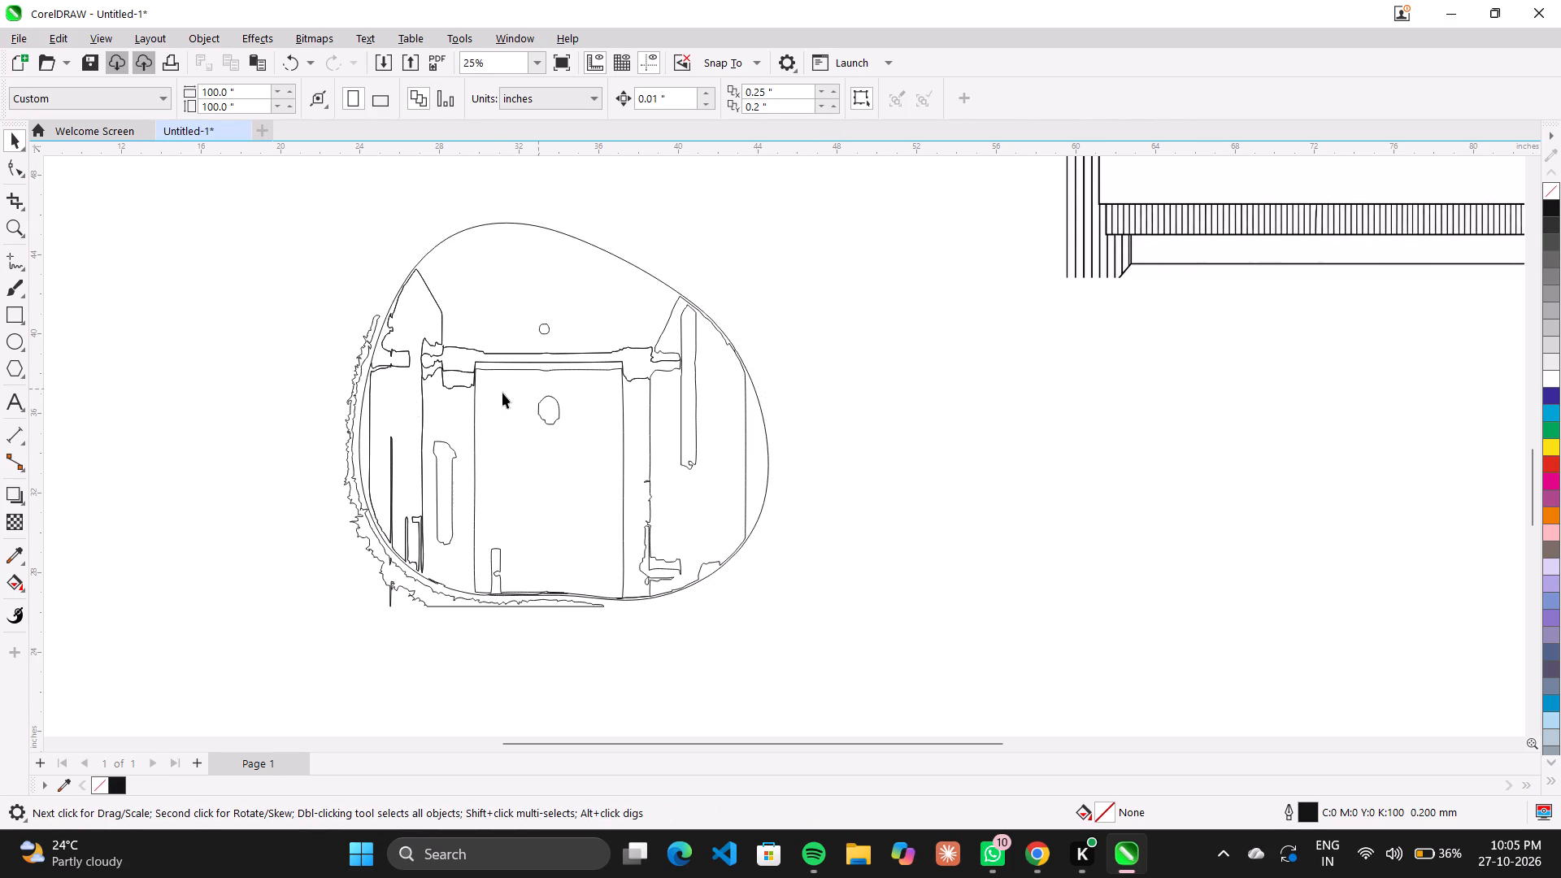
click(350, 414)
key(Delete)
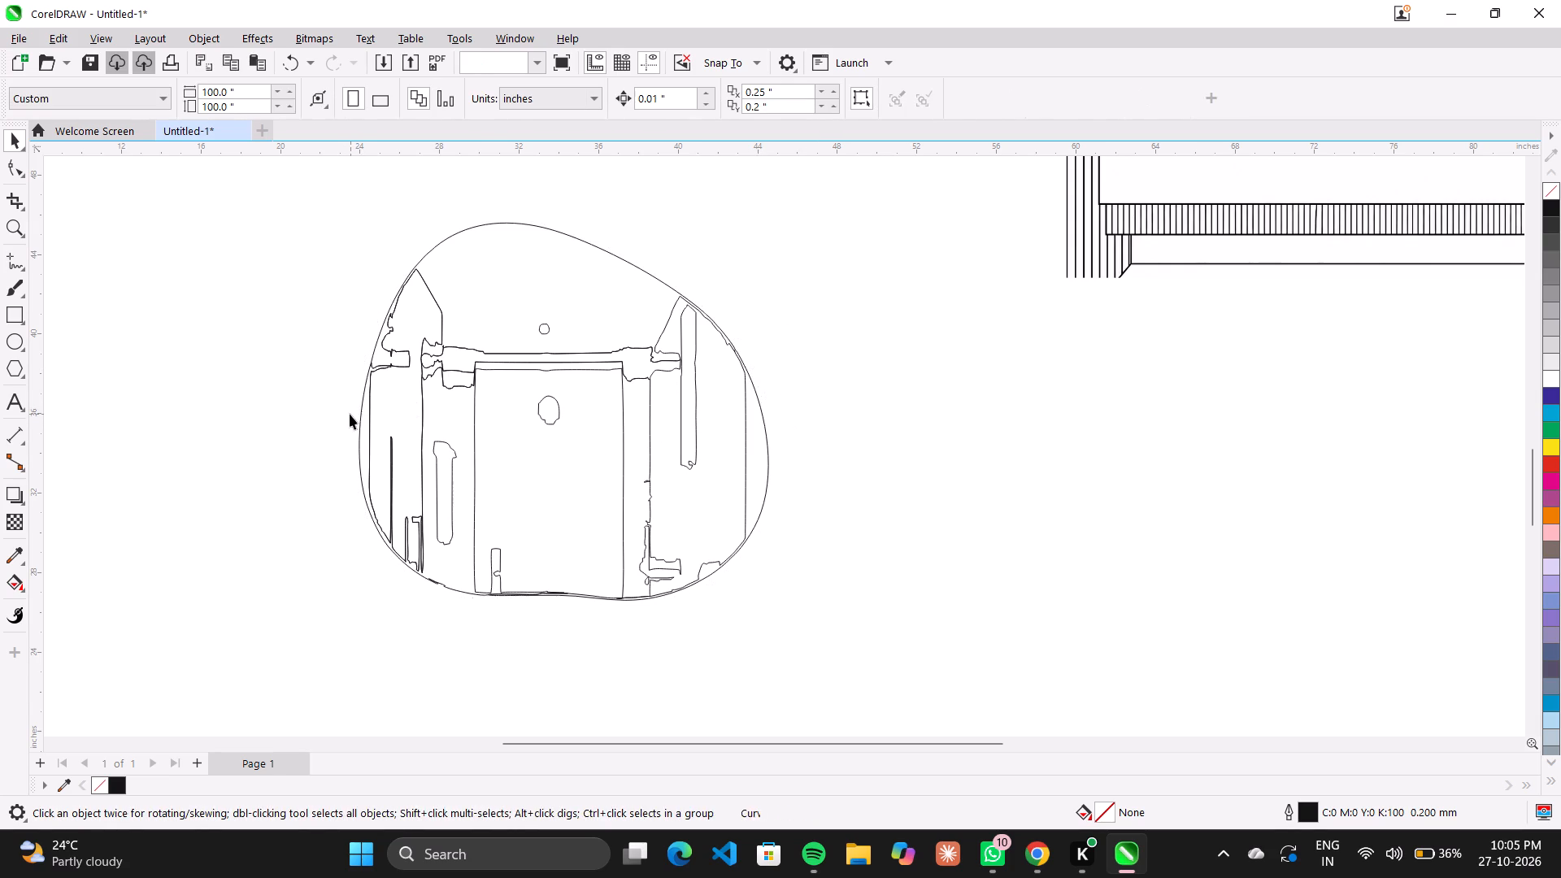
Delete the small round reflection shapes in the middle of the mirror and the narrow vertical strip in its right part.
click(547, 433)
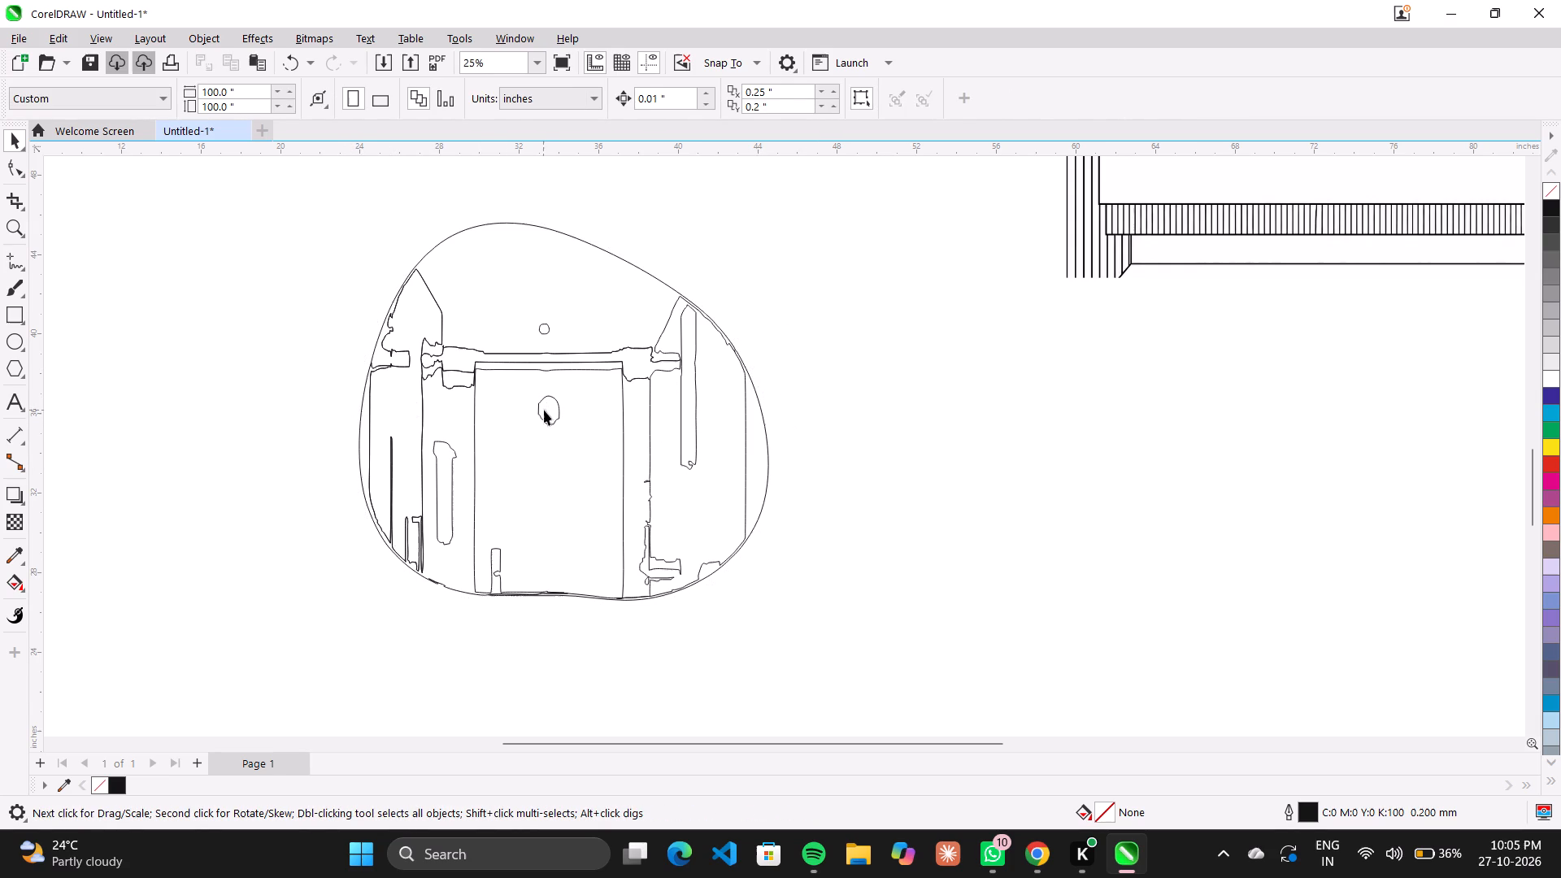
click(544, 410)
drag(932, 314, 233, 471)
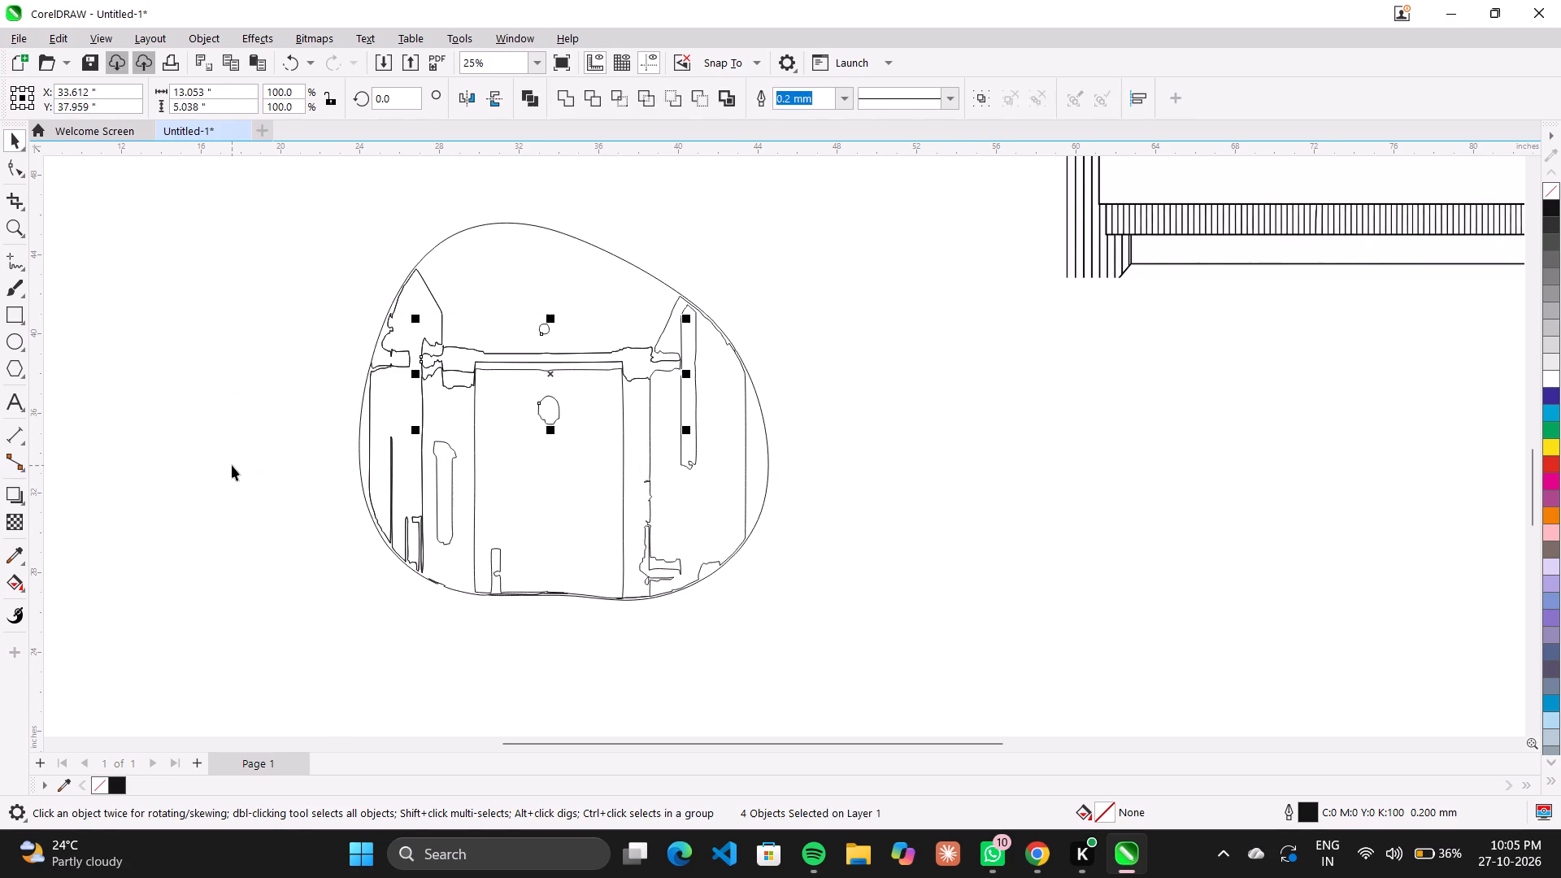
key(Delete)
drag(778, 251, 620, 460)
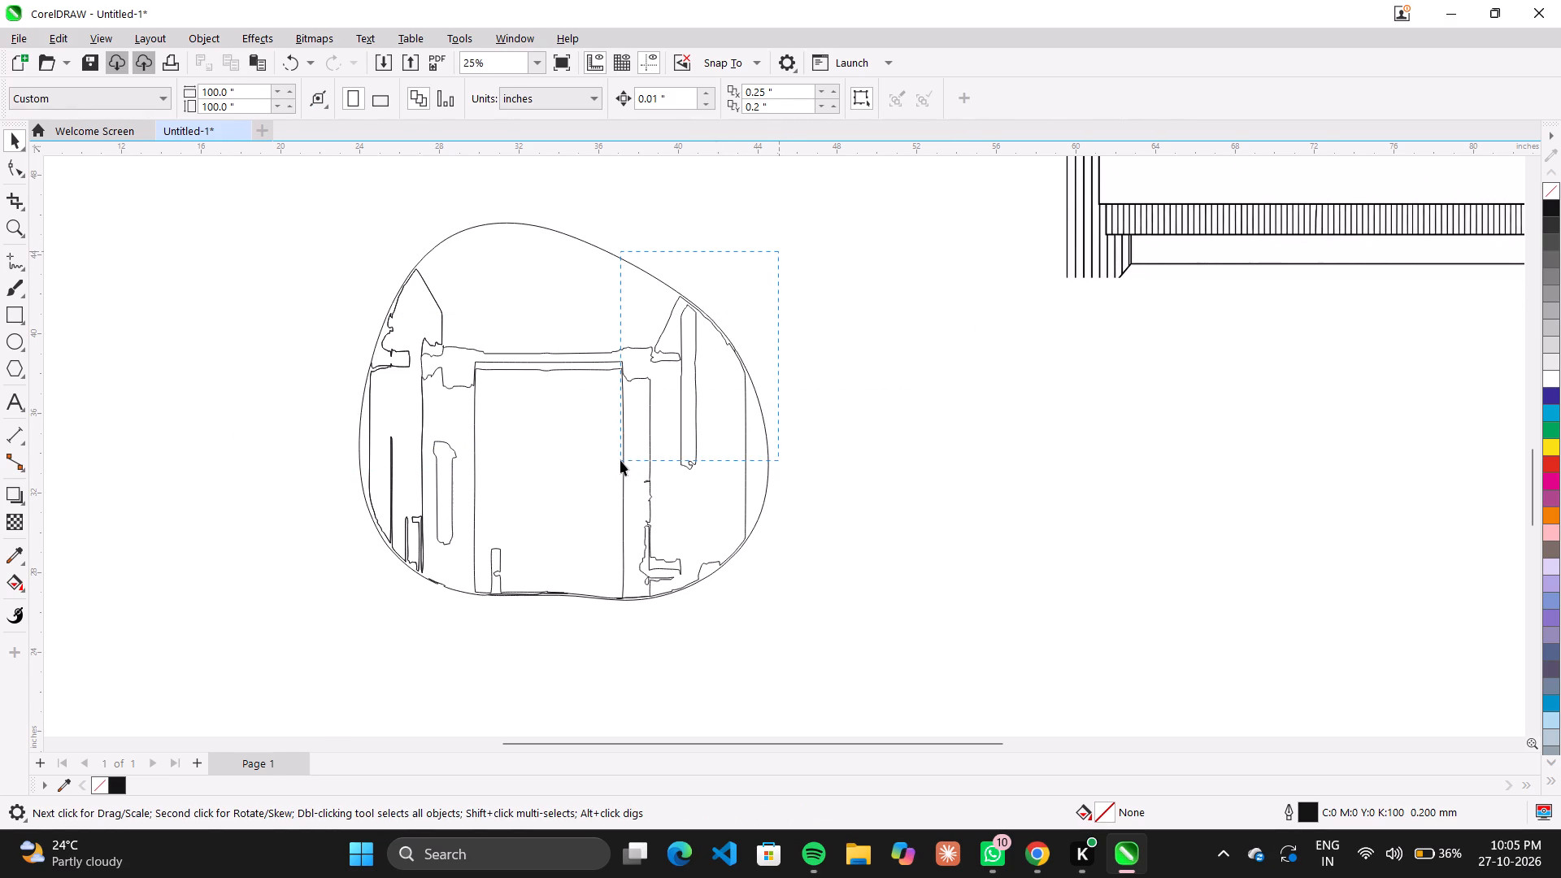
drag(620, 460, 624, 496)
key(Delete)
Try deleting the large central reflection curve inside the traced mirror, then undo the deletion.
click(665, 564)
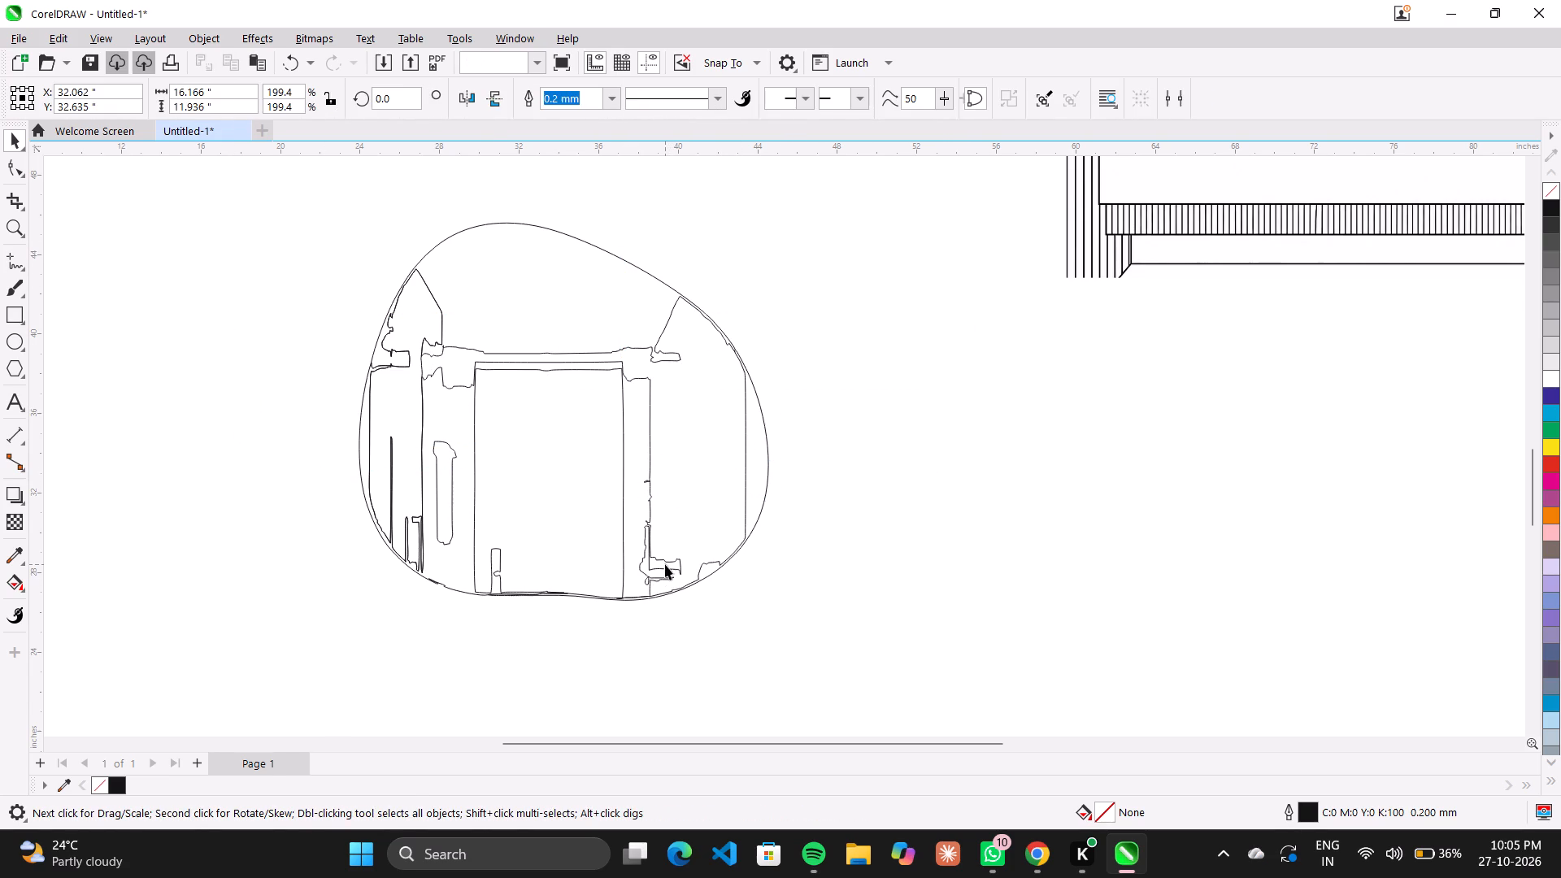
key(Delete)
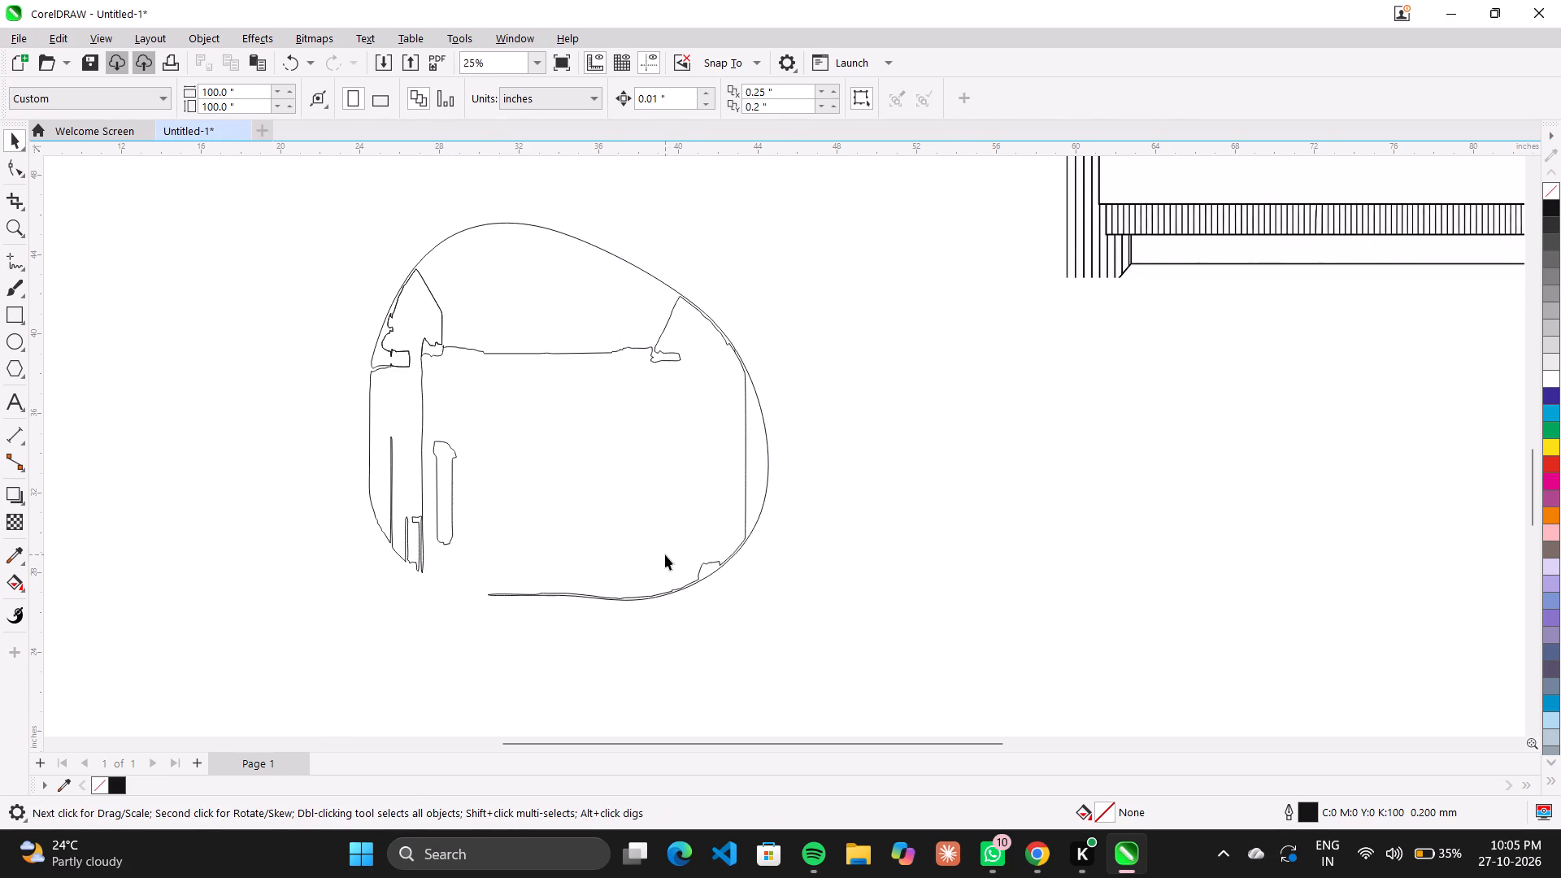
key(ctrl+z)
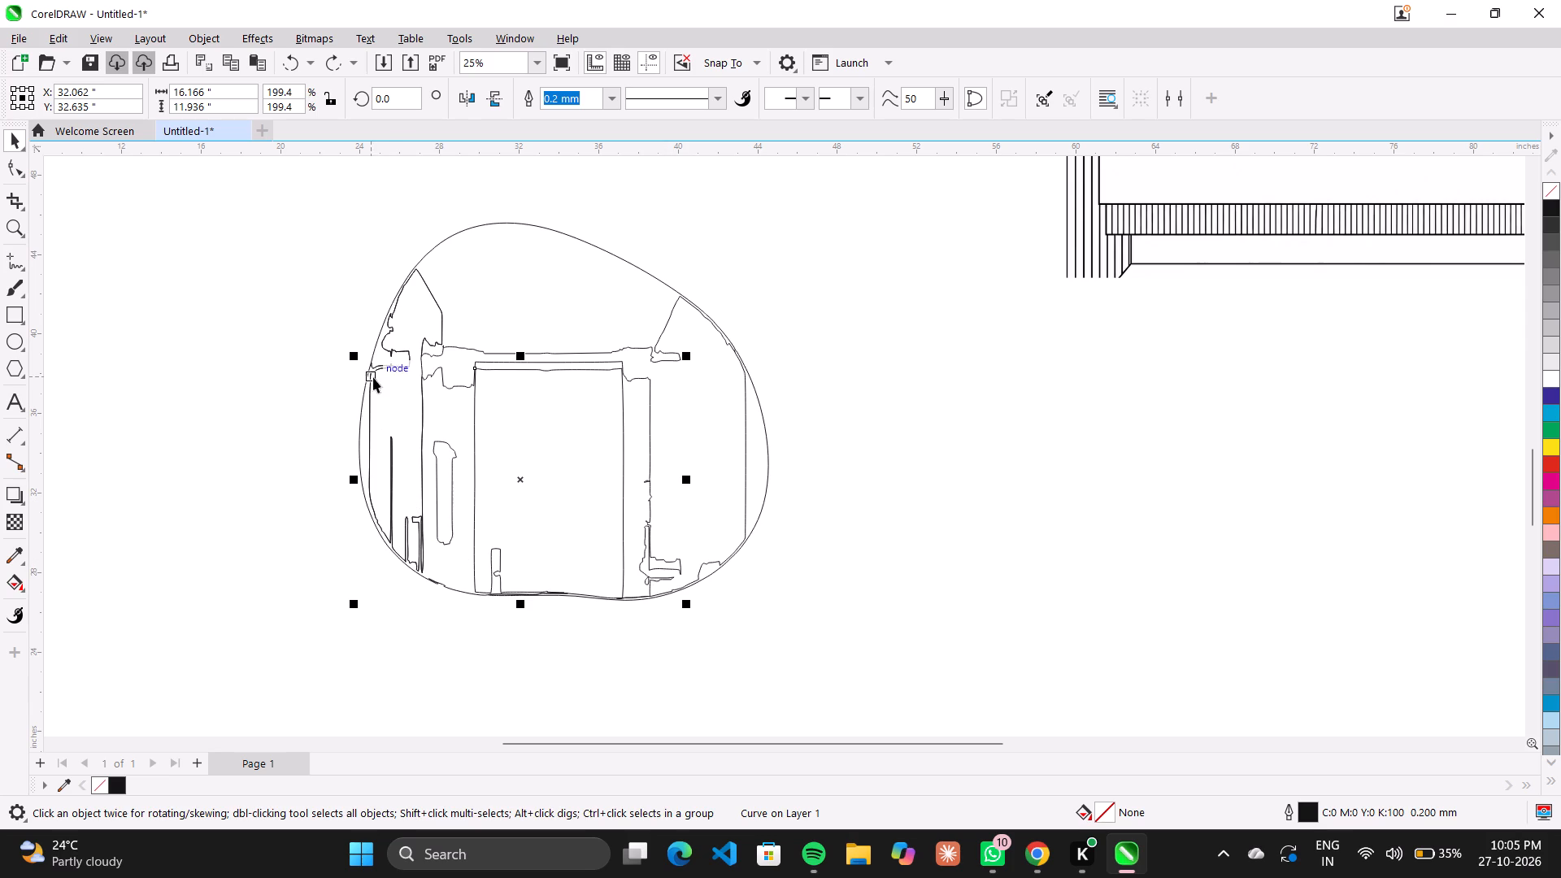
Delete the thin leftover reflection curve inside the left part of the traced mirror.
click(405, 389)
key(Delete)
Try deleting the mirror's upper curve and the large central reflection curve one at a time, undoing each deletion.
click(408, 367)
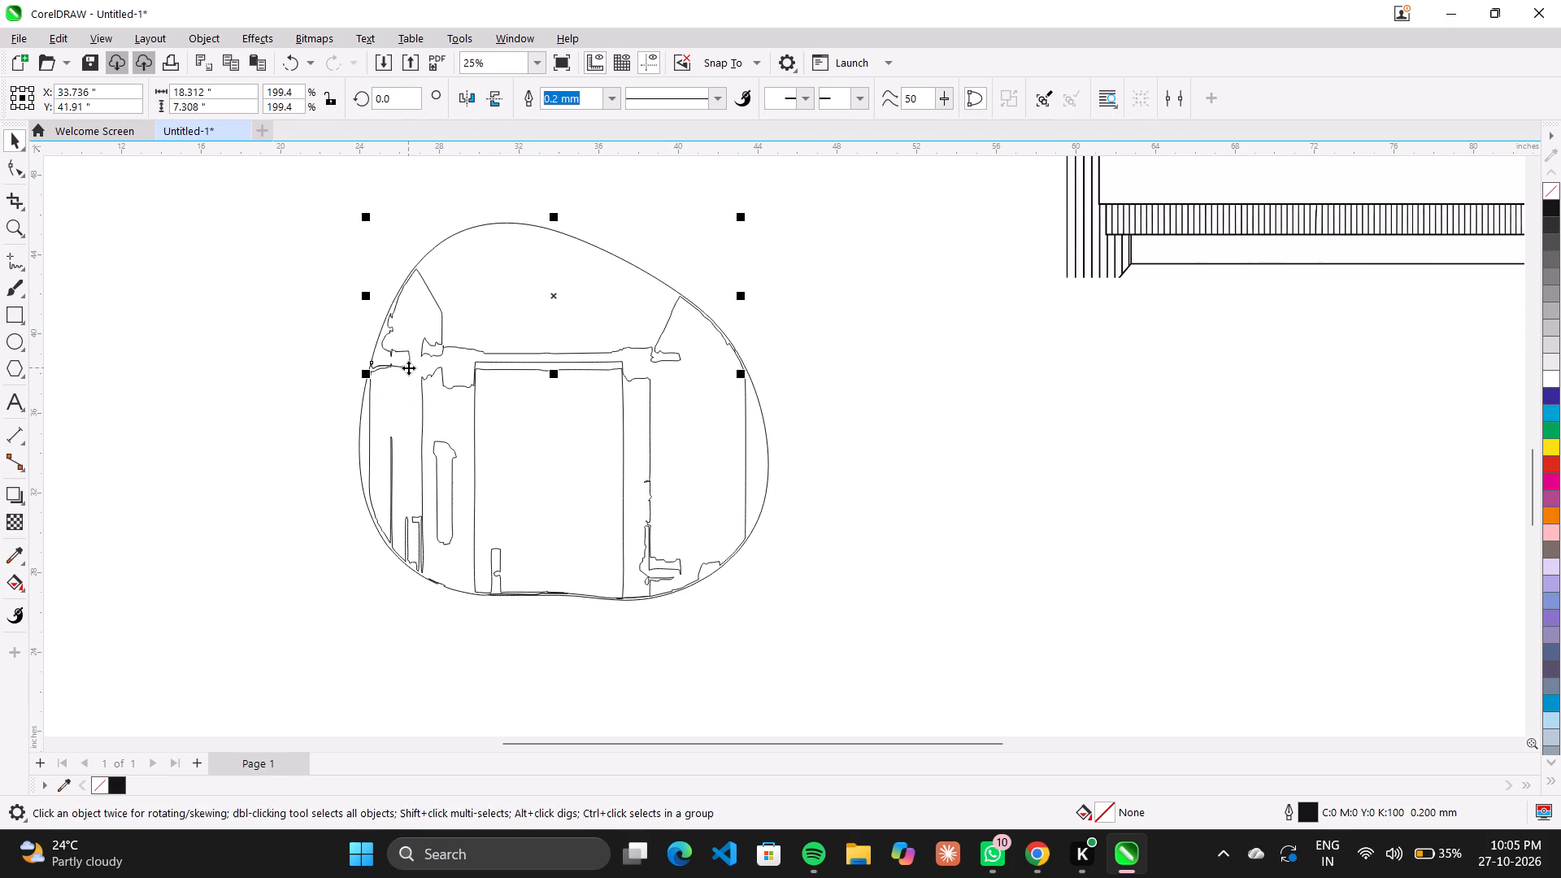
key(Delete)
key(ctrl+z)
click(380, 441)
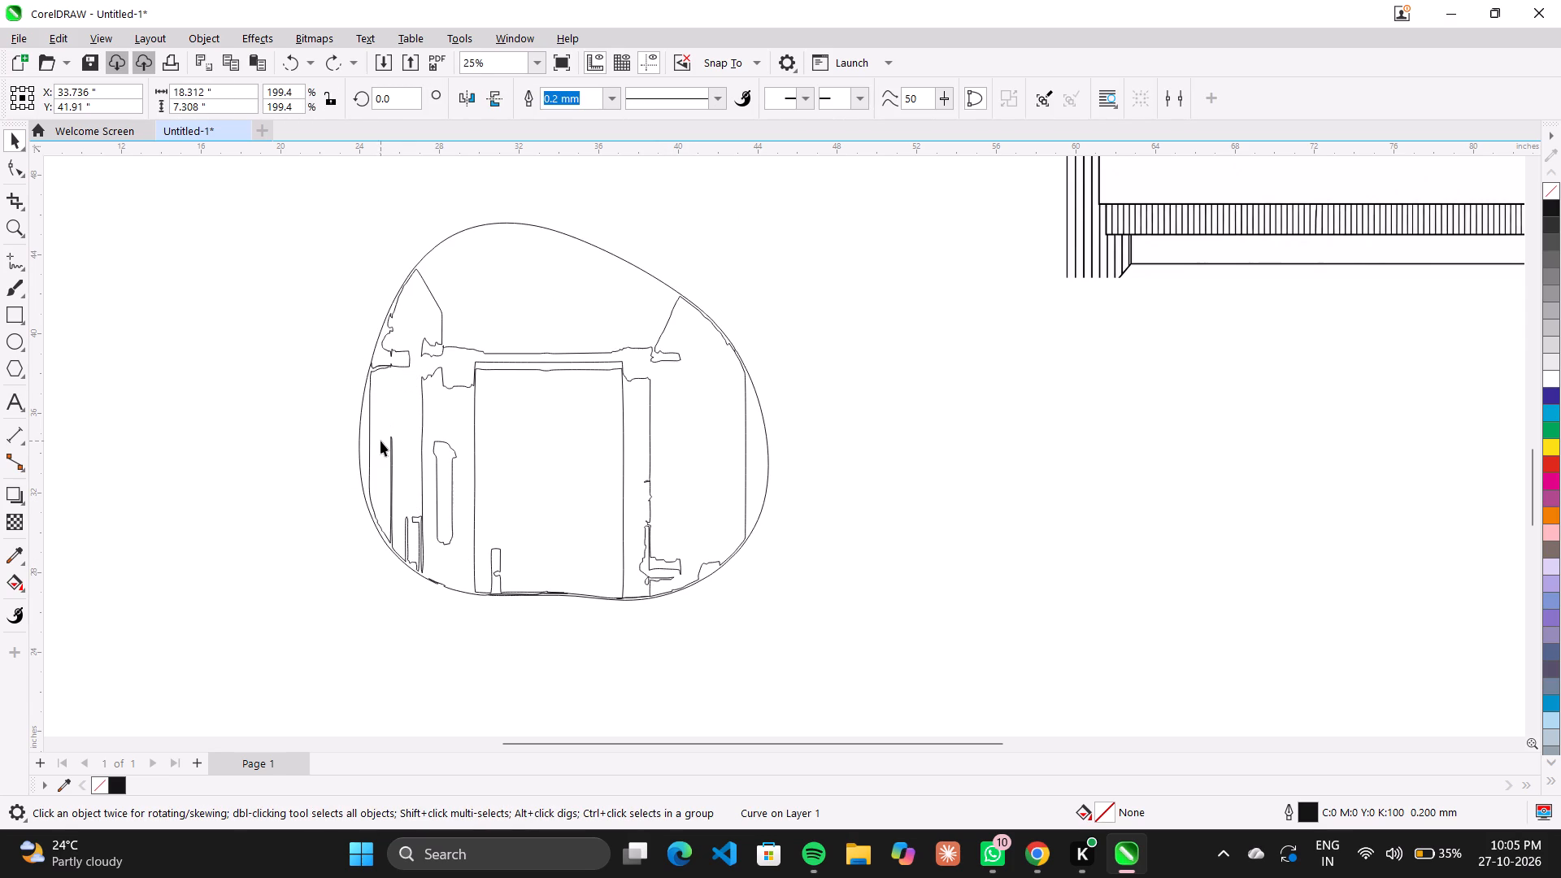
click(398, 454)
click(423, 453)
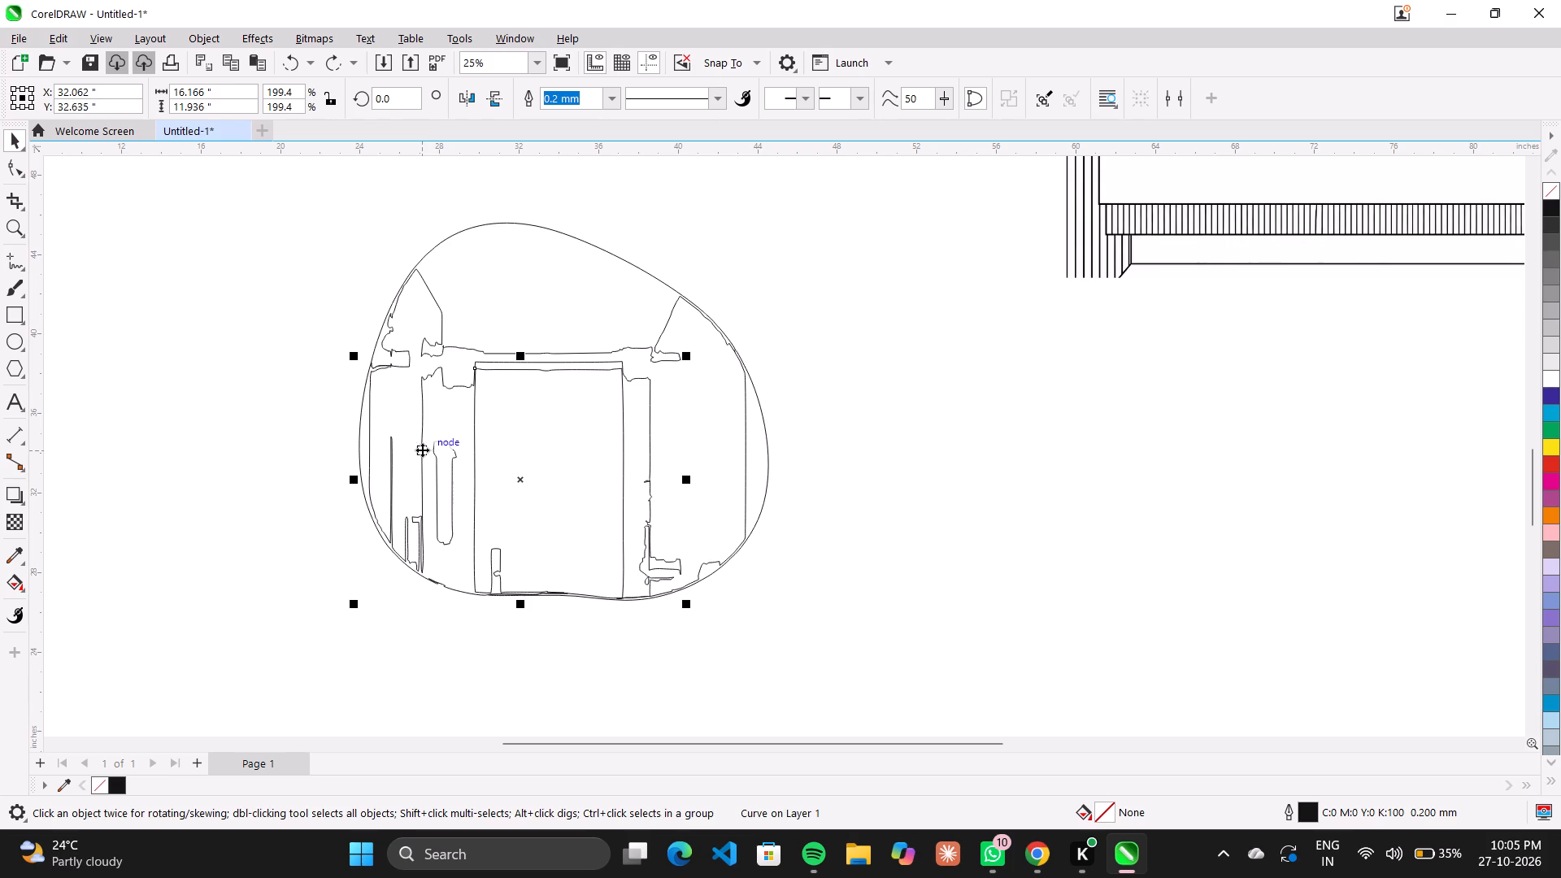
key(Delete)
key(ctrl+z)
Open the mirror's lower-right curve for node editing and delete the three inner-edge nodes near its upper end.
click(707, 560)
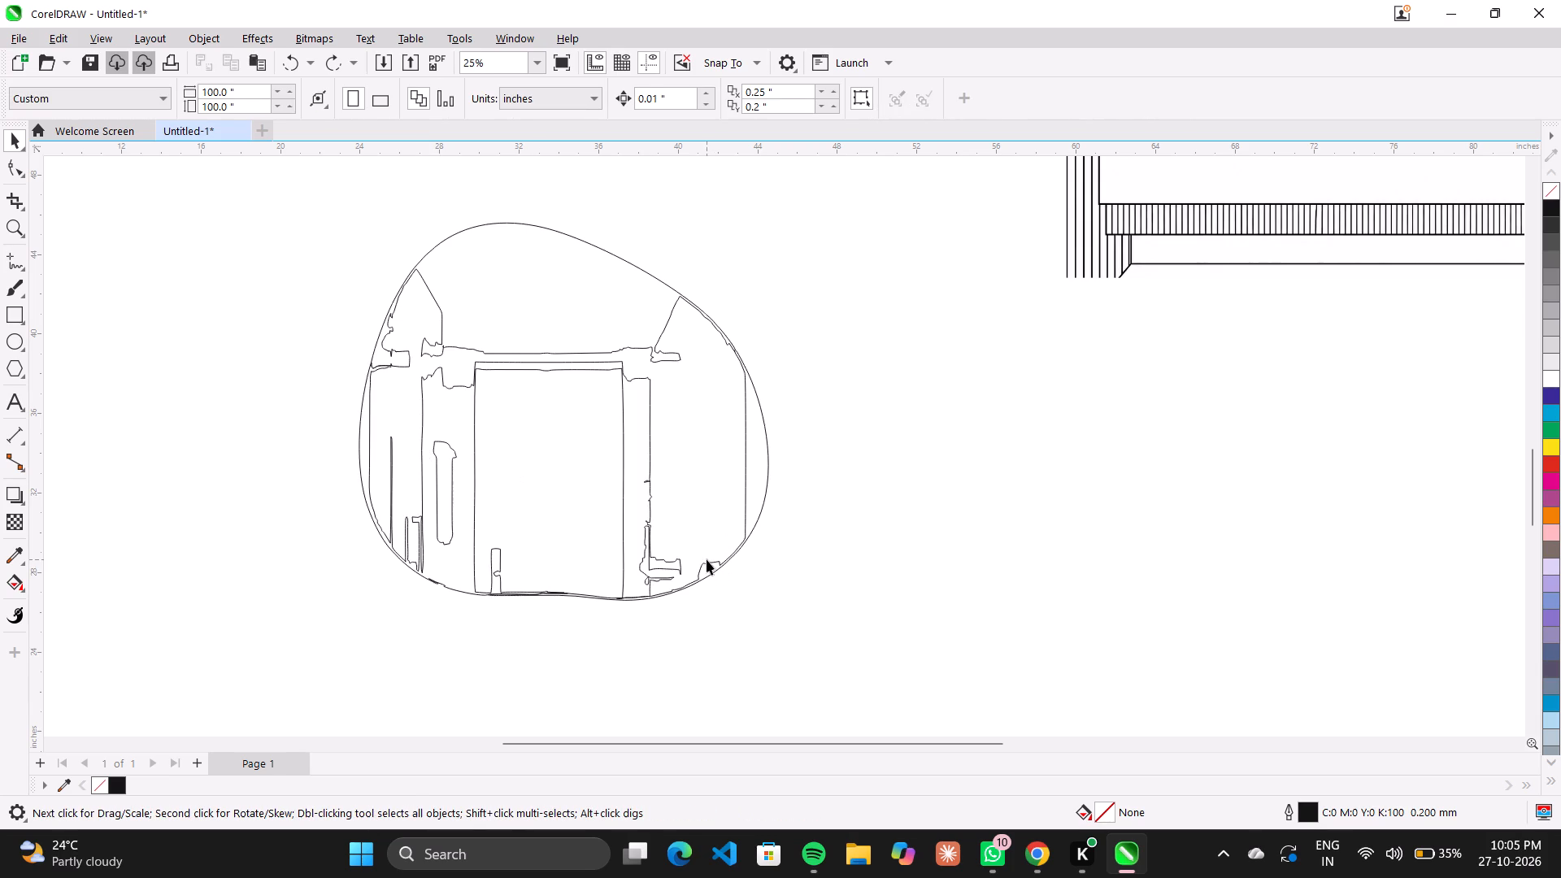
click(741, 495)
click(753, 489)
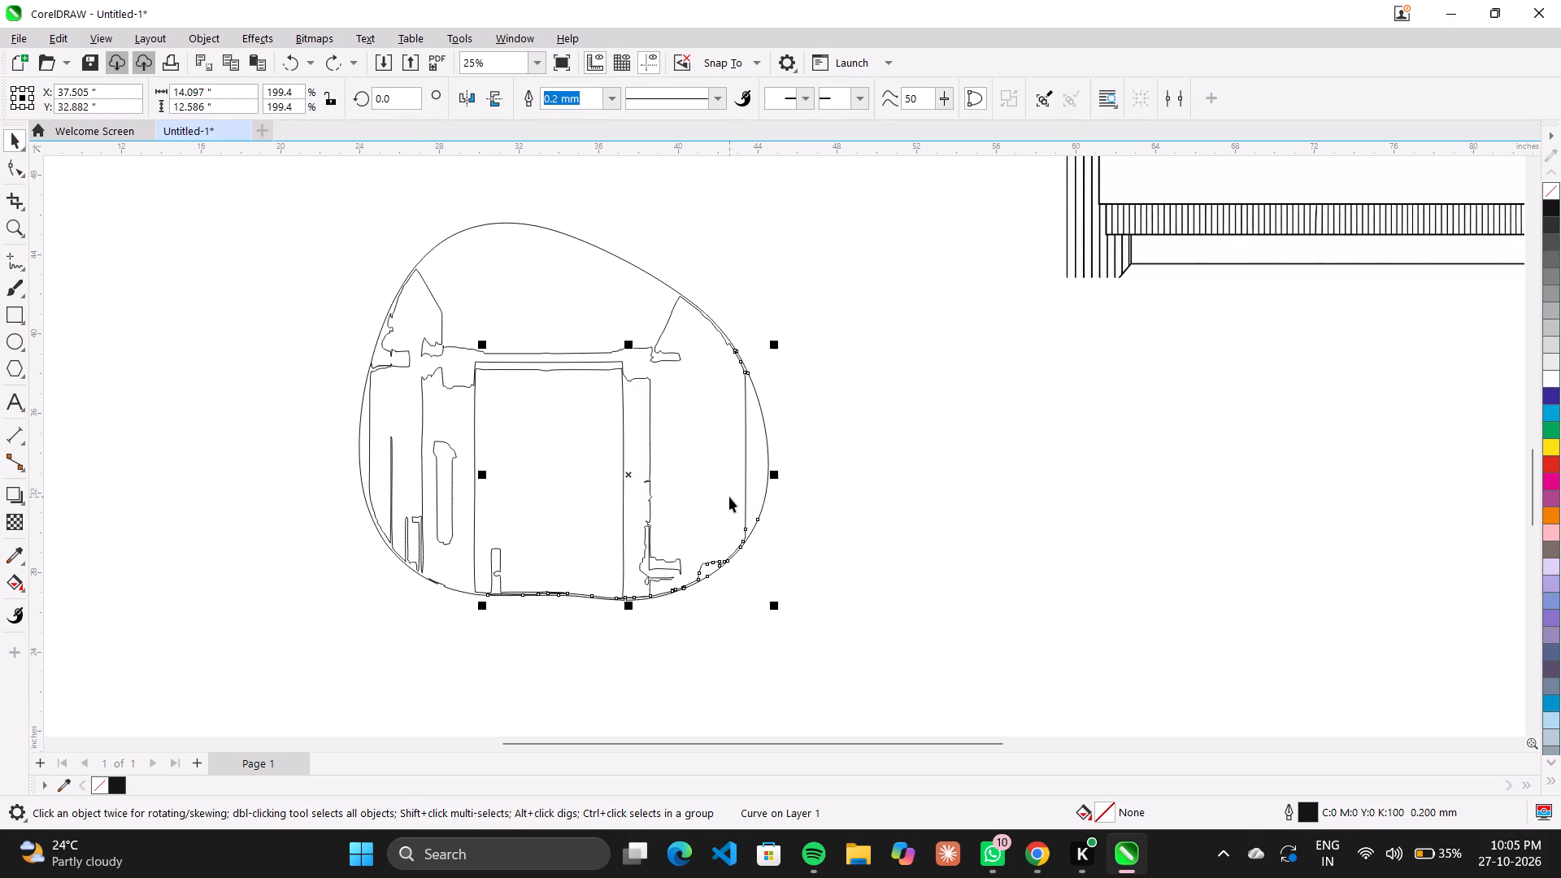
scroll(236, 362, up, 3)
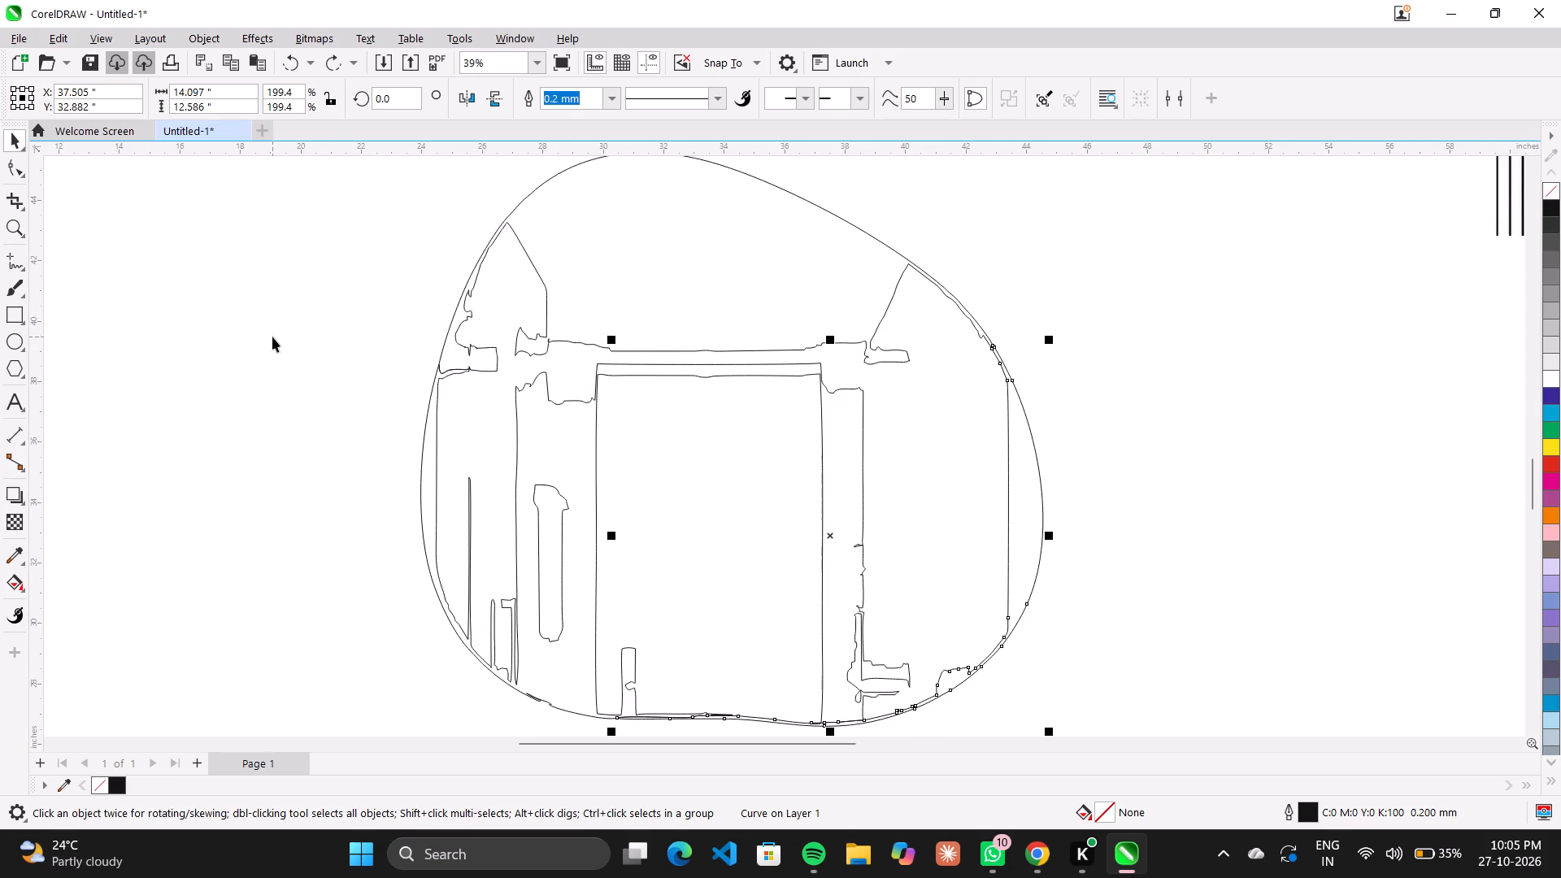
scroll(273, 337, down, 2)
click(1, 178)
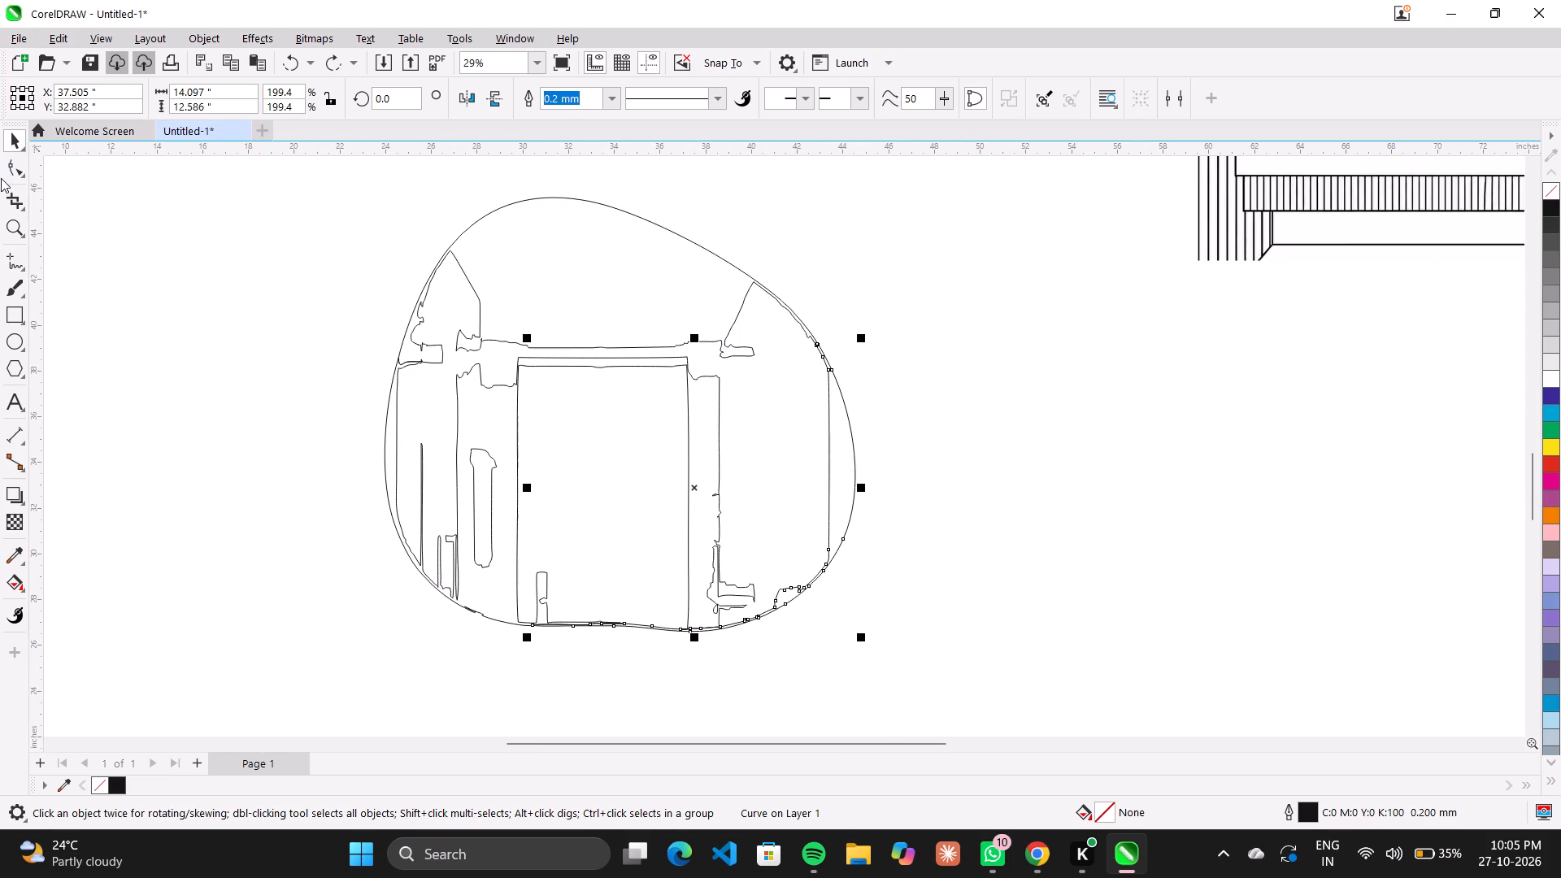
click(5, 176)
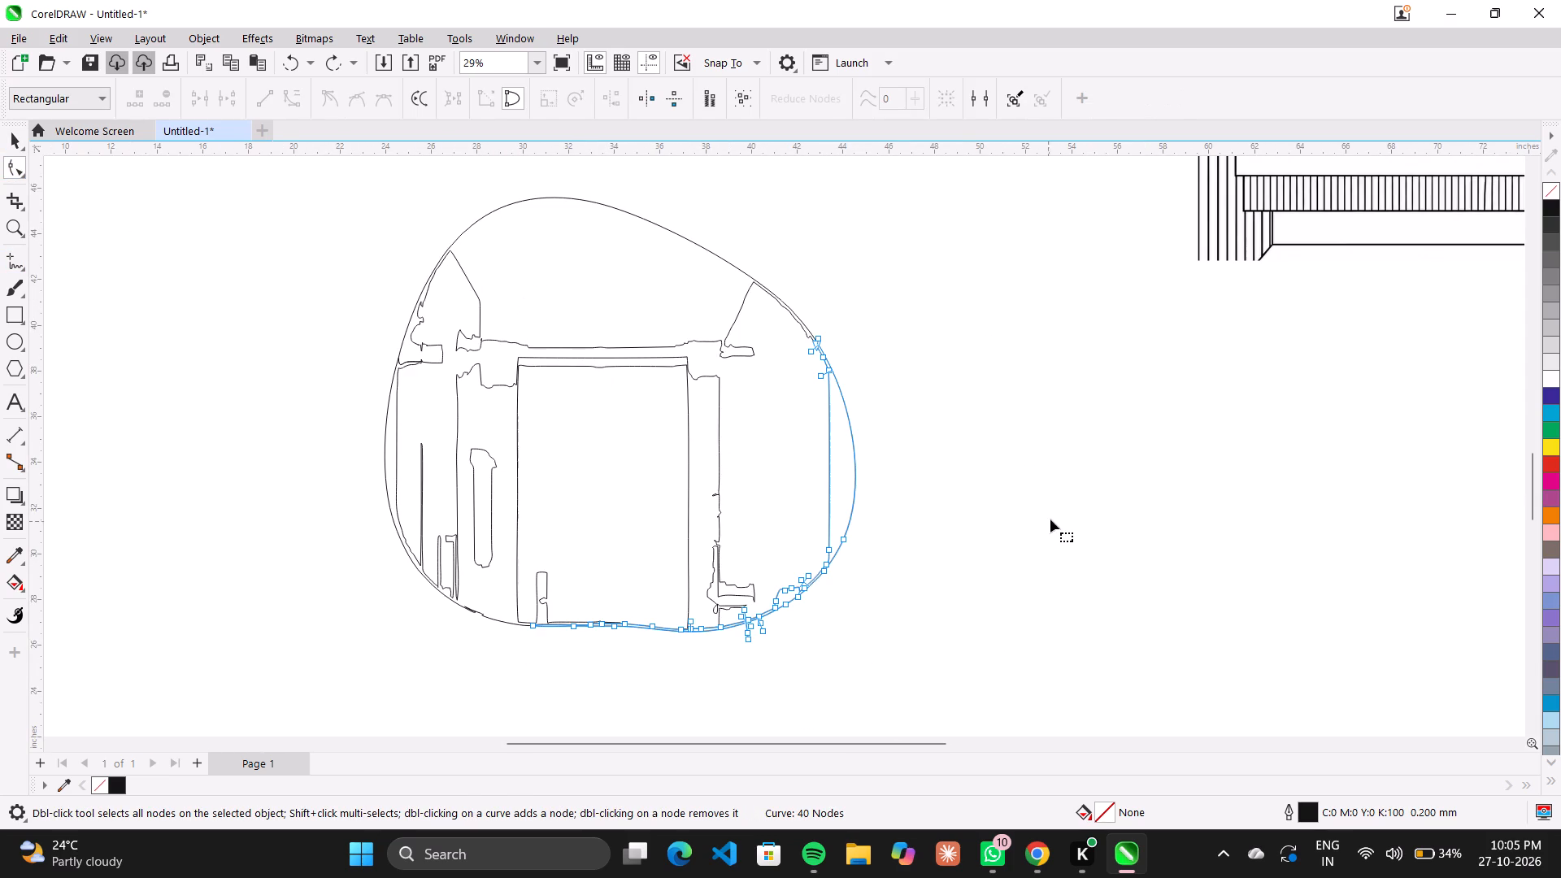
scroll(807, 584, up, 4)
scroll(807, 582, down, 7)
scroll(817, 497, up, 1)
scroll(817, 498, down, 1)
scroll(817, 498, up, 2)
scroll(833, 409, up, 17)
scroll(826, 396, up, 6)
scroll(401, 413, up, 1)
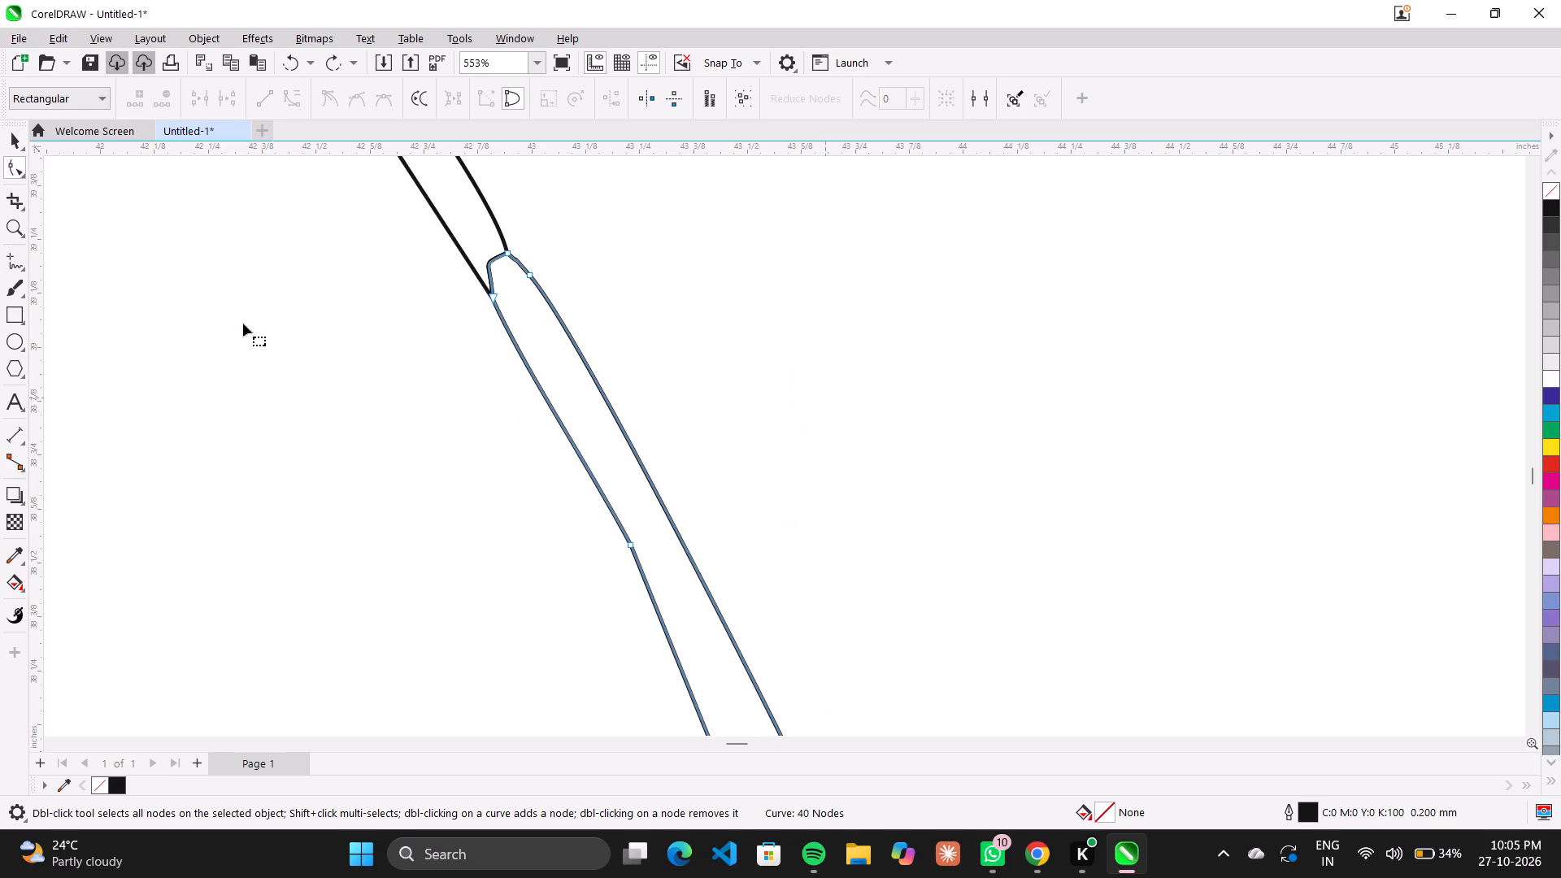
scroll(240, 318, down, 9)
drag(320, 254, 404, 405)
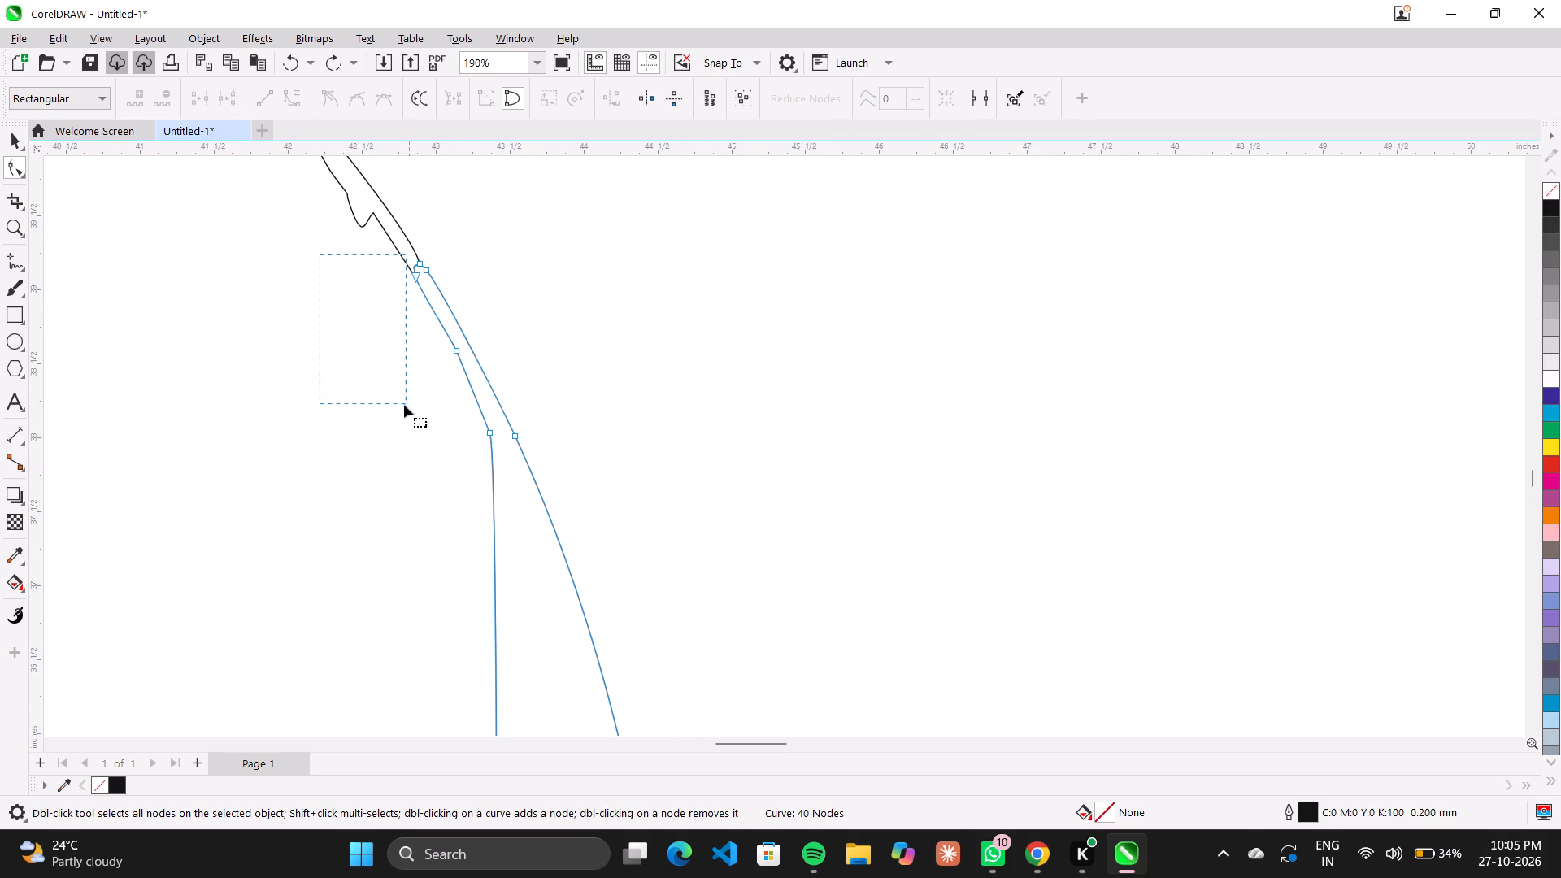
drag(404, 405, 404, 408)
click(413, 278)
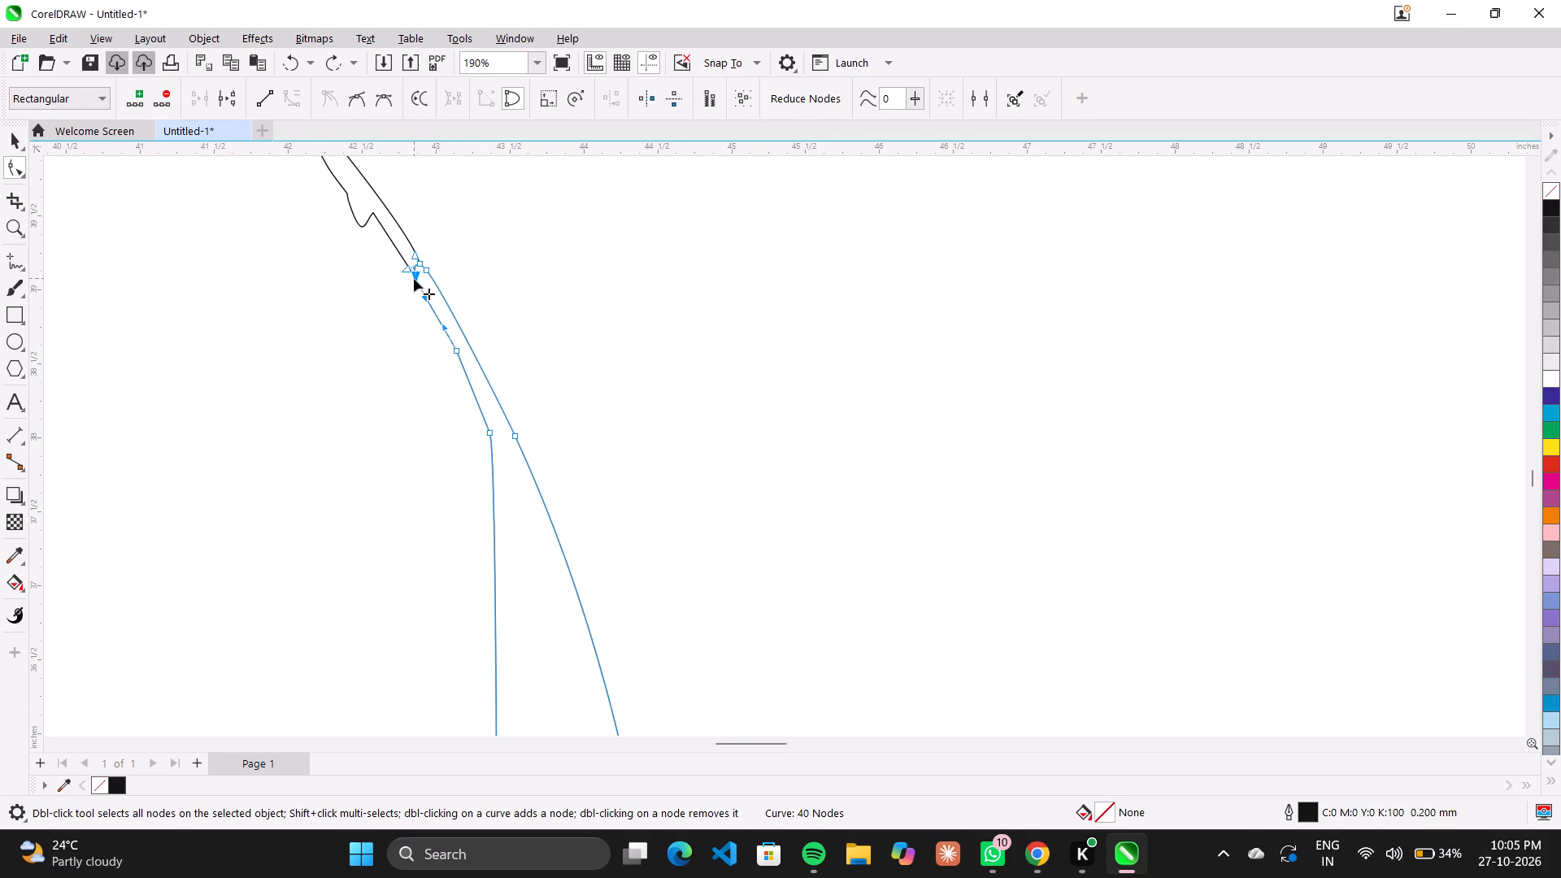
key(Delete)
click(459, 354)
key(Delete)
click(492, 437)
key(Delete)
Delete the inner-edge nodes along the lower-right bend of the mirror curve, down to the small bump.
scroll(492, 430, down, 4)
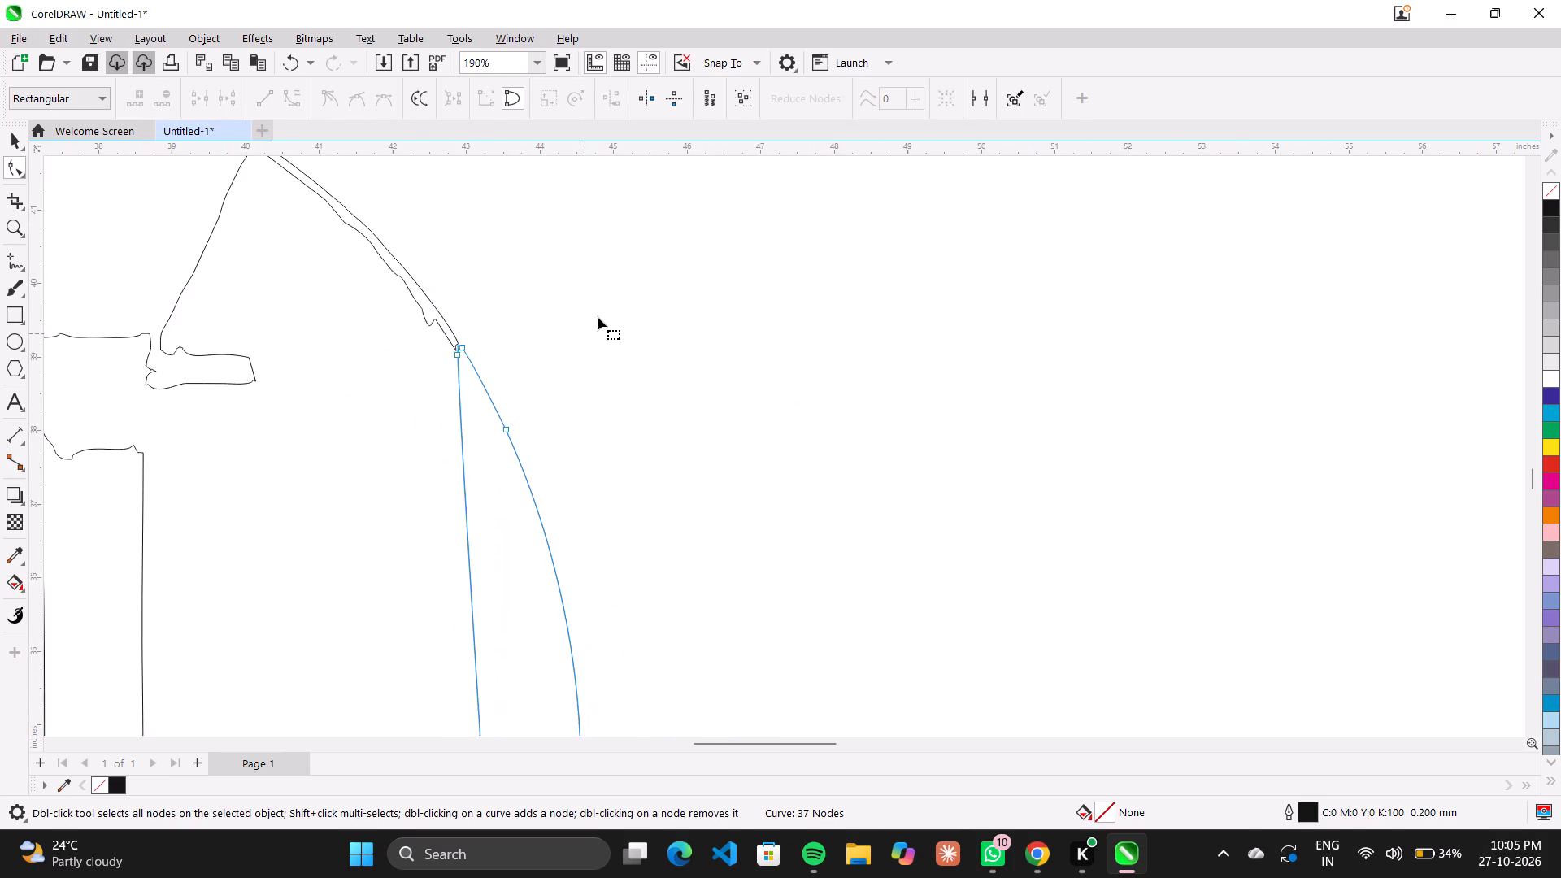
scroll(598, 317, down, 6)
scroll(600, 315, up, 1)
scroll(600, 315, down, 4)
scroll(609, 585, up, 11)
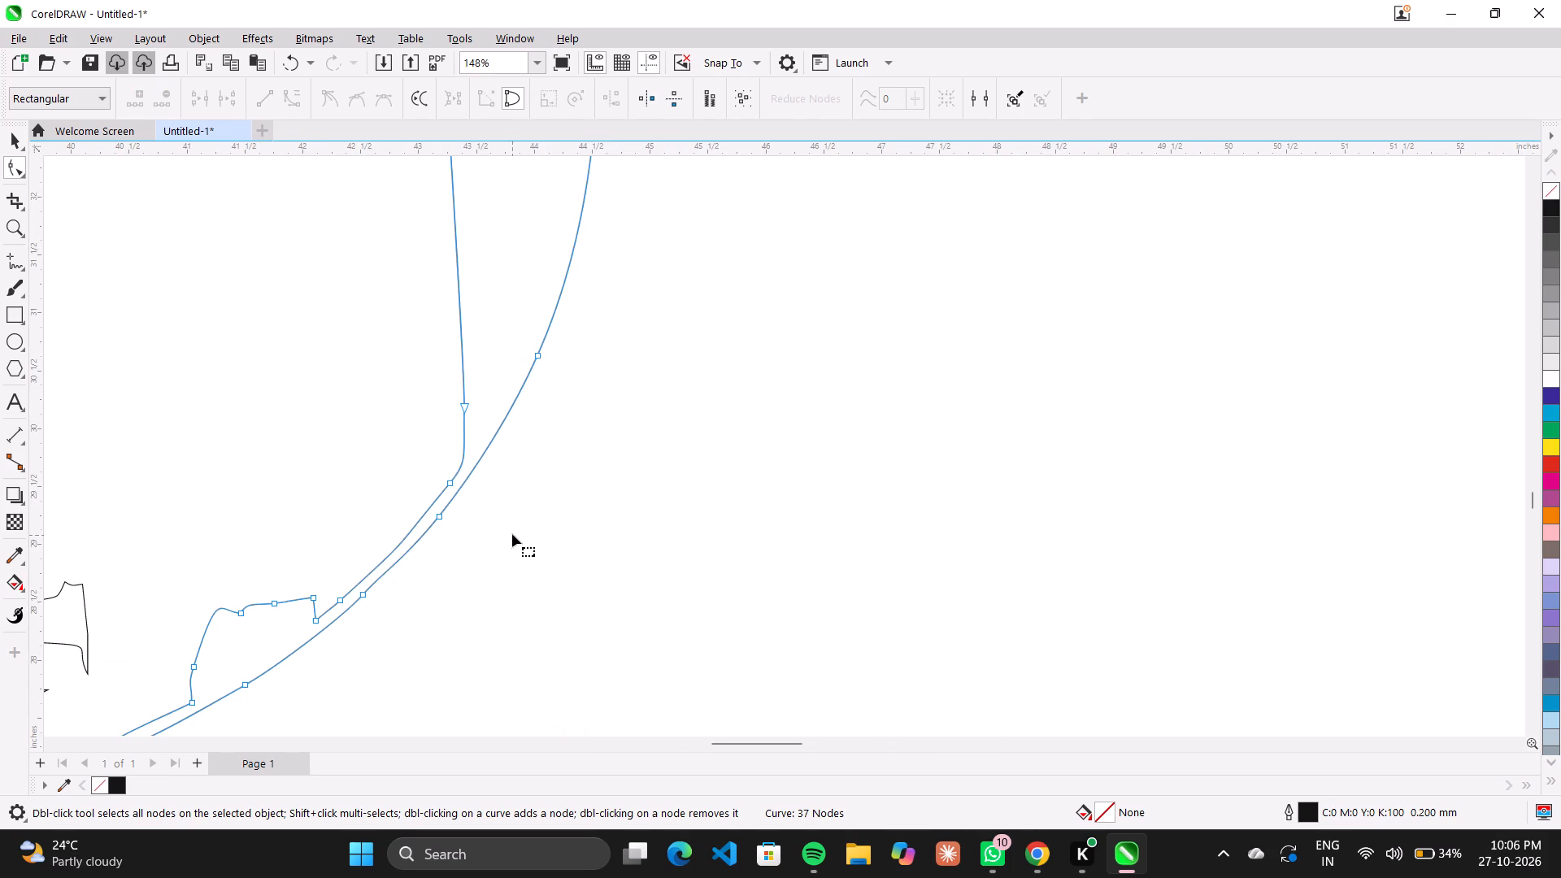
double_click(464, 408)
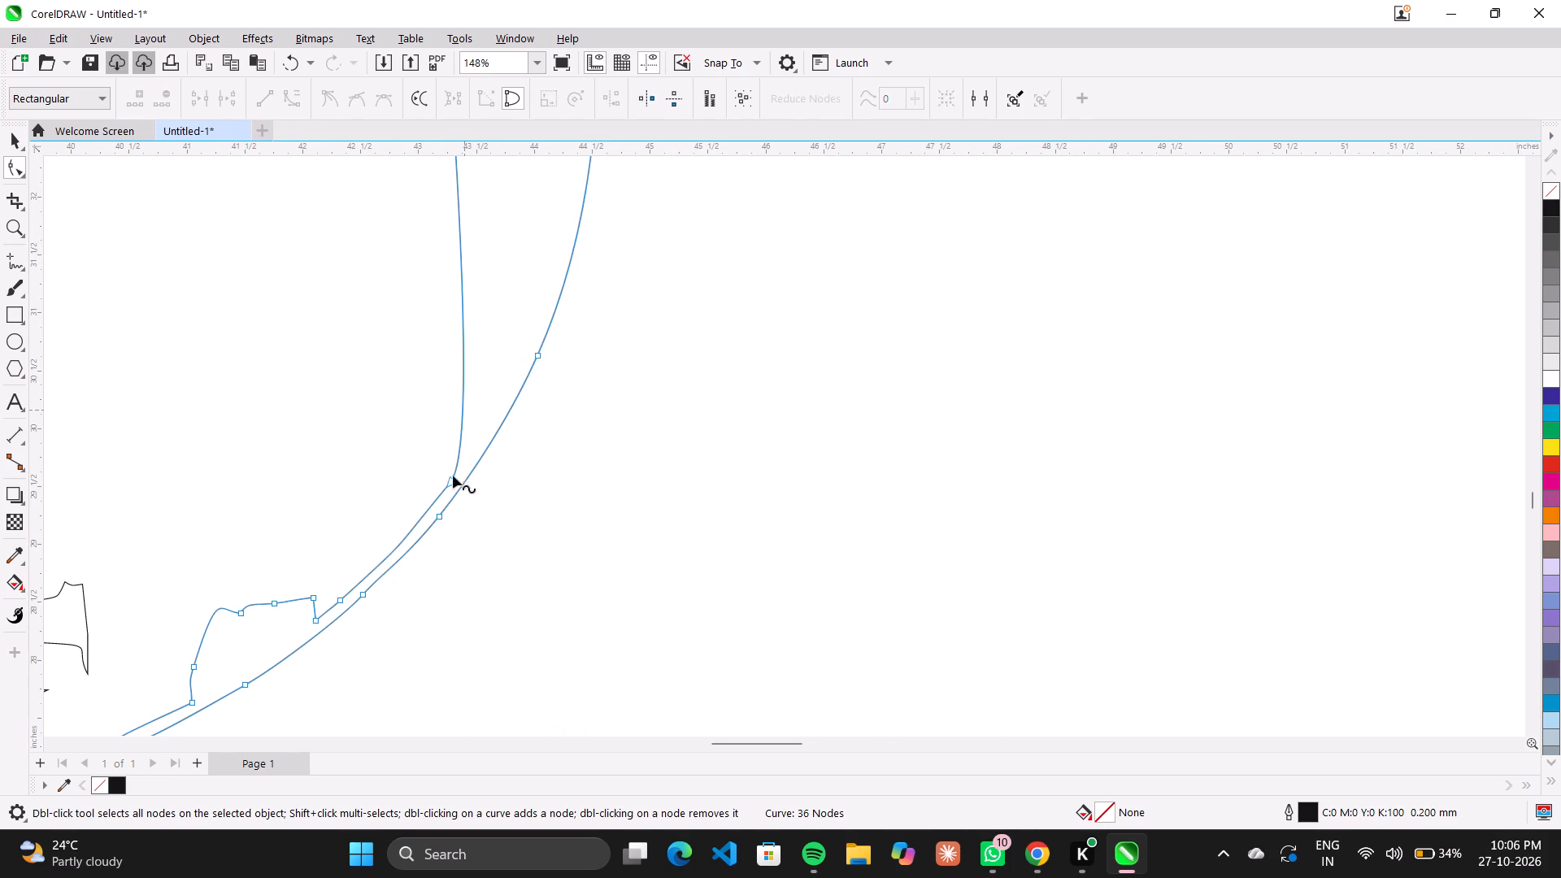
double_click(454, 483)
scroll(515, 468, down, 4)
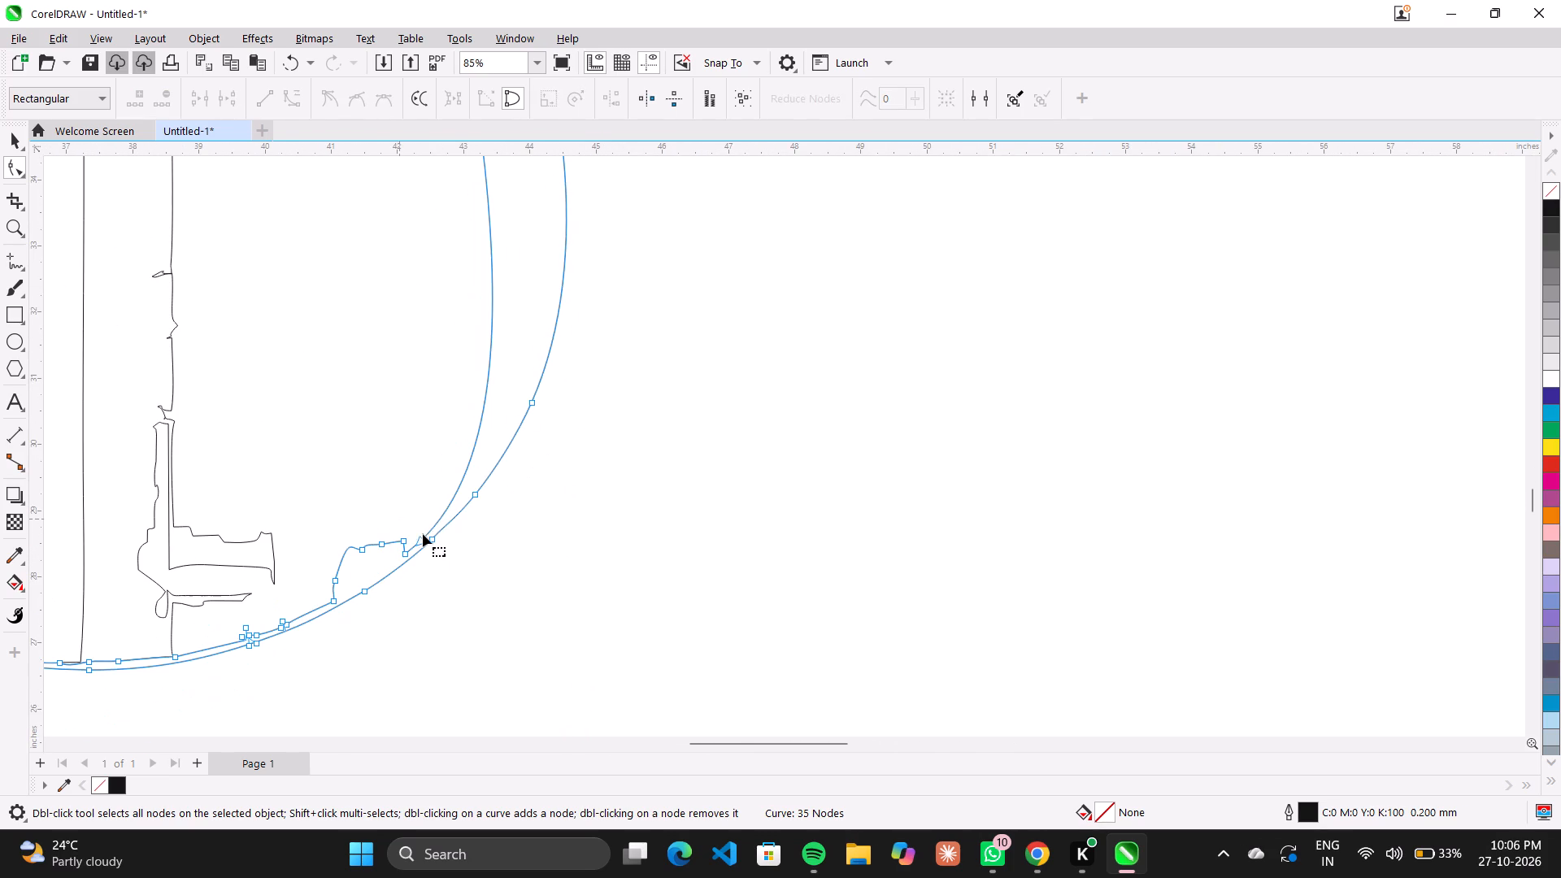
double_click(422, 541)
Delete the nodes forming the small bump on the curve's lower-right inner edge and the cluster just beyond it.
double_click(406, 550)
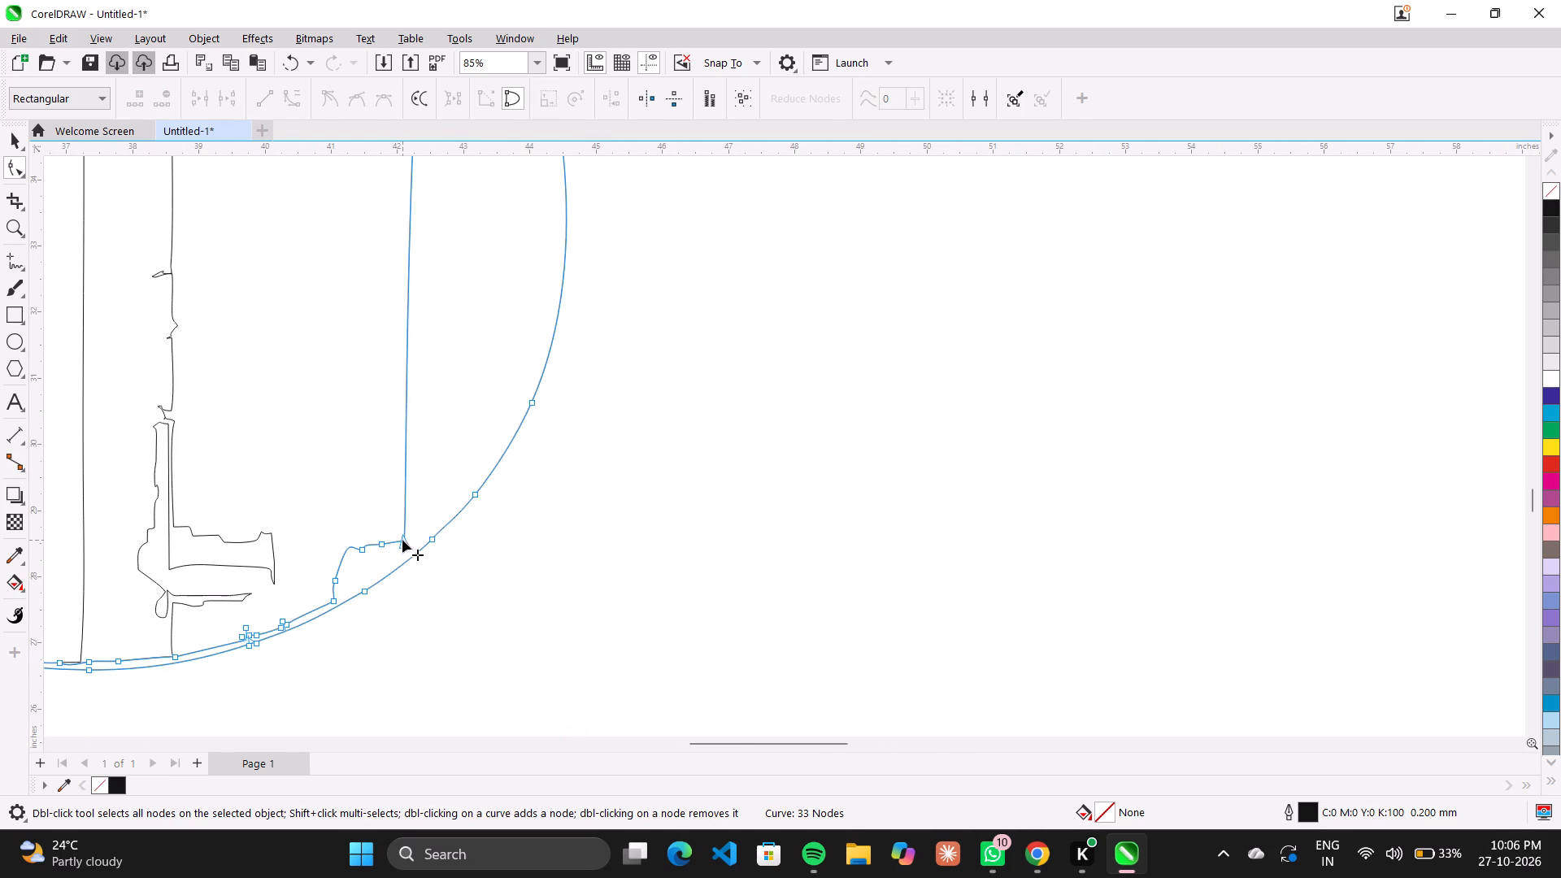
double_click(402, 540)
double_click(384, 544)
double_click(366, 547)
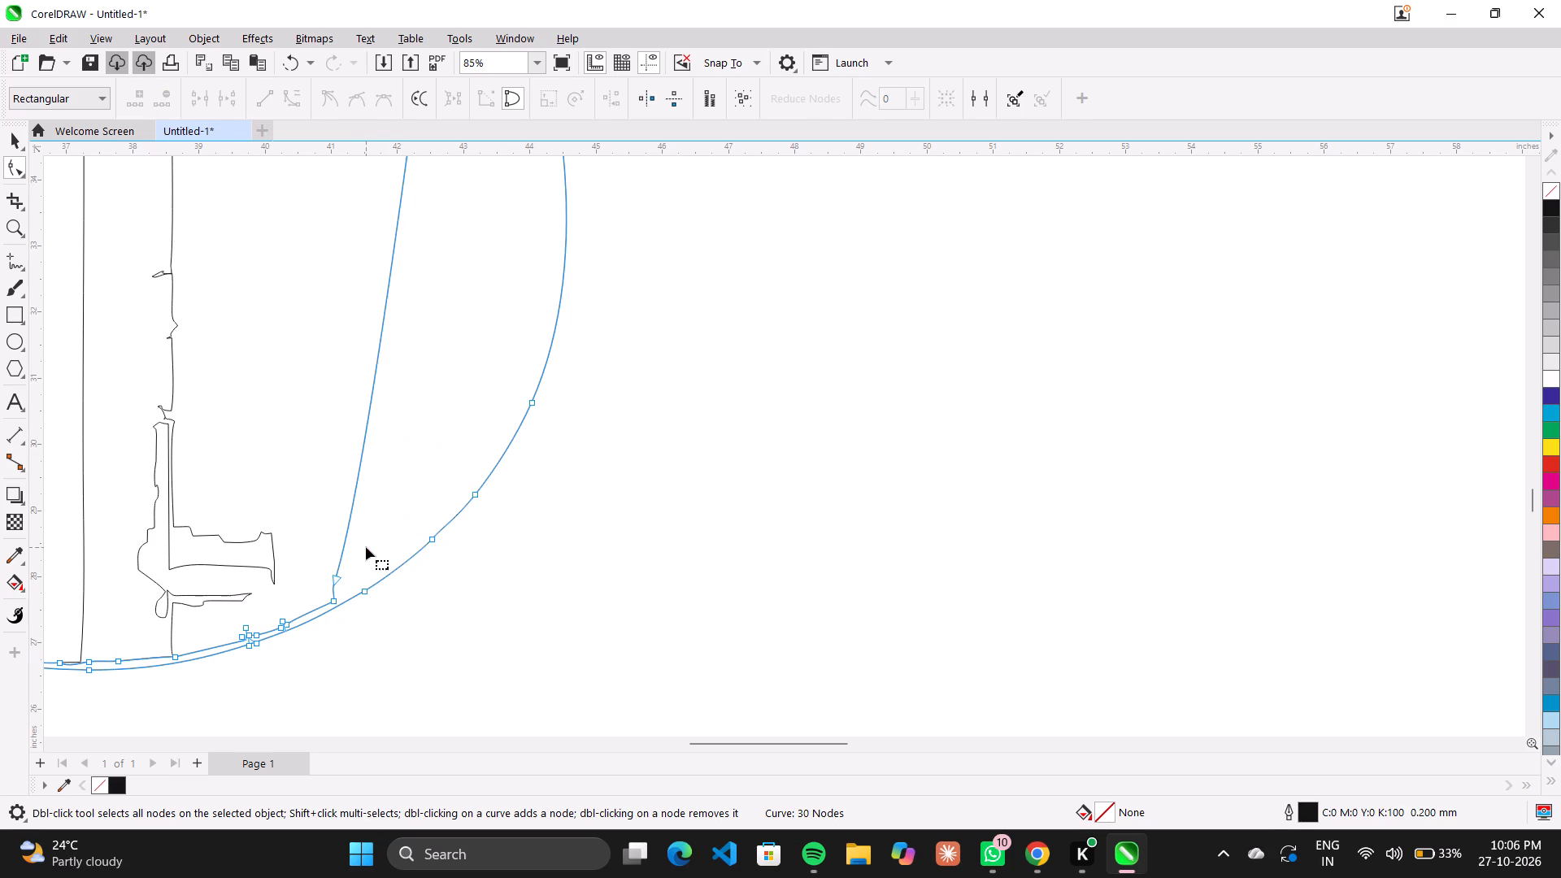
double_click(335, 579)
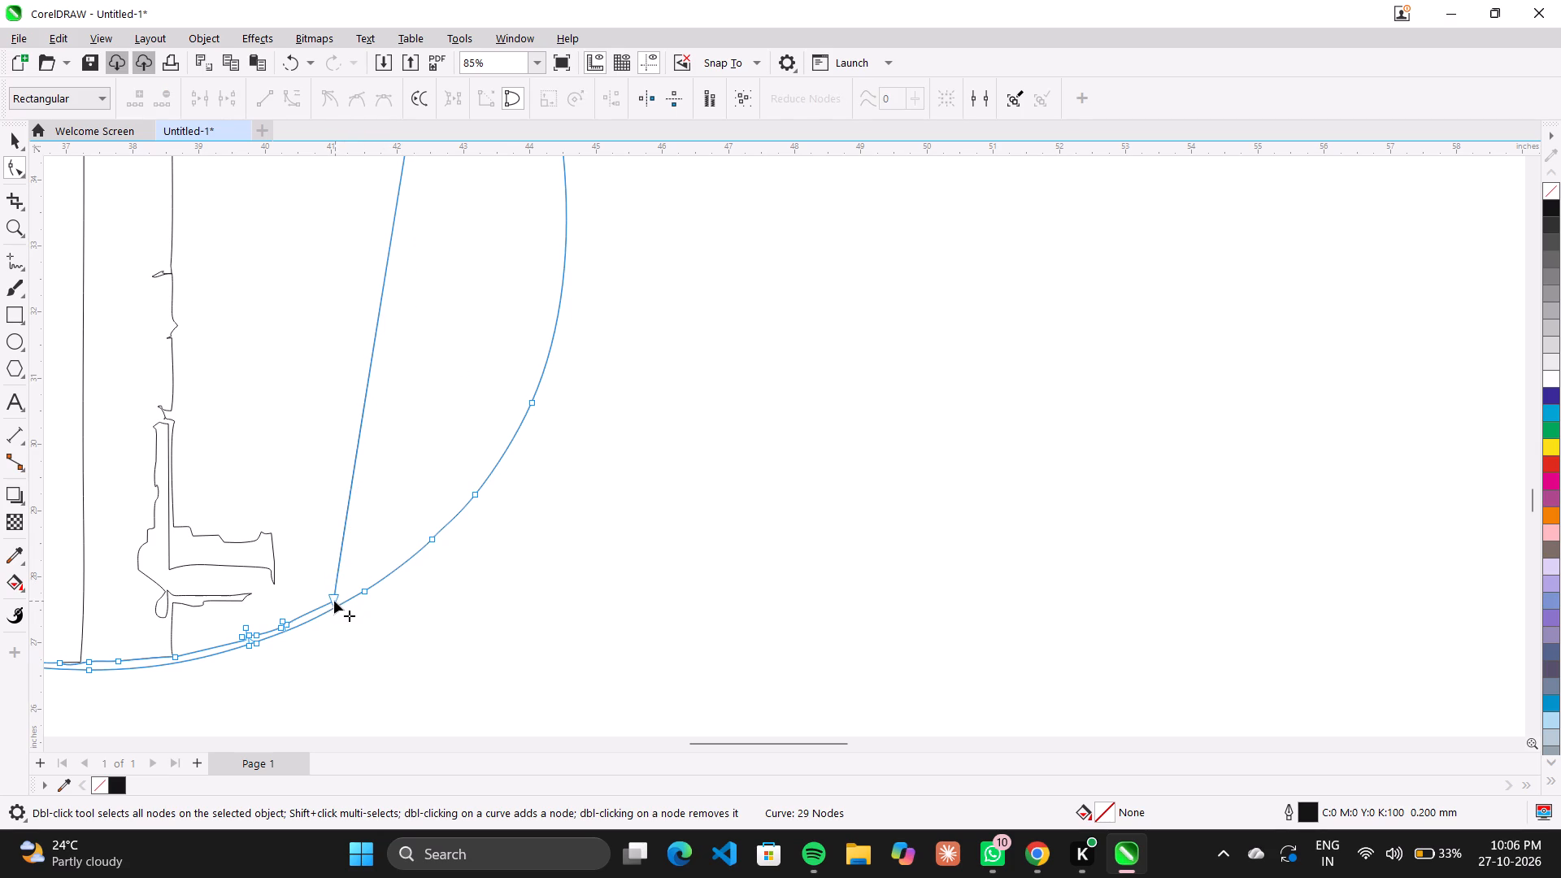
double_click(334, 601)
drag(312, 642, 270, 588)
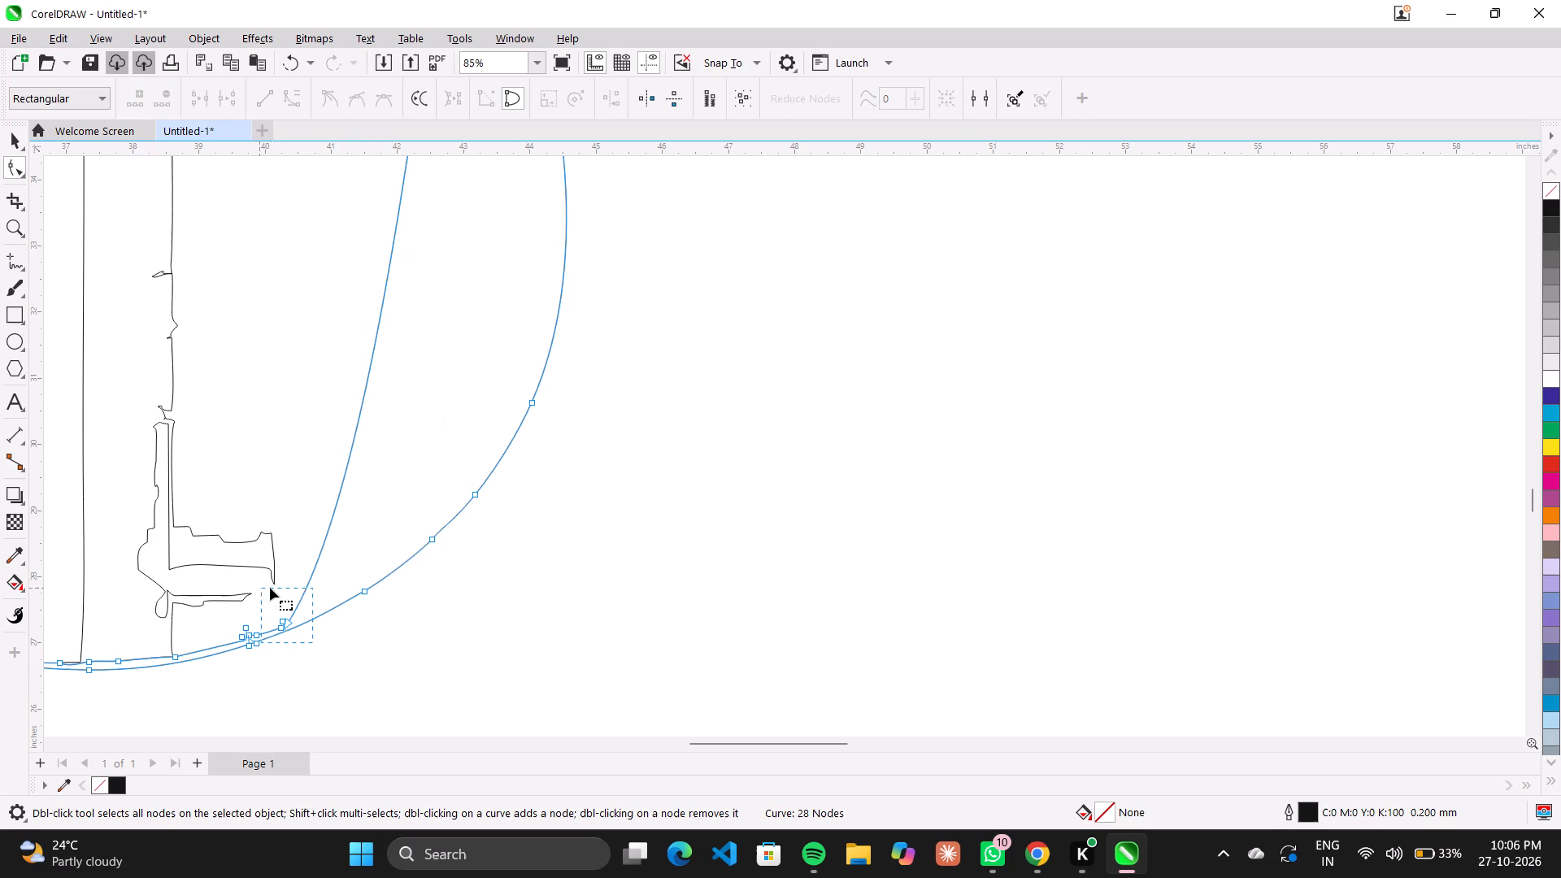
drag(270, 588, 272, 588)
key(Delete)
Delete the inner-edge nodes one by one along the mirror curve's bottom edge, from its left end toward the middle.
scroll(324, 547, down, 5)
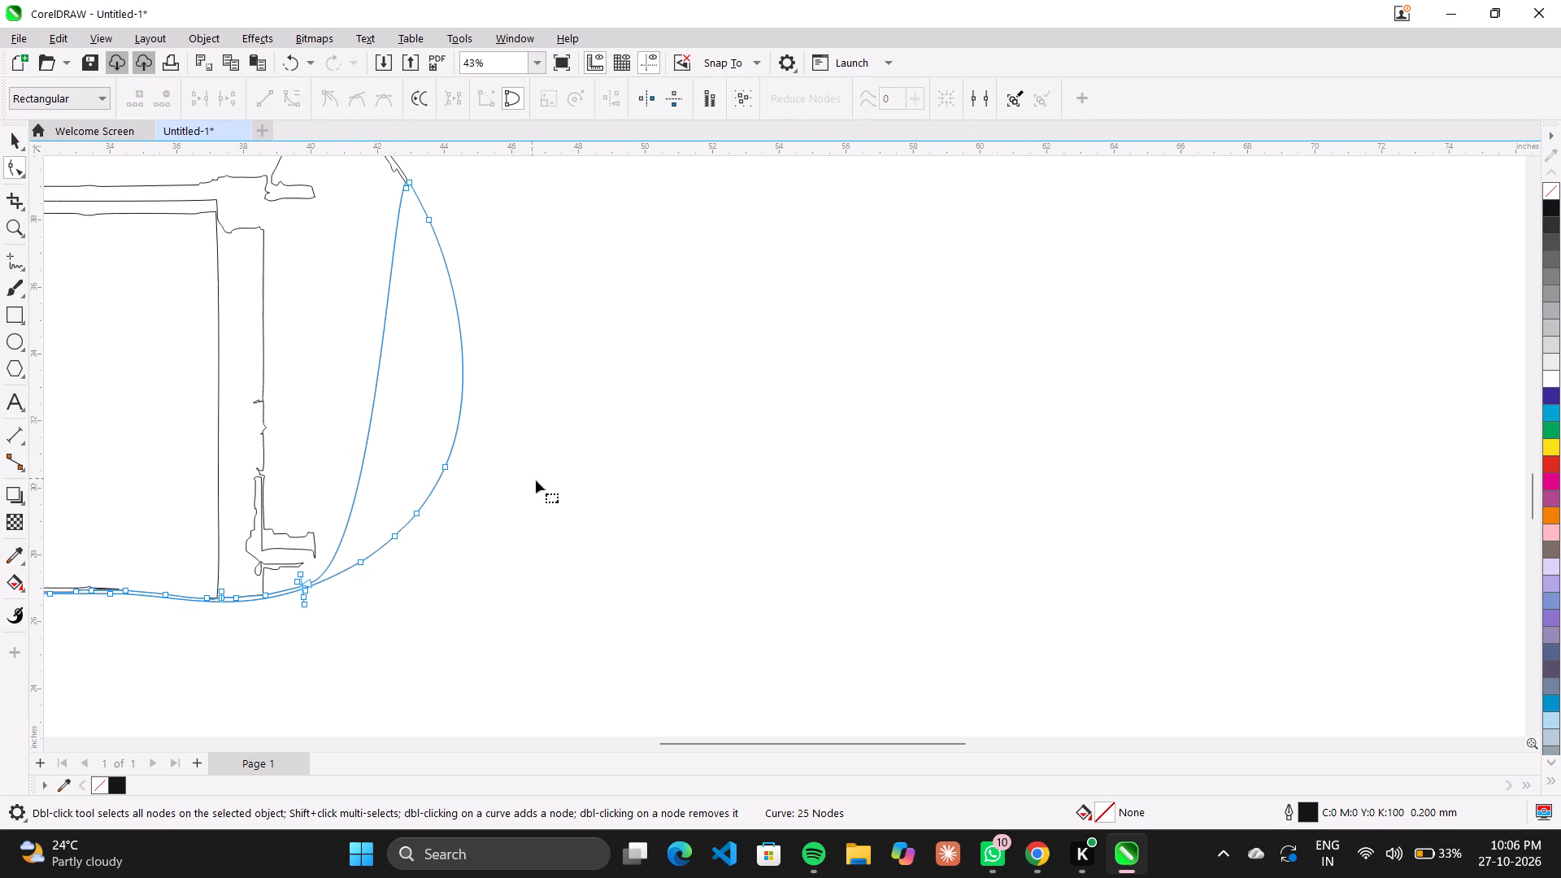
scroll(588, 494, down, 5)
scroll(480, 569, up, 14)
scroll(400, 578, up, 1)
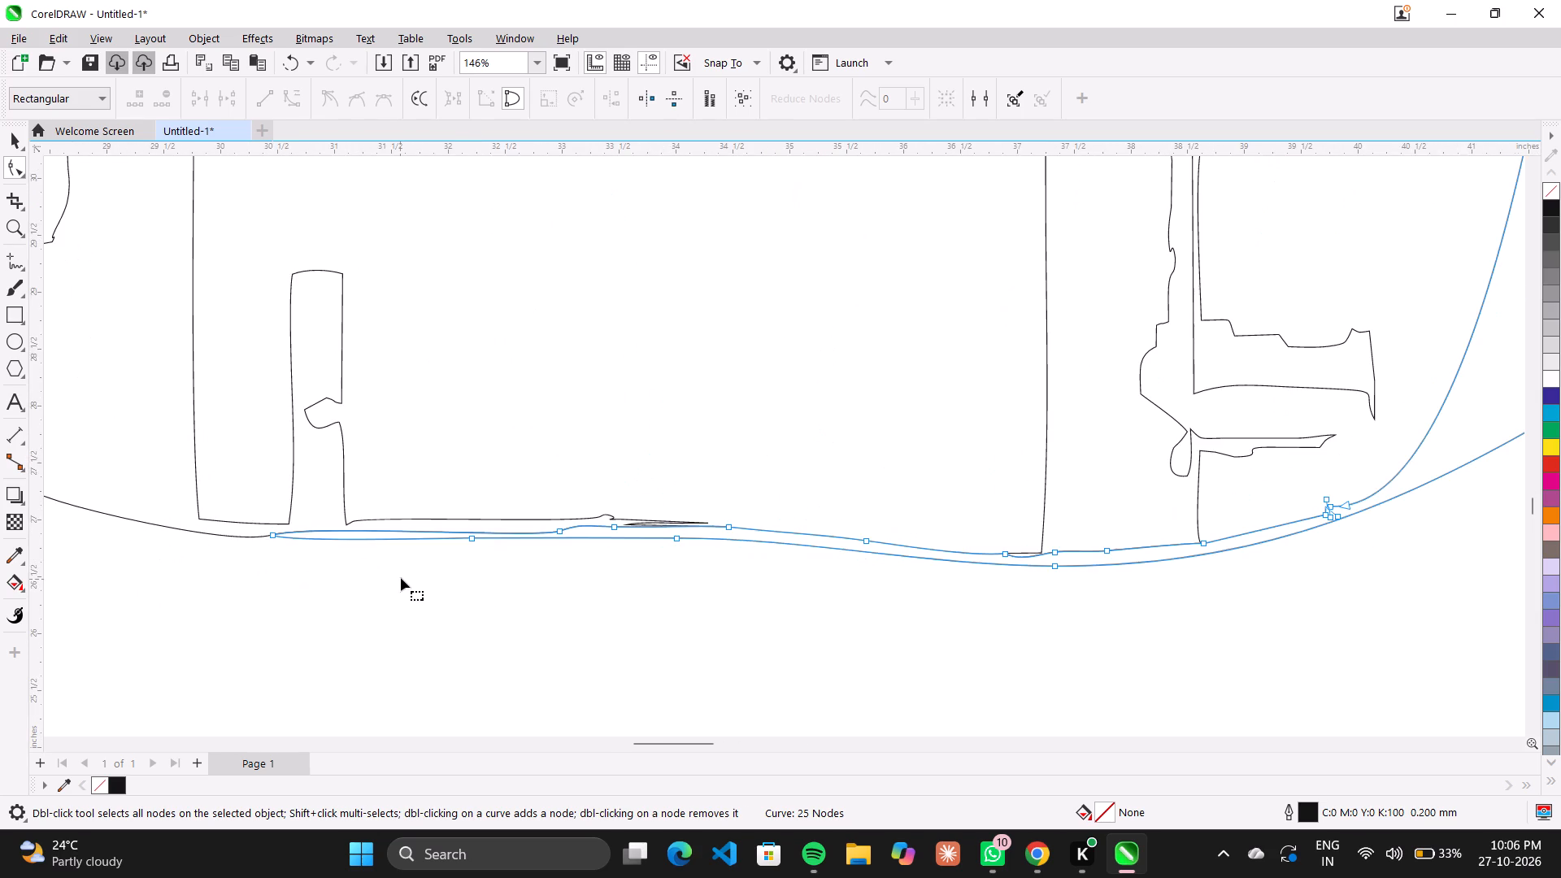
double_click(582, 524)
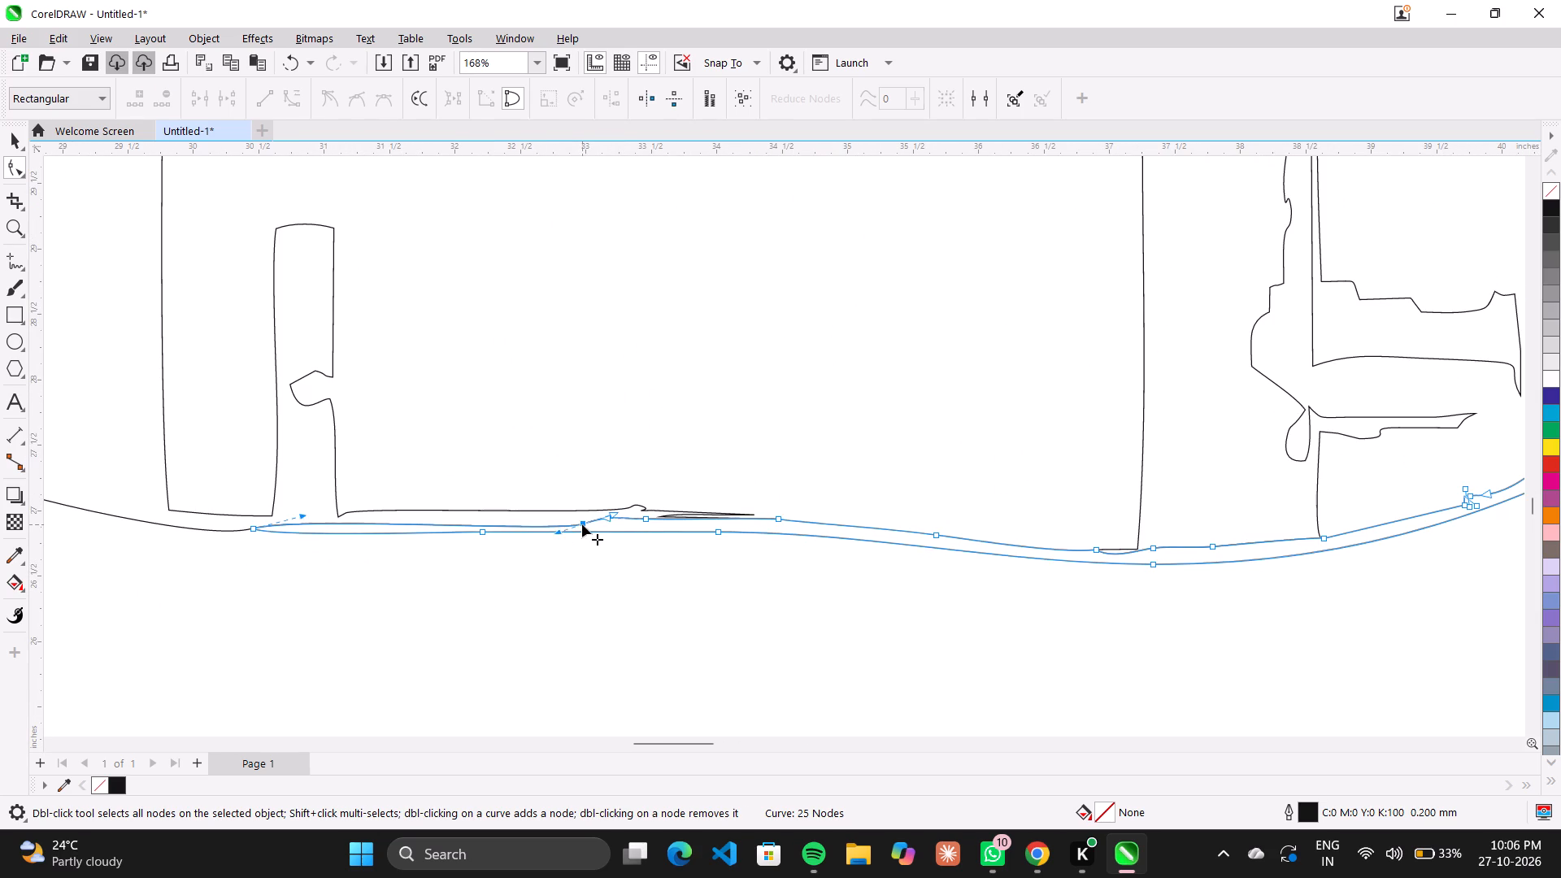
double_click(646, 515)
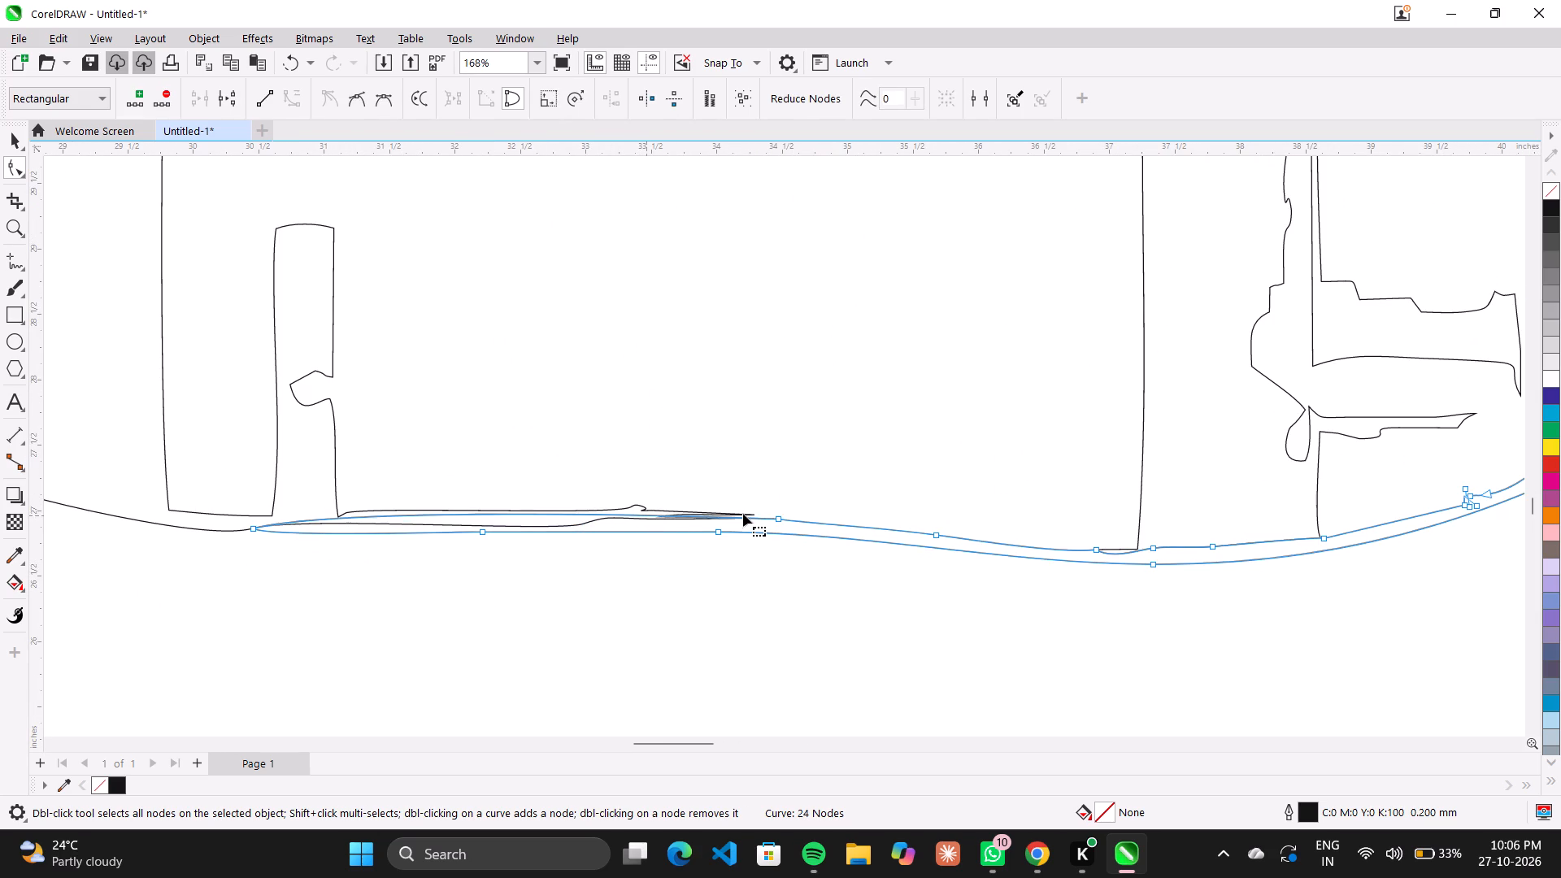
double_click(776, 523)
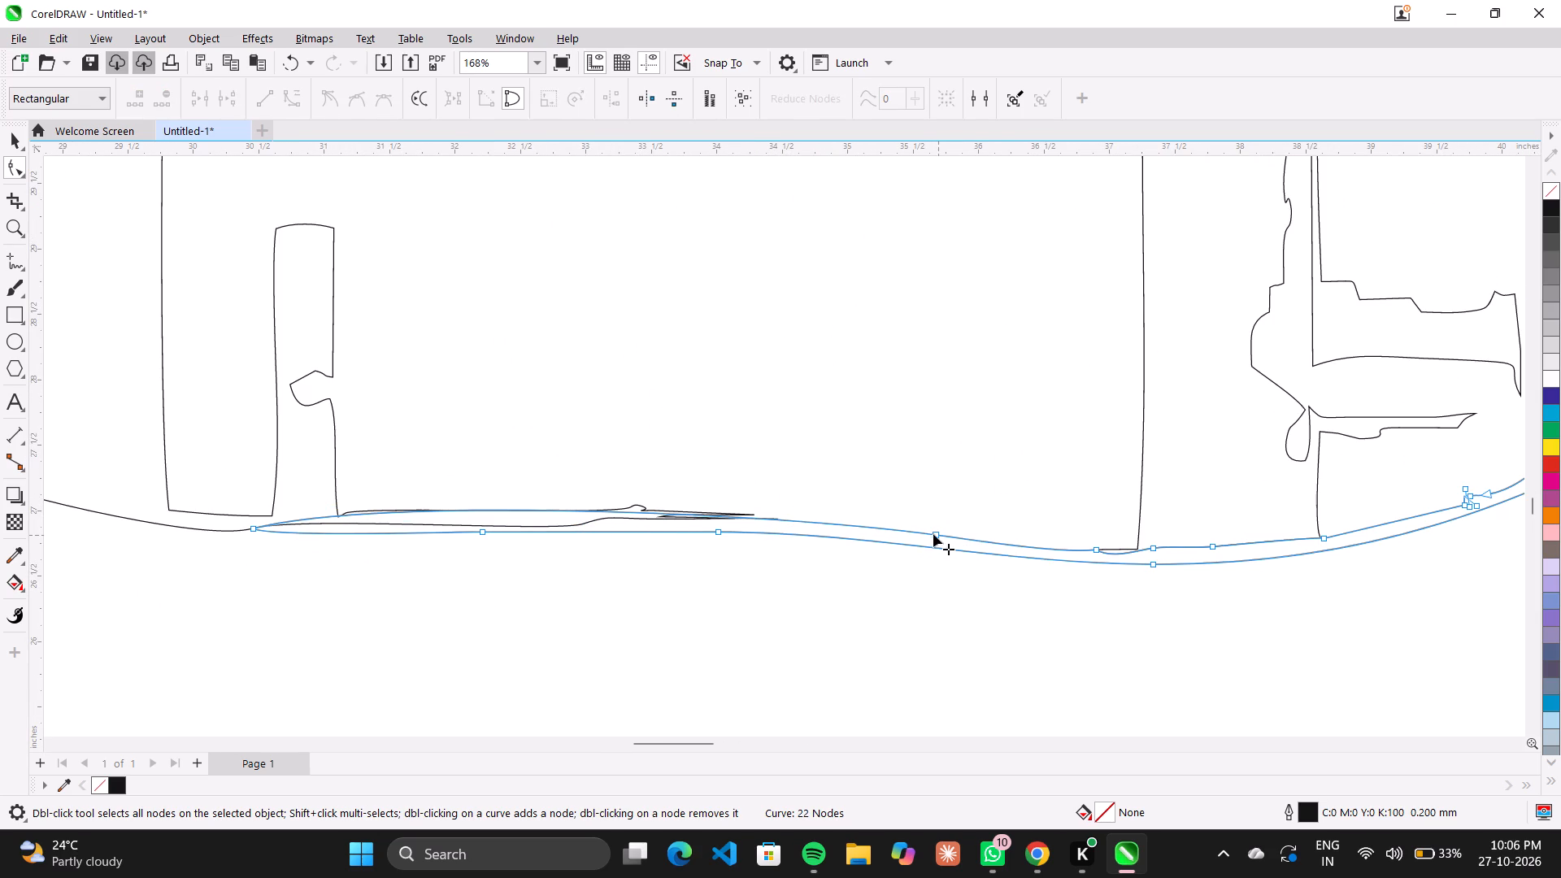
double_click(933, 533)
Delete the group of four inner-edge nodes along the right part of the mirror curve's bottom edge.
drag(1063, 513, 1133, 541)
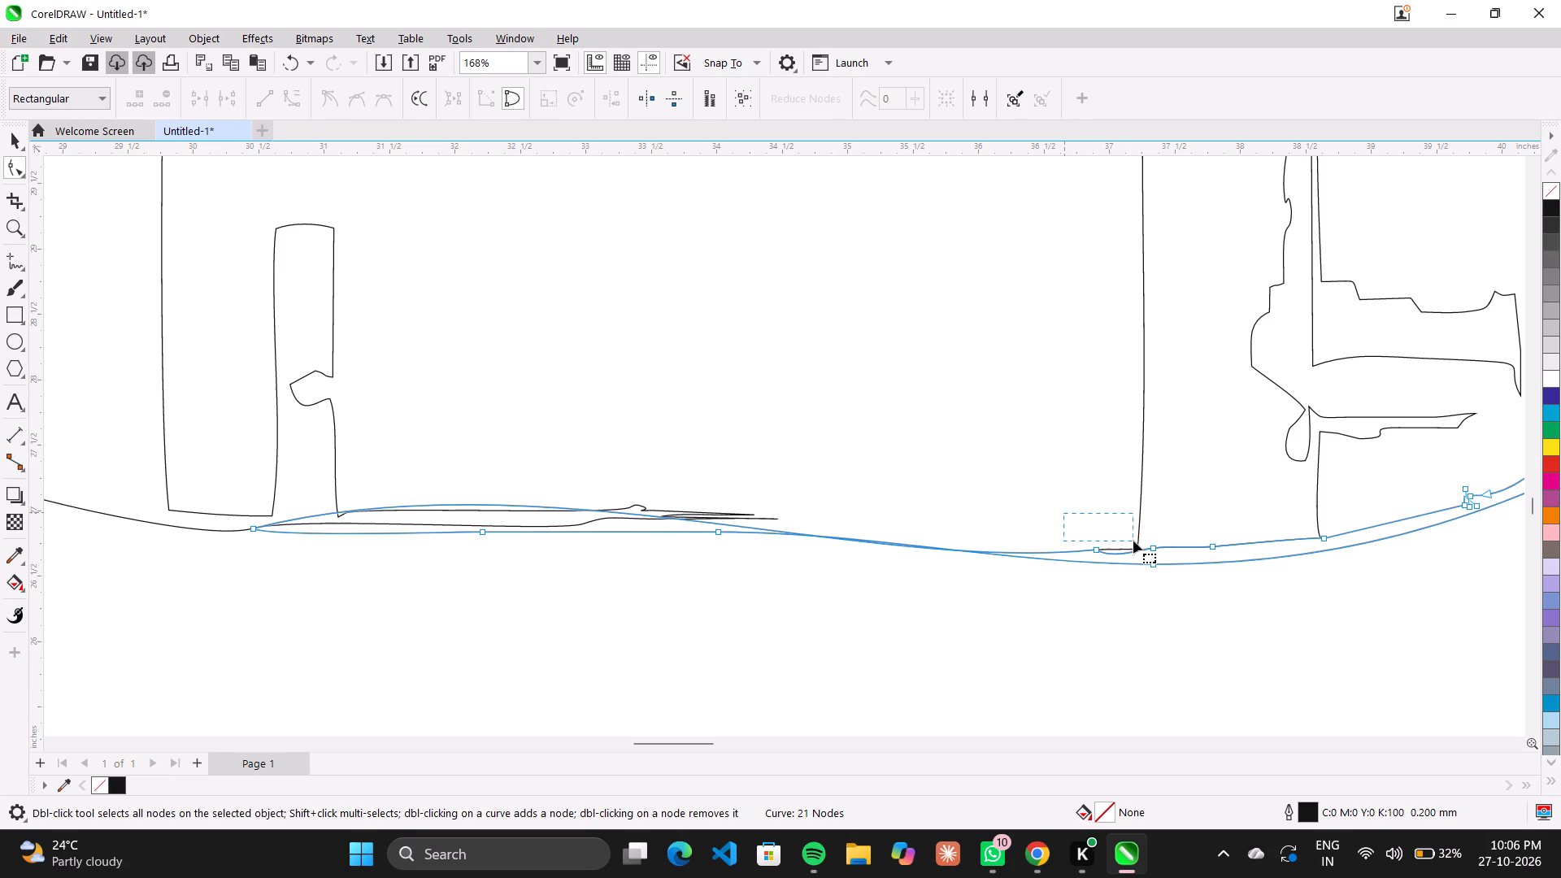
drag(1133, 541, 1353, 550)
drag(1353, 550, 1354, 558)
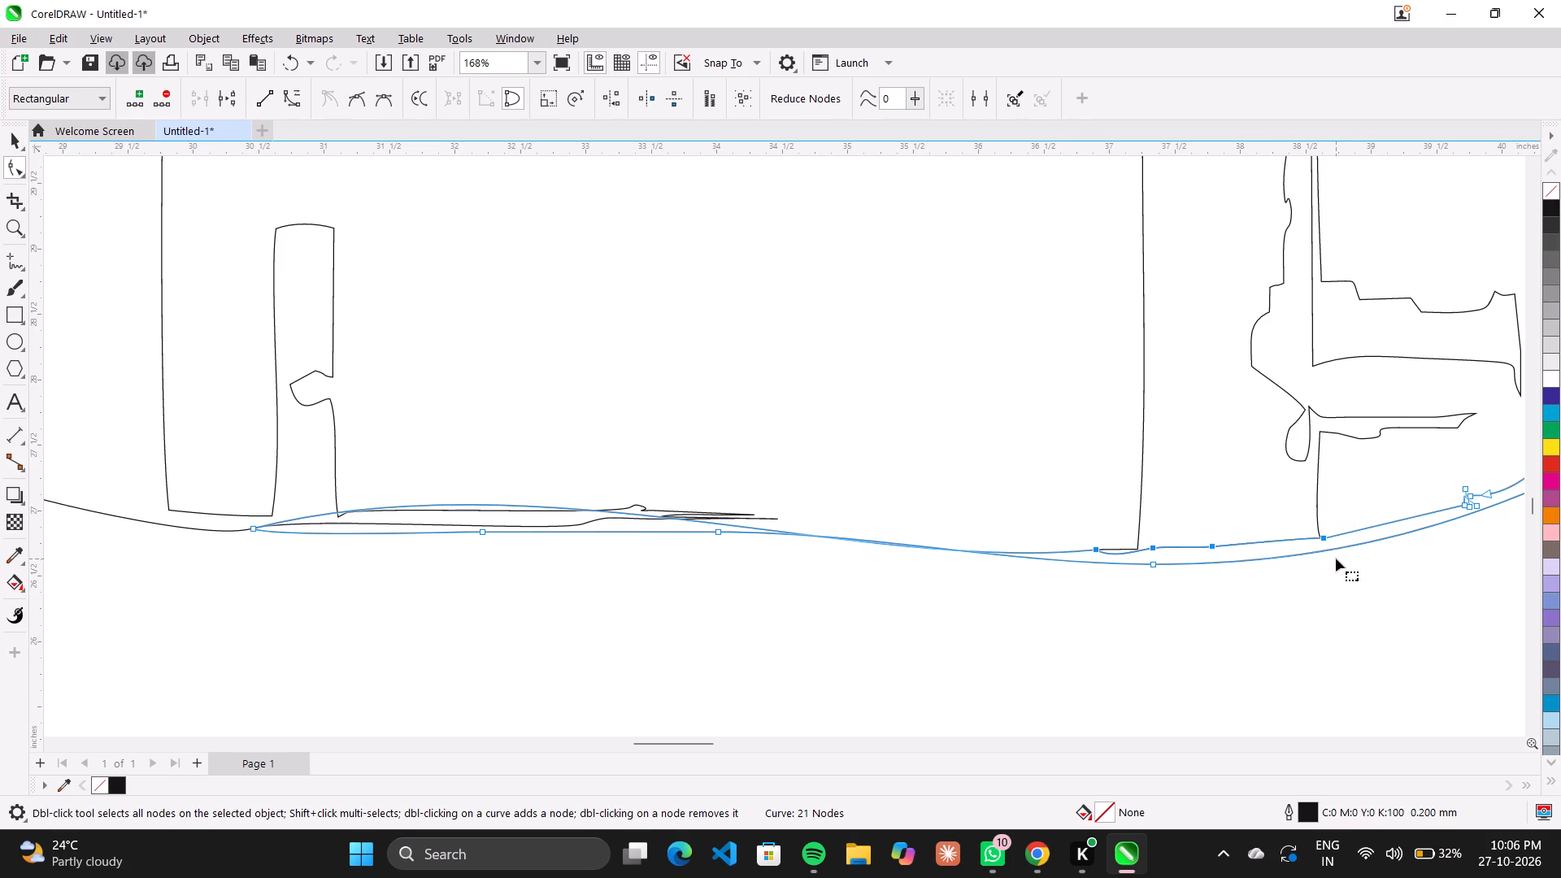
key(Delete)
Delete the remaining cluster of nodes forming the small step on the curve's lower-right inner edge.
scroll(595, 548, down, 6)
scroll(548, 543, up, 1)
scroll(548, 543, down, 2)
scroll(1132, 593, up, 2)
scroll(1335, 598, down, 1)
scroll(1350, 593, up, 3)
scroll(375, 446, up, 4)
scroll(375, 446, down, 1)
scroll(375, 446, up, 2)
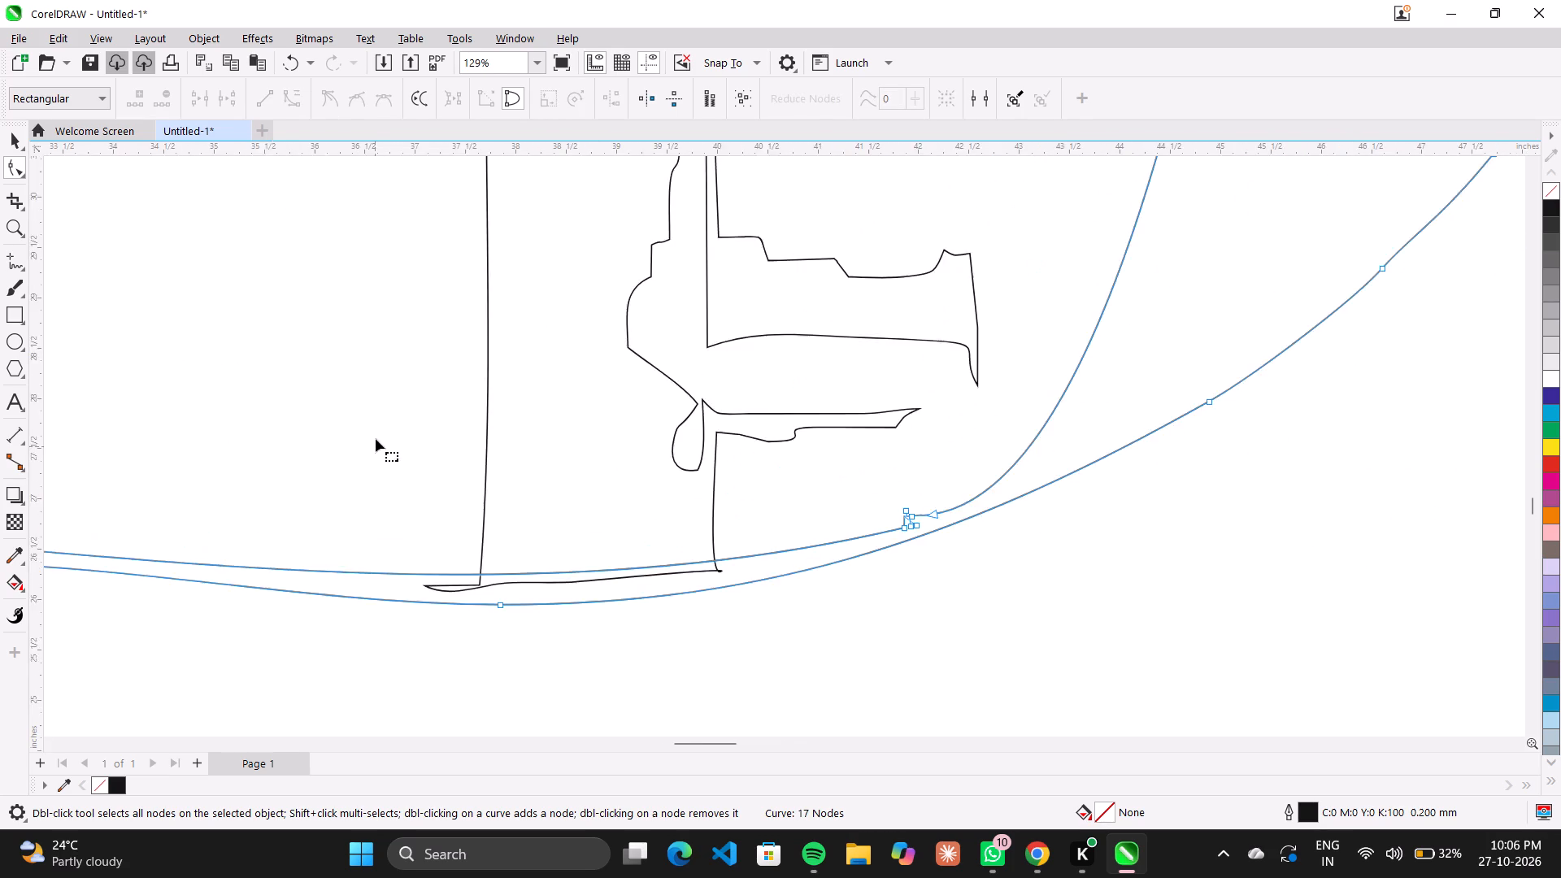
scroll(376, 439, up, 6)
scroll(1134, 69, up, 1)
drag(829, 197, 1131, 367)
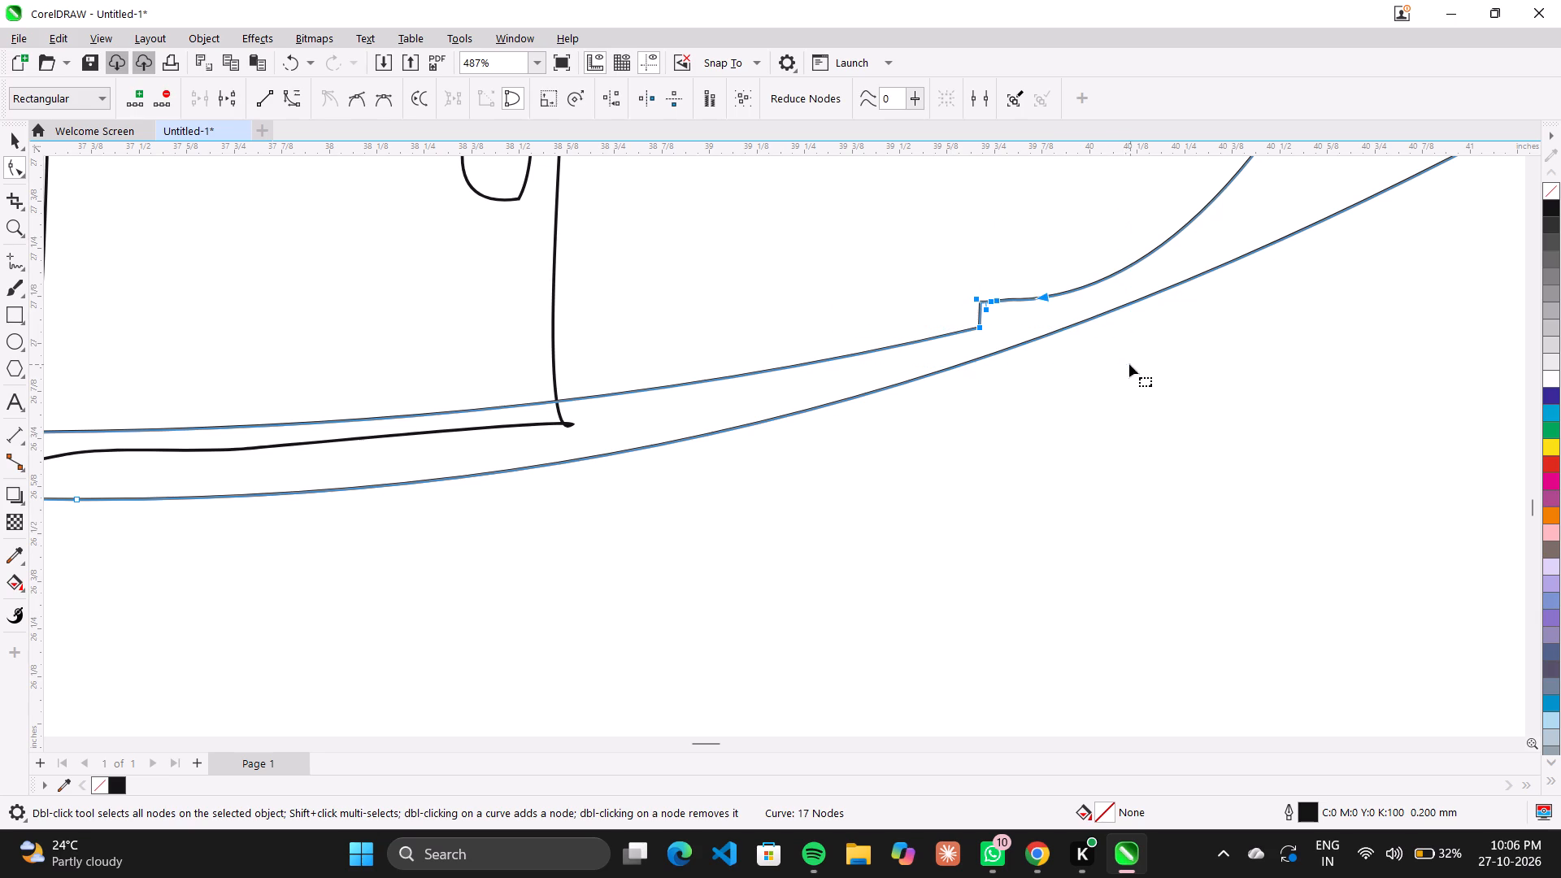
key(Delete)
Delete the inner corner node at the upper tip of the mirror curve, where it meets the upper-right outline.
scroll(1014, 378, down, 5)
scroll(1015, 380, up, 1)
scroll(1024, 395, down, 2)
scroll(1024, 397, up, 1)
scroll(1024, 398, down, 20)
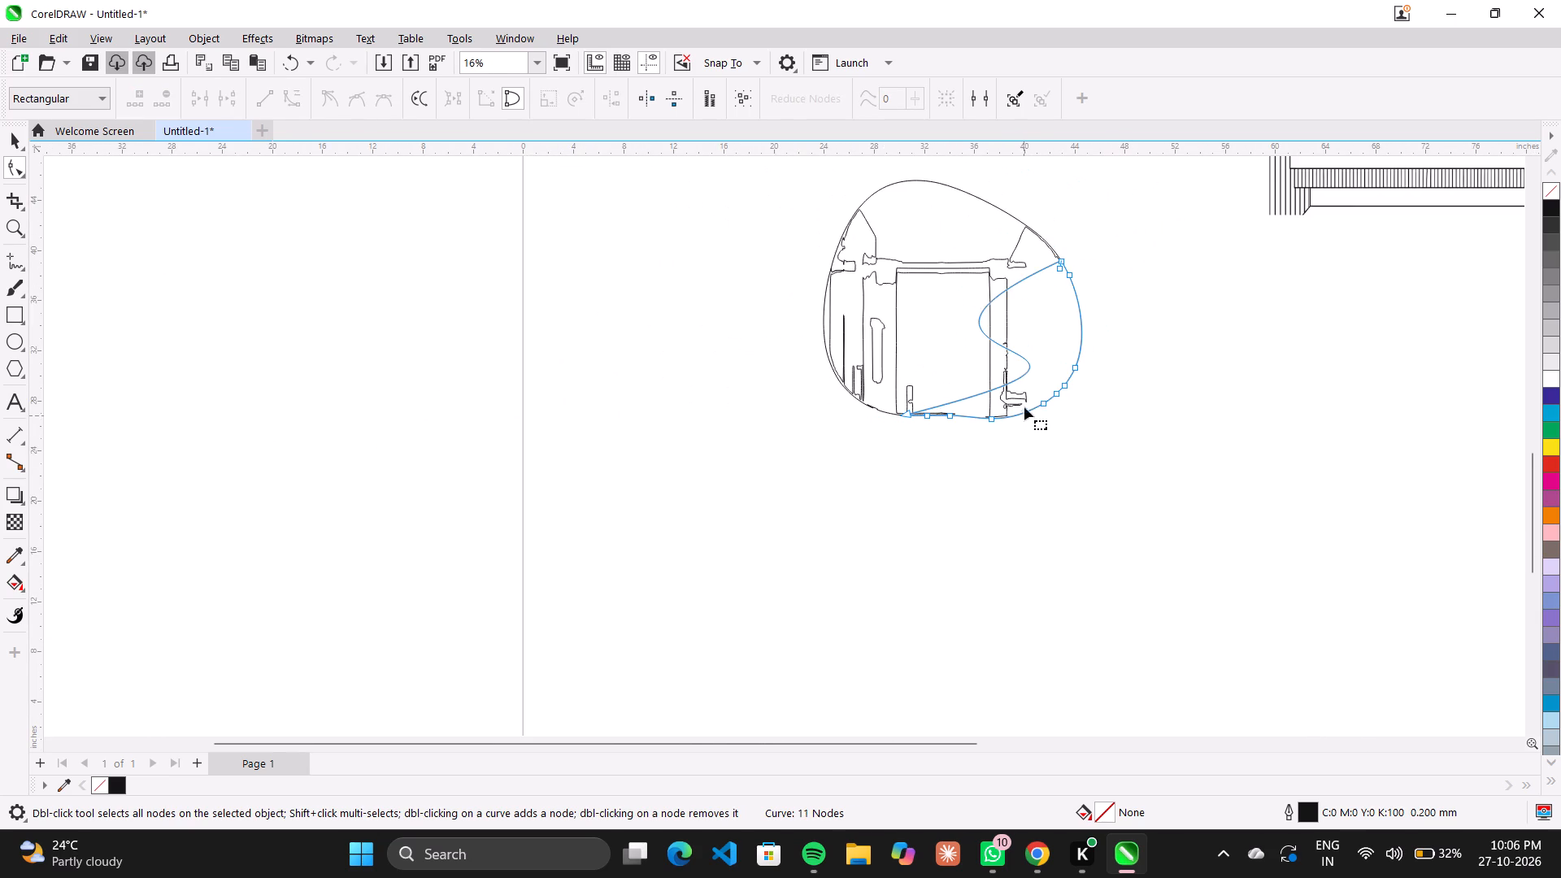
scroll(1020, 201, up, 1)
scroll(1021, 200, down, 8)
scroll(1068, 228, up, 12)
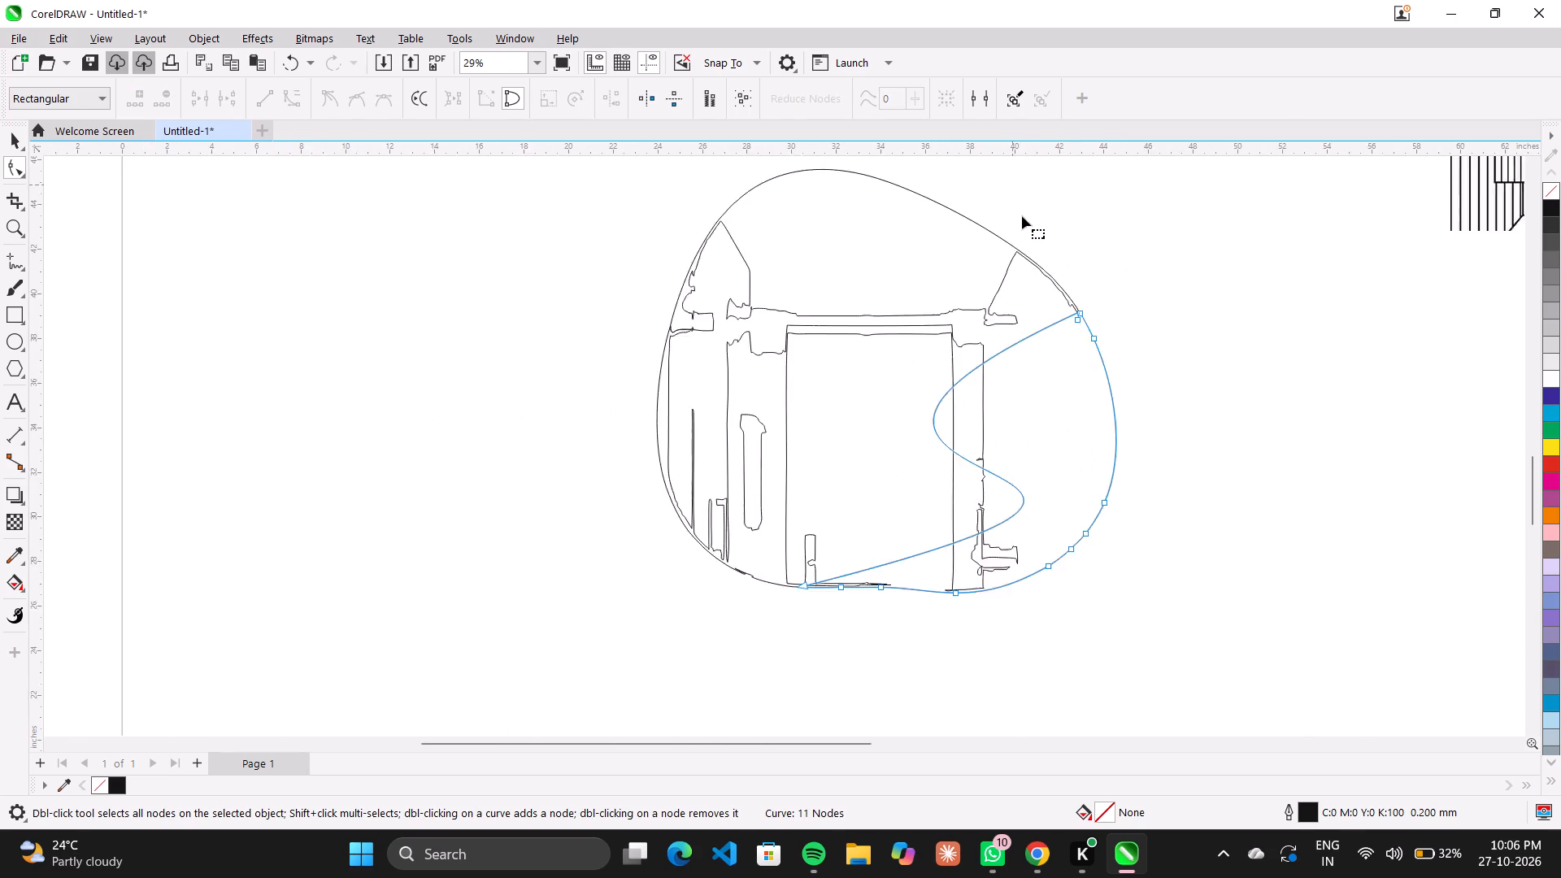
scroll(1022, 216, up, 4)
scroll(1028, 214, down, 5)
scroll(1076, 290, up, 10)
scroll(1123, 362, down, 1)
scroll(1123, 362, up, 1)
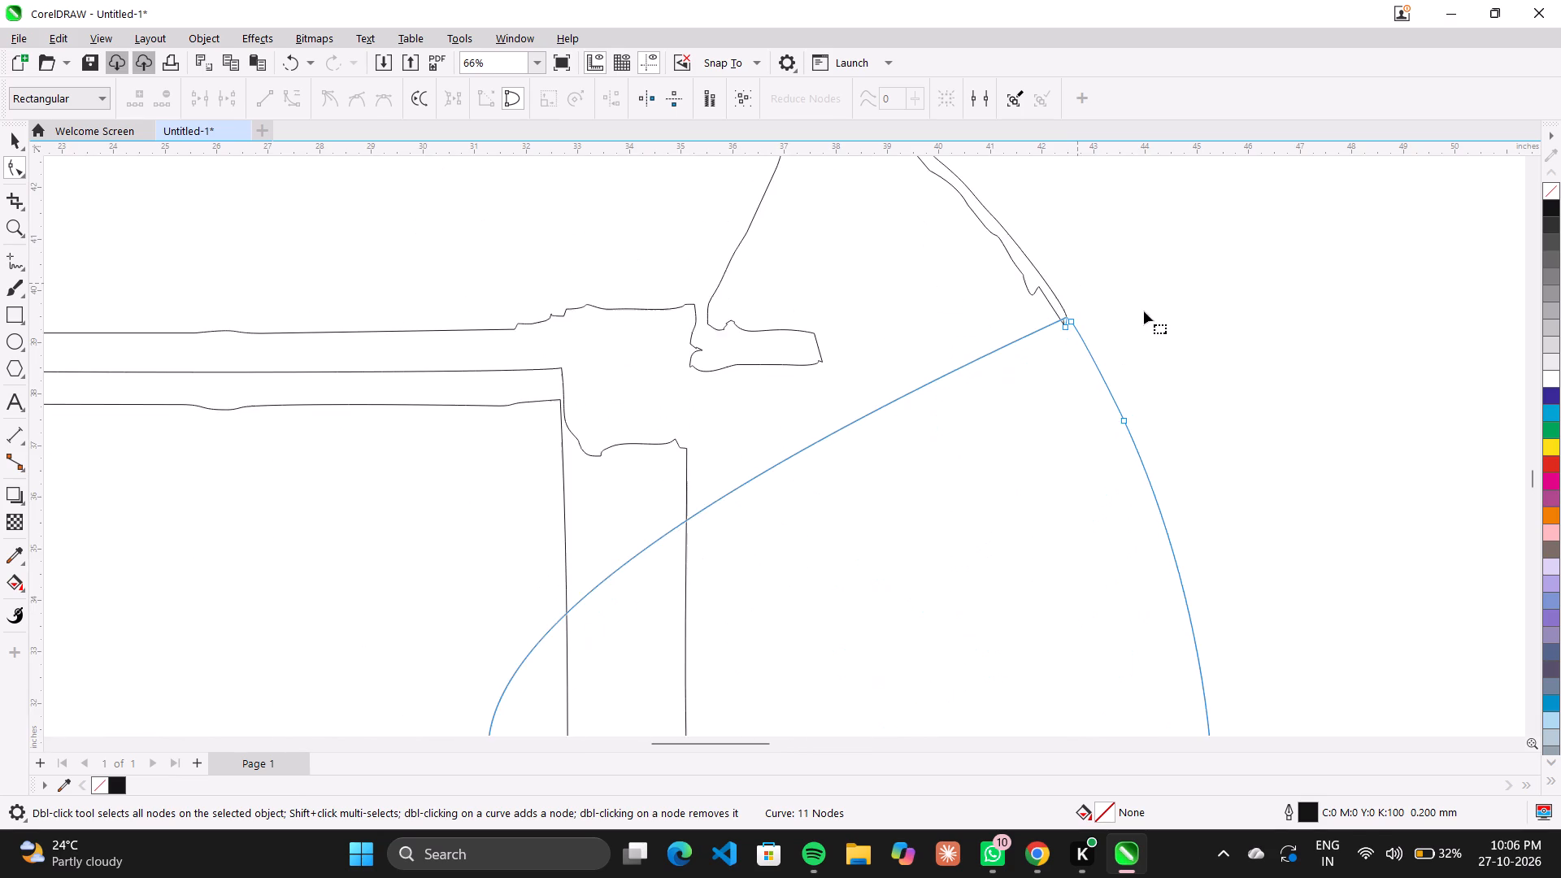
scroll(999, 227, up, 14)
scroll(1081, 376, down, 1)
scroll(1033, 410, up, 4)
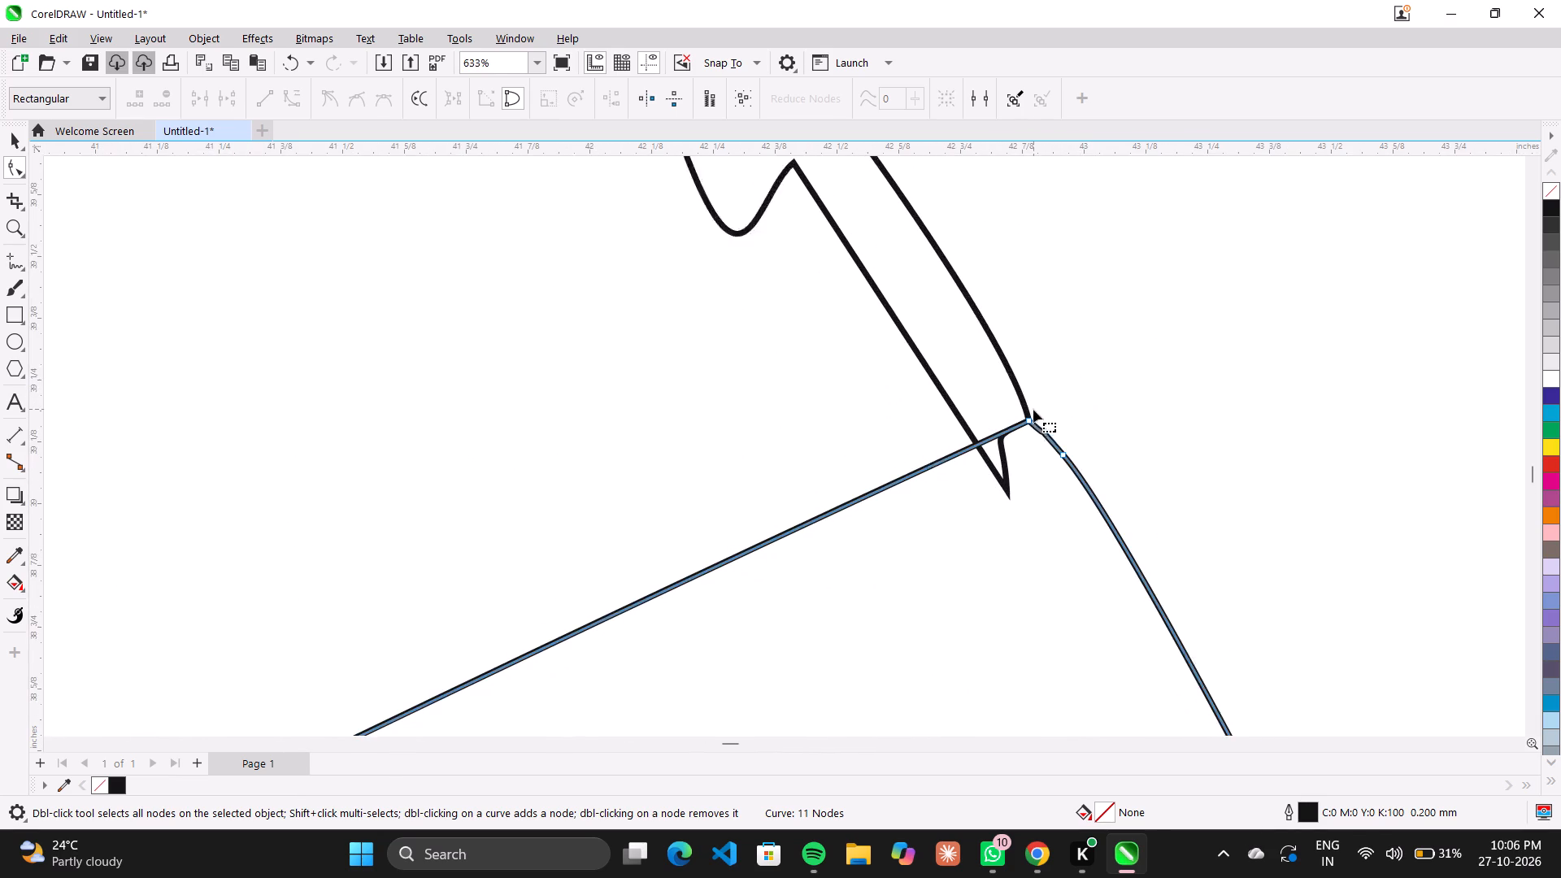
drag(1027, 419, 1028, 409)
drag(1065, 436, 1062, 441)
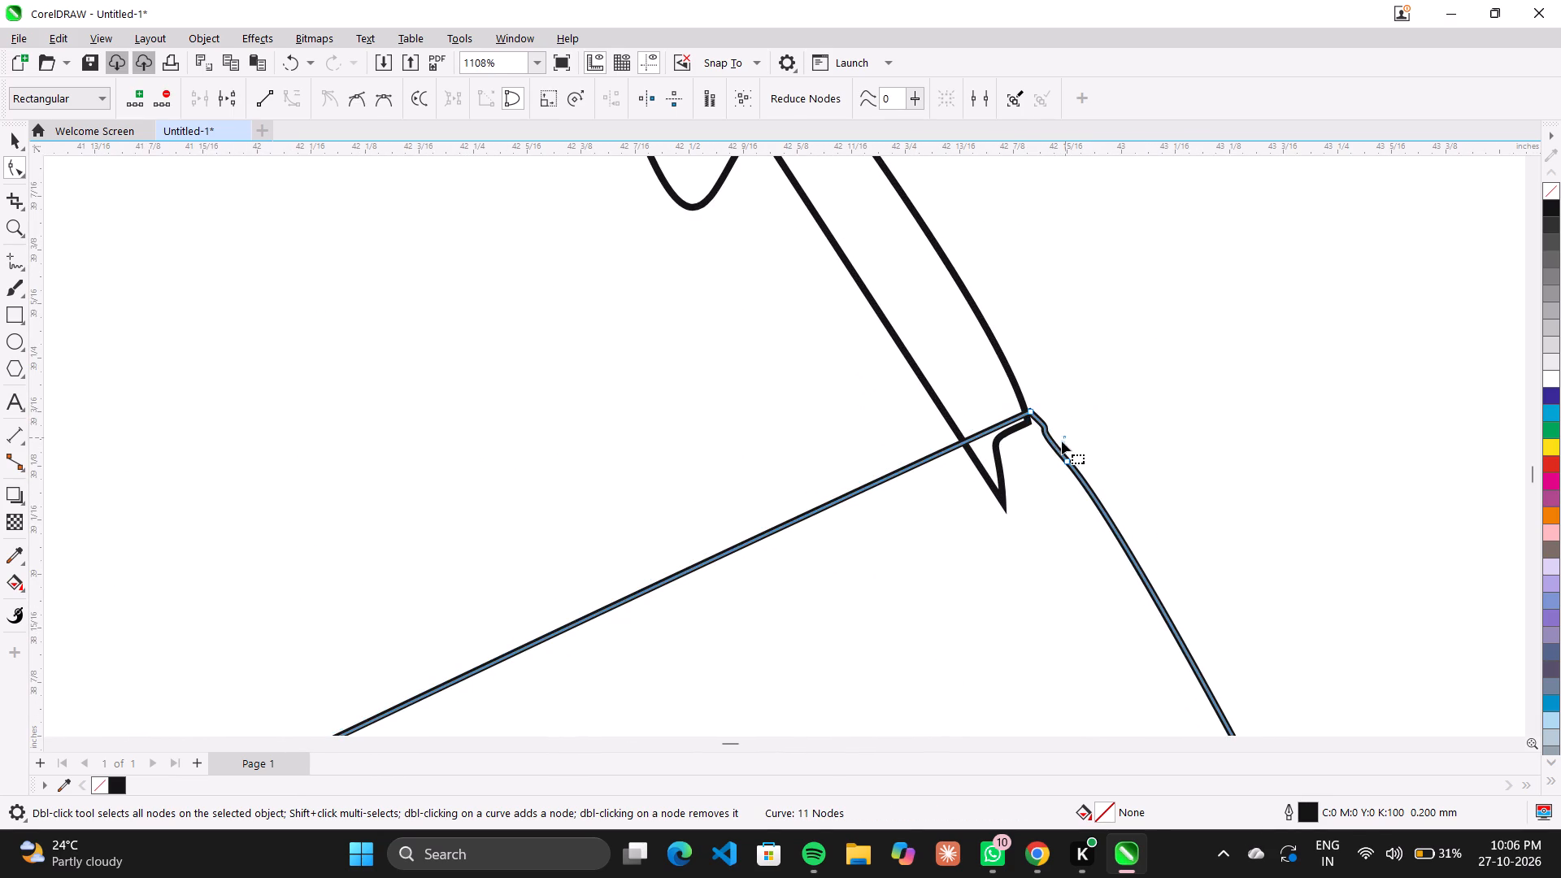
drag(1062, 441, 1058, 441)
double_click(1031, 414)
Bend the long inner segment outward toward the upper-left part of the mirror outline.
scroll(1067, 424, down, 5)
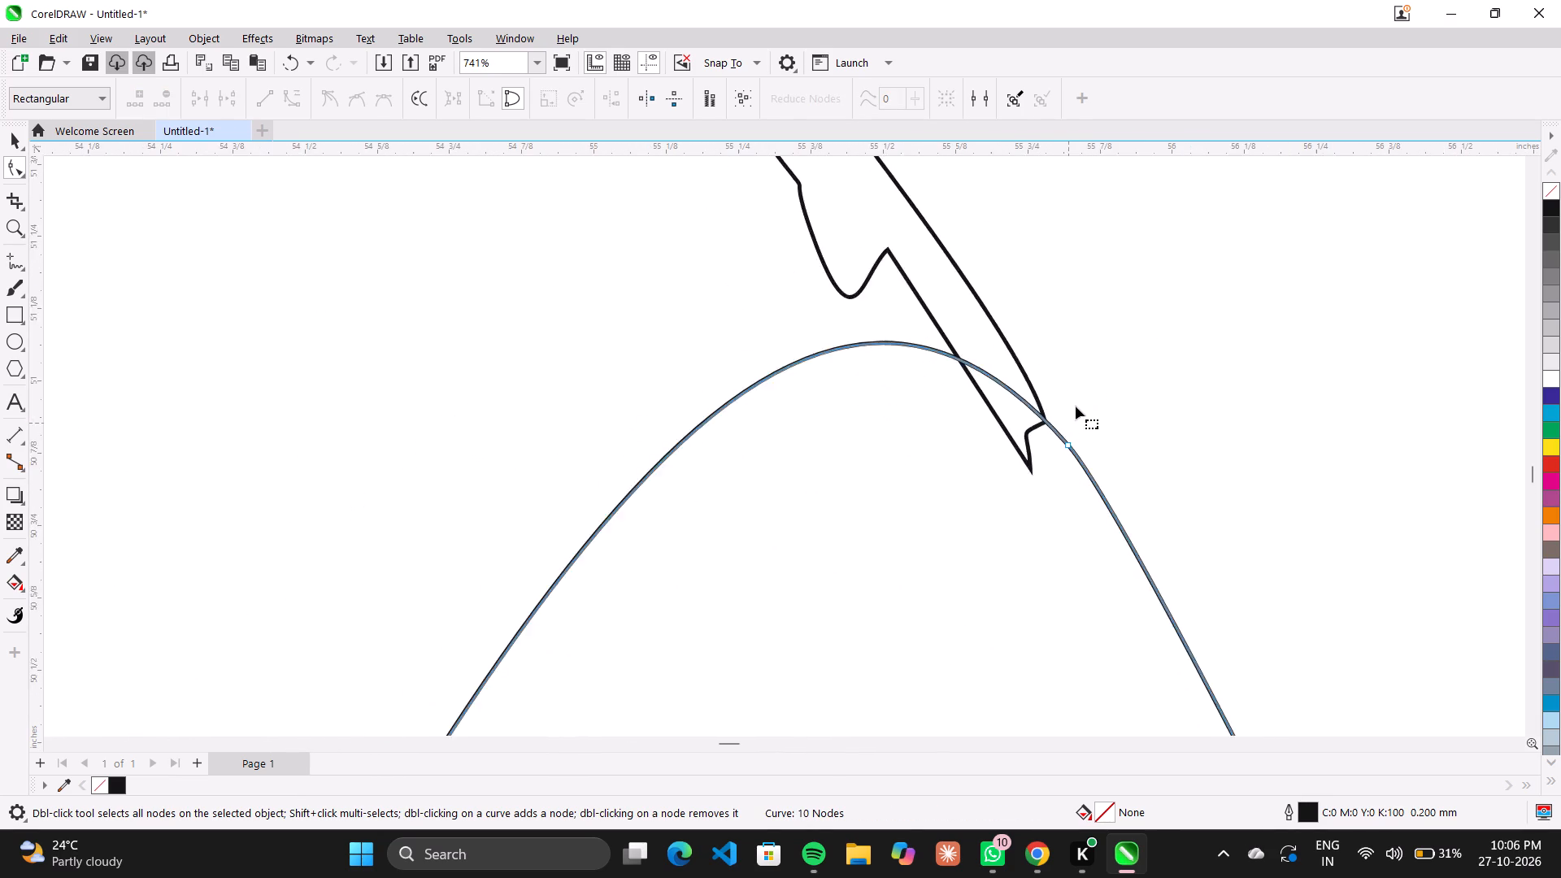
scroll(1076, 406, down, 20)
scroll(1076, 395, down, 6)
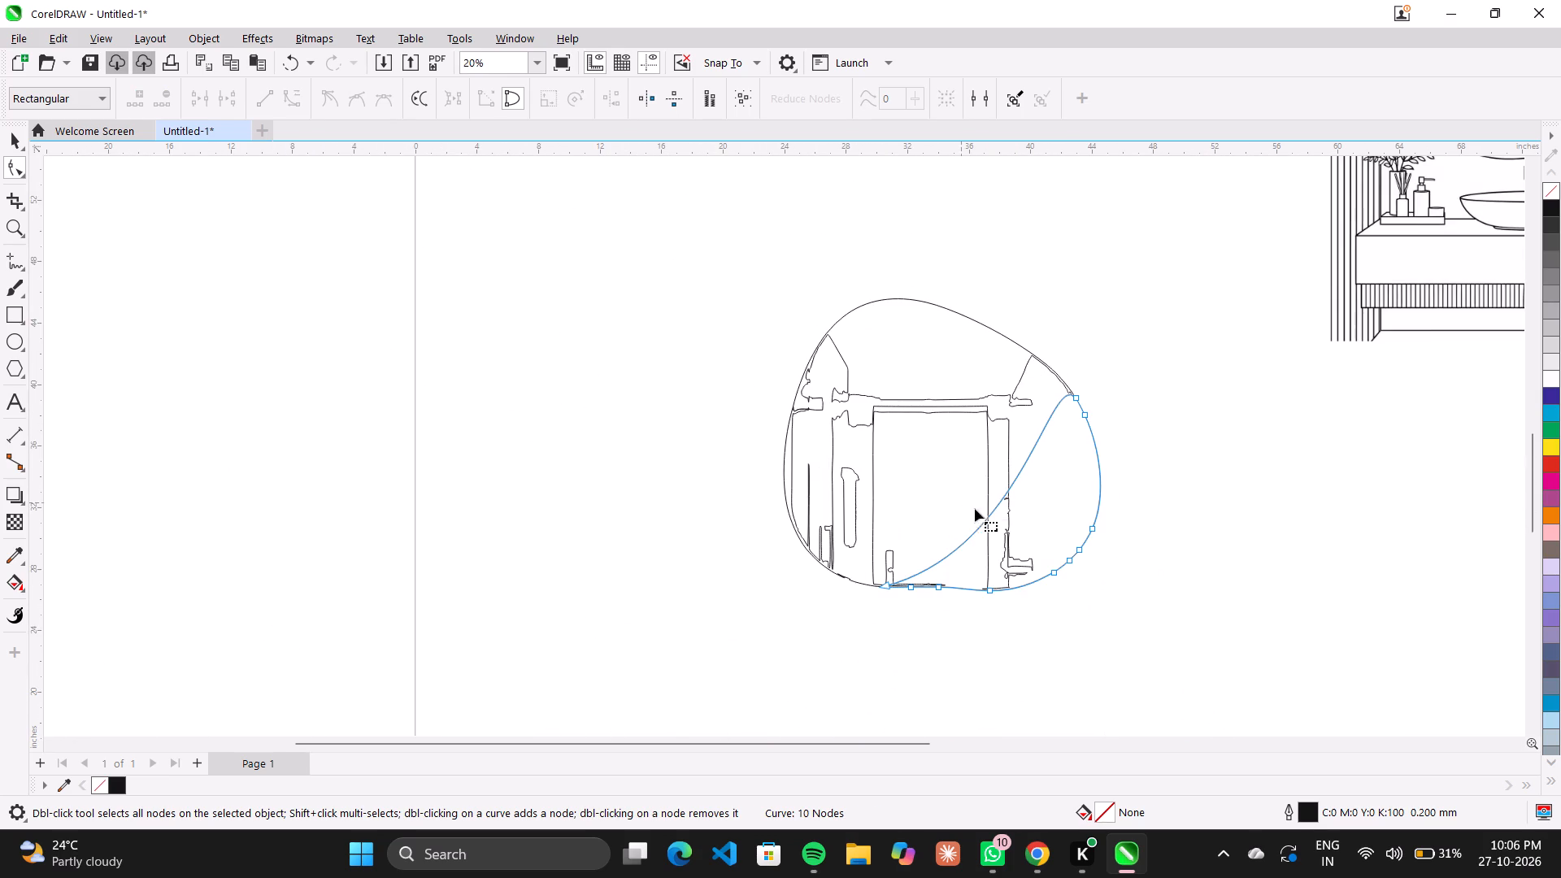
drag(1007, 493, 876, 372)
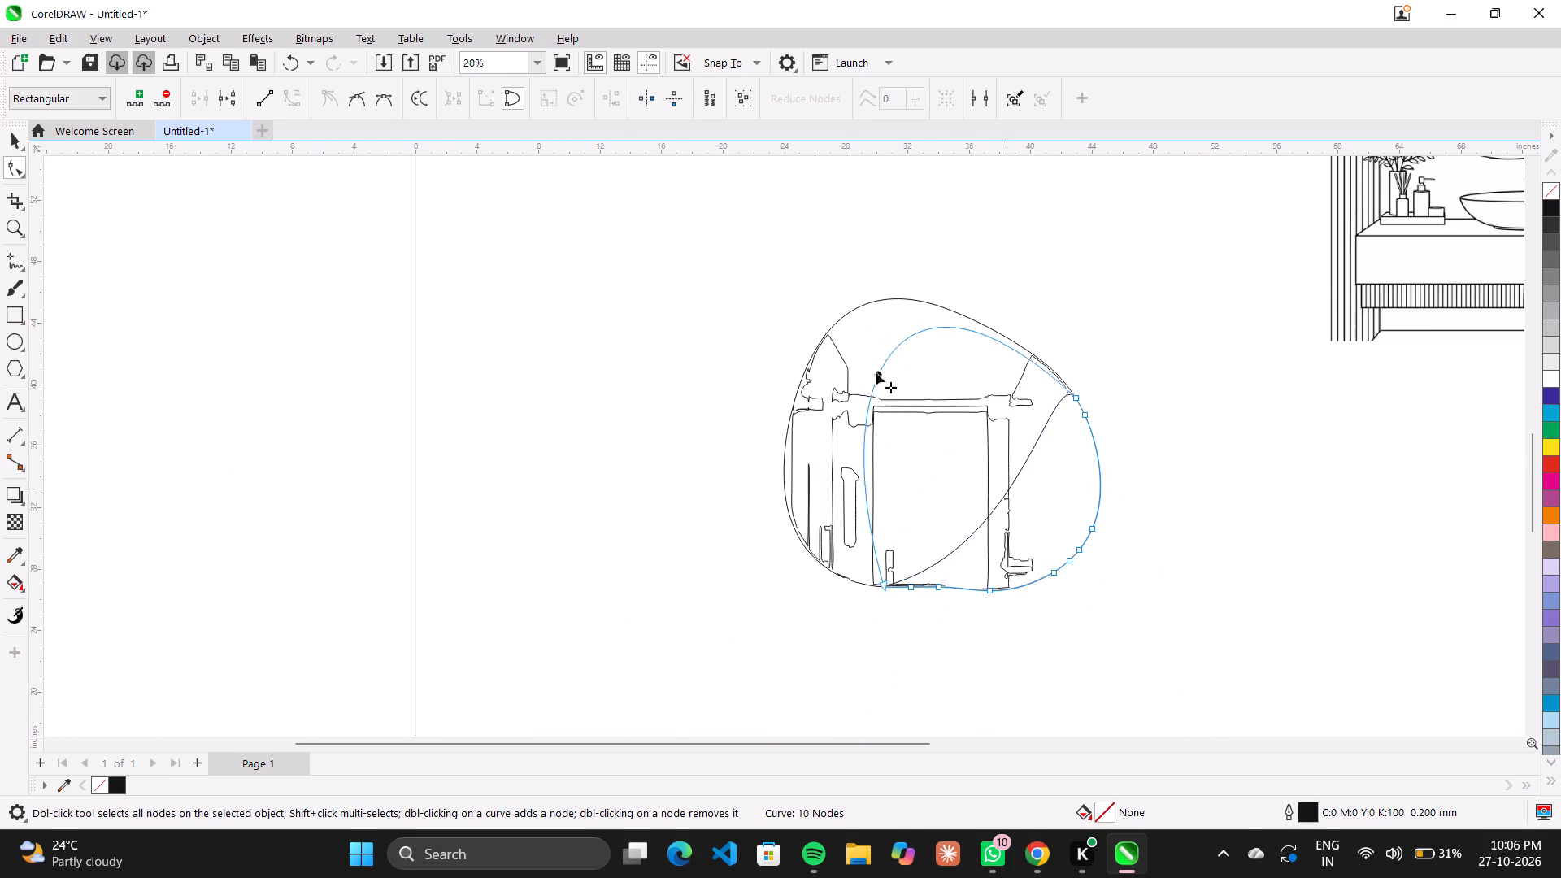
drag(876, 372, 834, 340)
Adjust the control handle of the upper-right end node to raise the bent segment toward the mirror's upper outline.
scroll(1011, 374, up, 2)
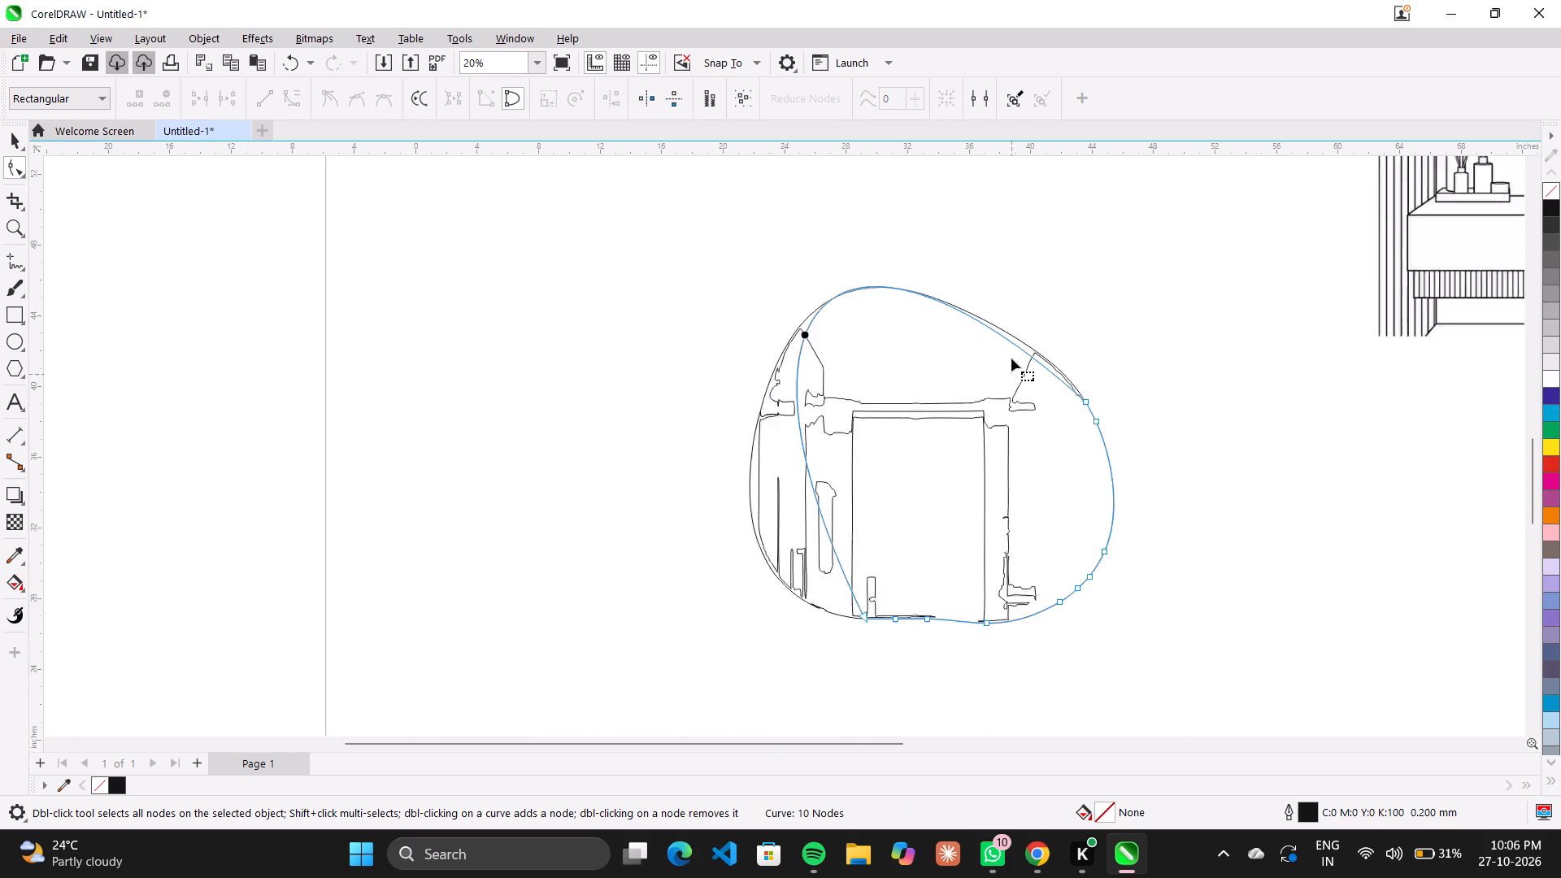
scroll(1011, 359, up, 8)
click(1220, 545)
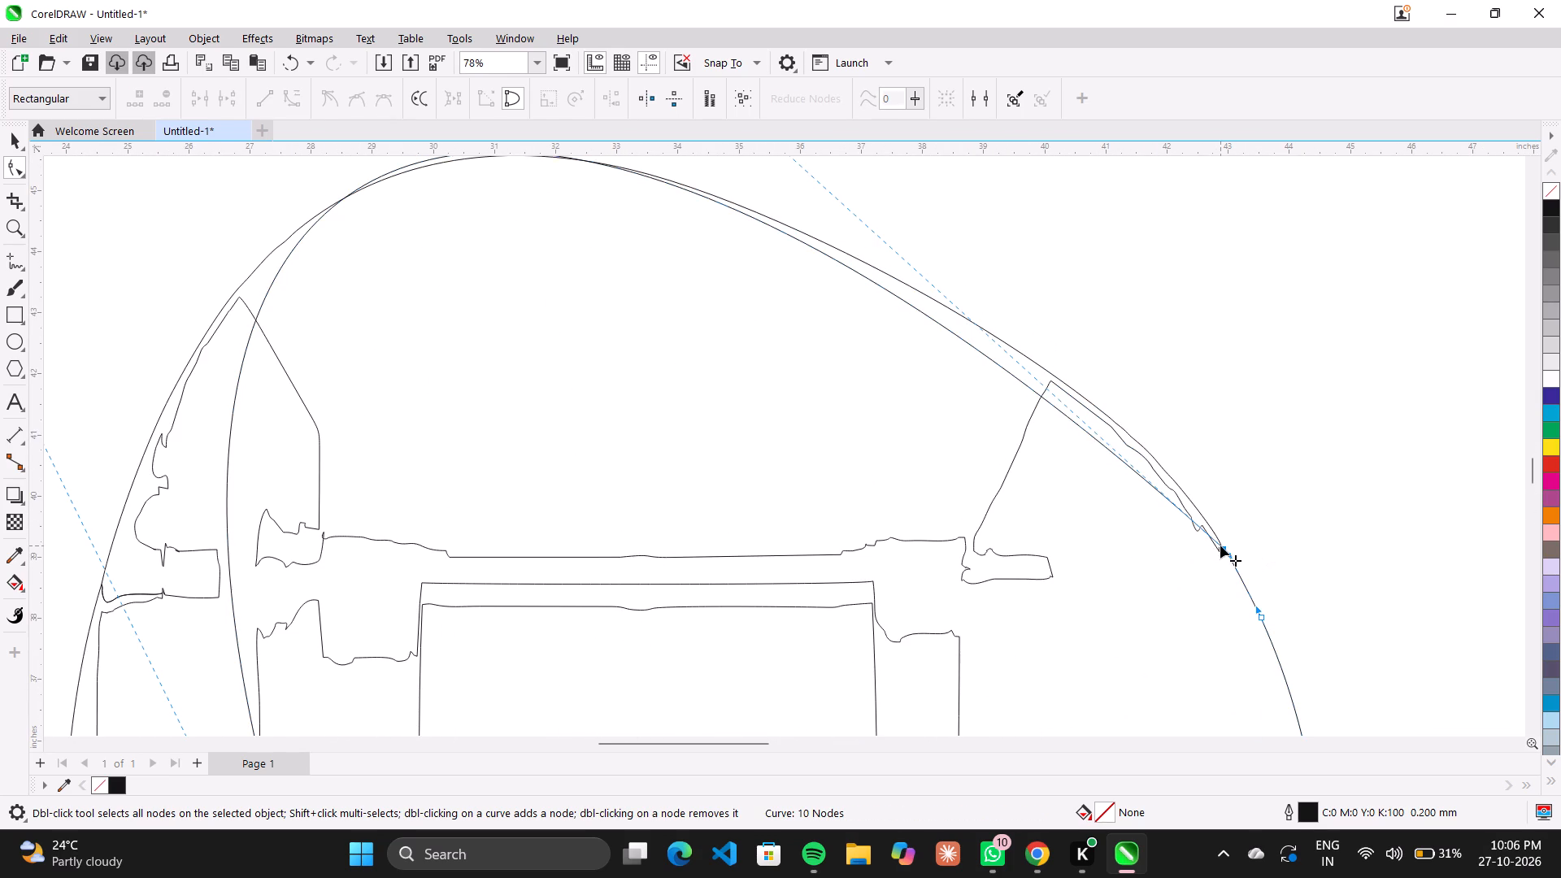
scroll(1097, 446, down, 9)
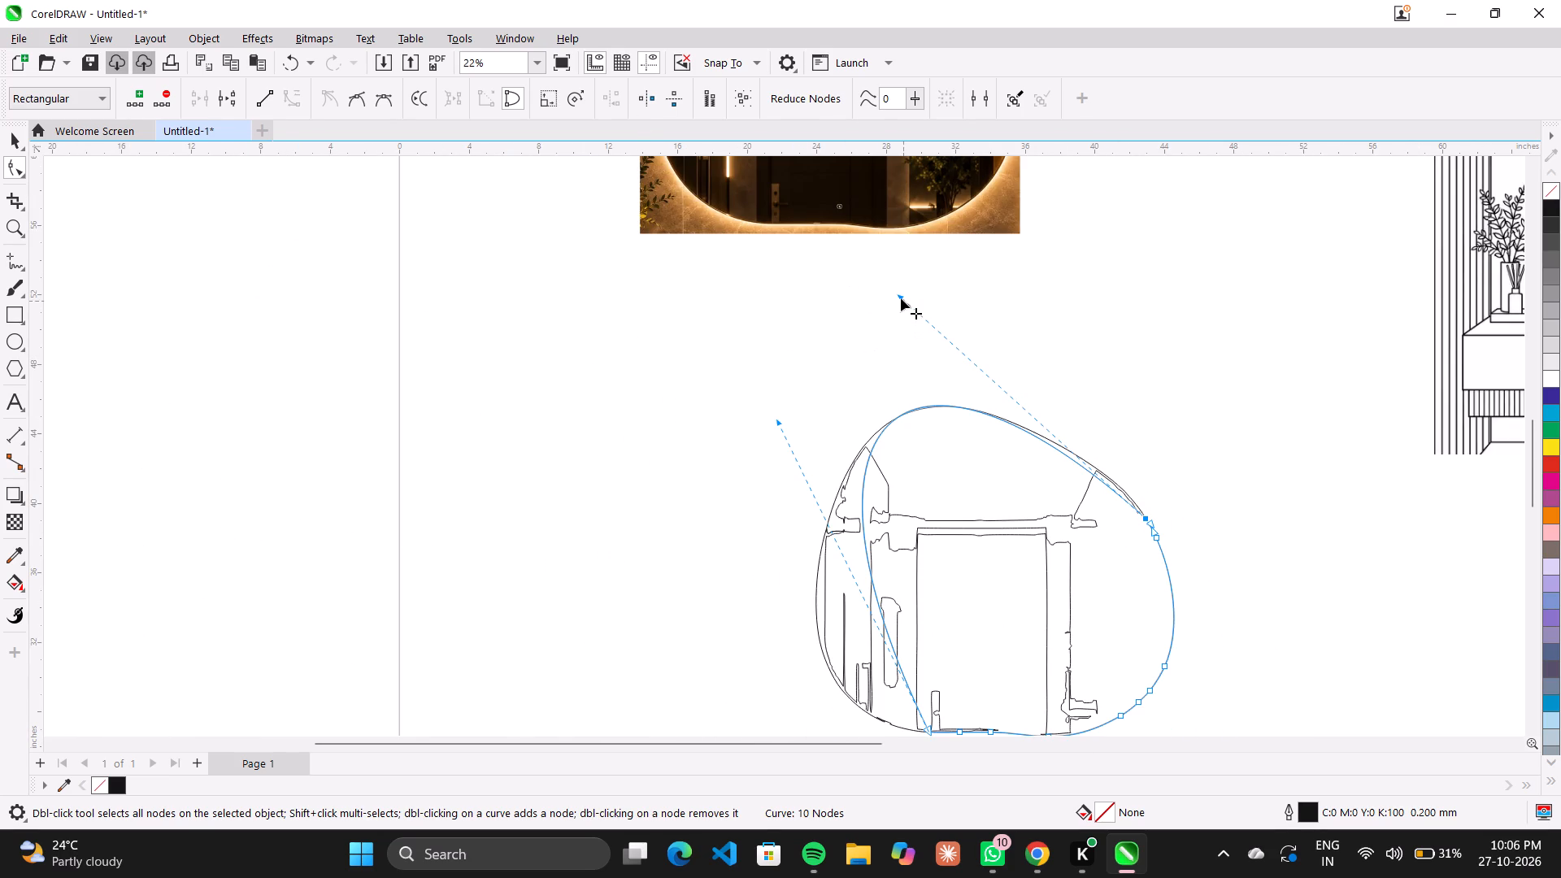
drag(899, 295, 981, 285)
Add a node at the crest of the bent segment and move it onto the top of the mirror outline.
scroll(914, 375, up, 6)
double_click(1067, 437)
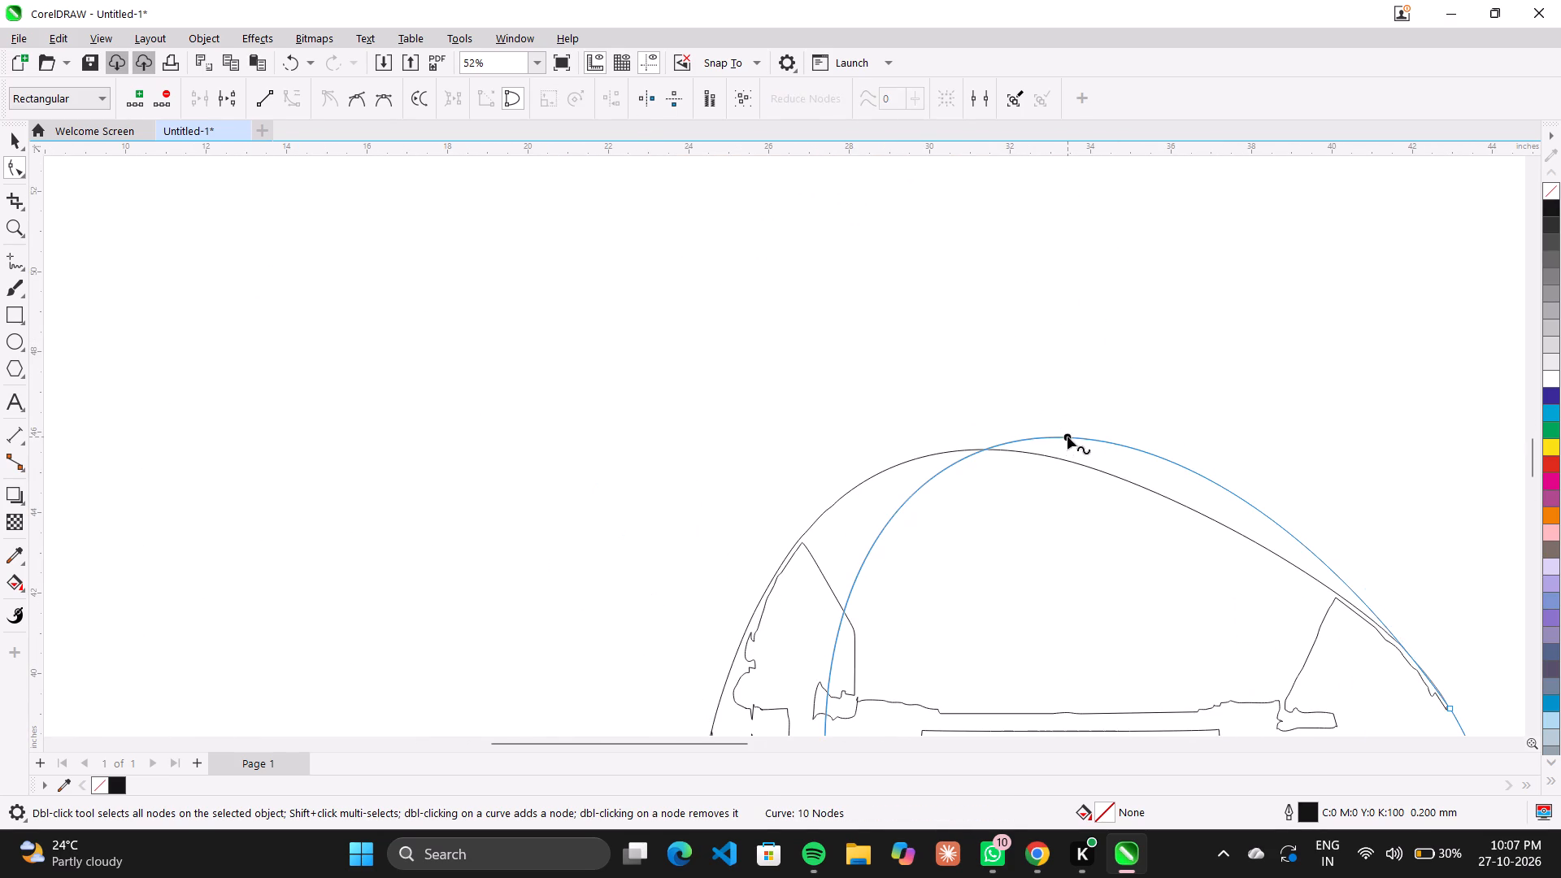
drag(1067, 437, 971, 447)
Adjust the control handles at both ends of the upper-right segment to bring it closer to the mirror outline.
scroll(1298, 518, up, 4)
scroll(1299, 516, down, 5)
scroll(1354, 566, up, 5)
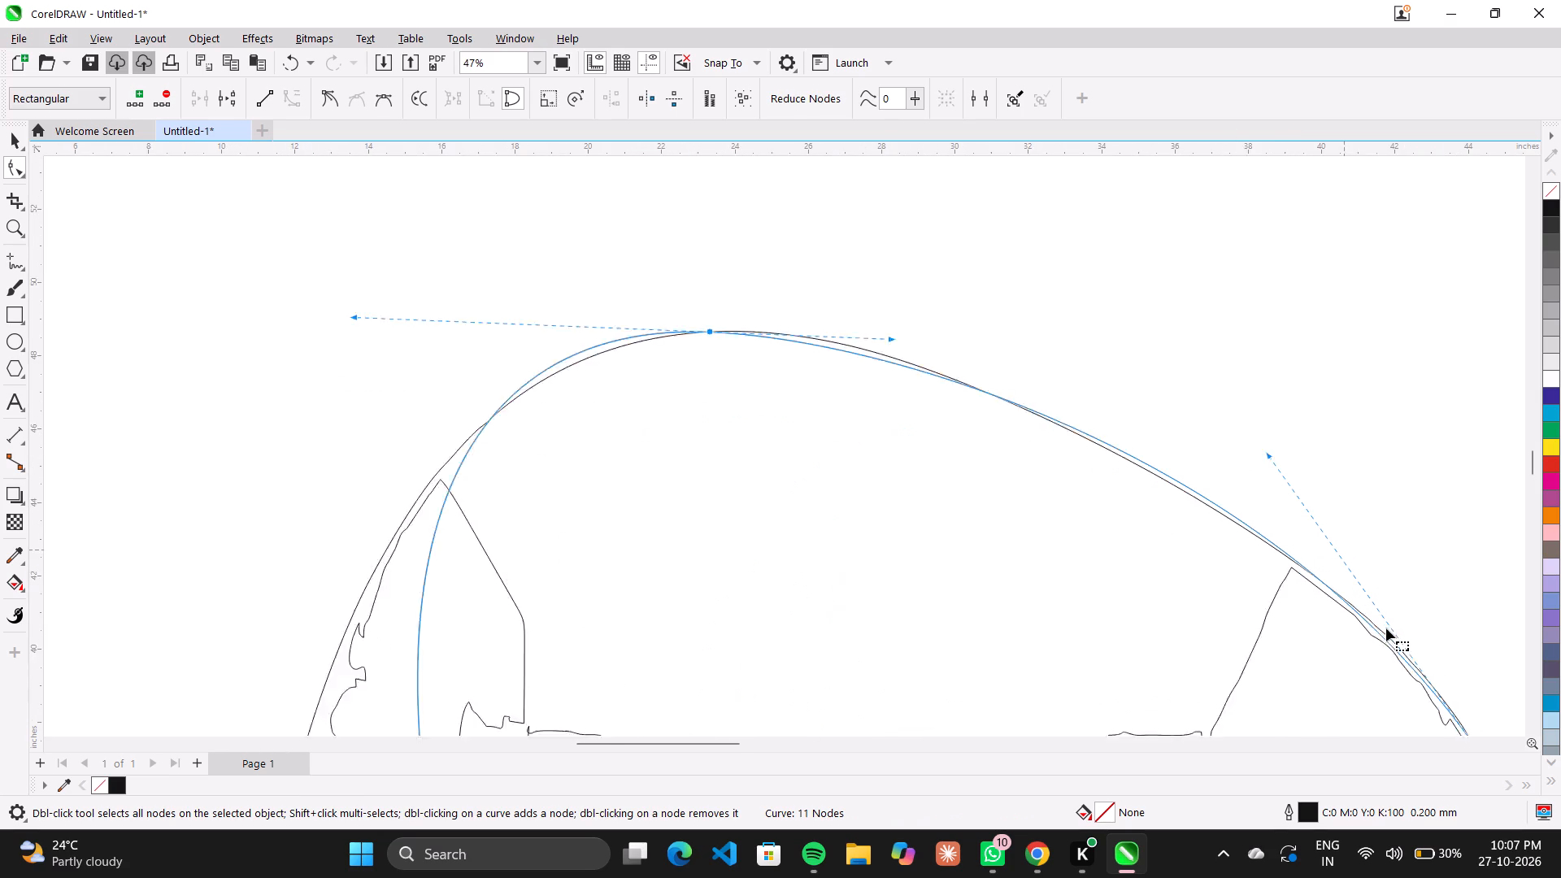
scroll(1386, 628, up, 1)
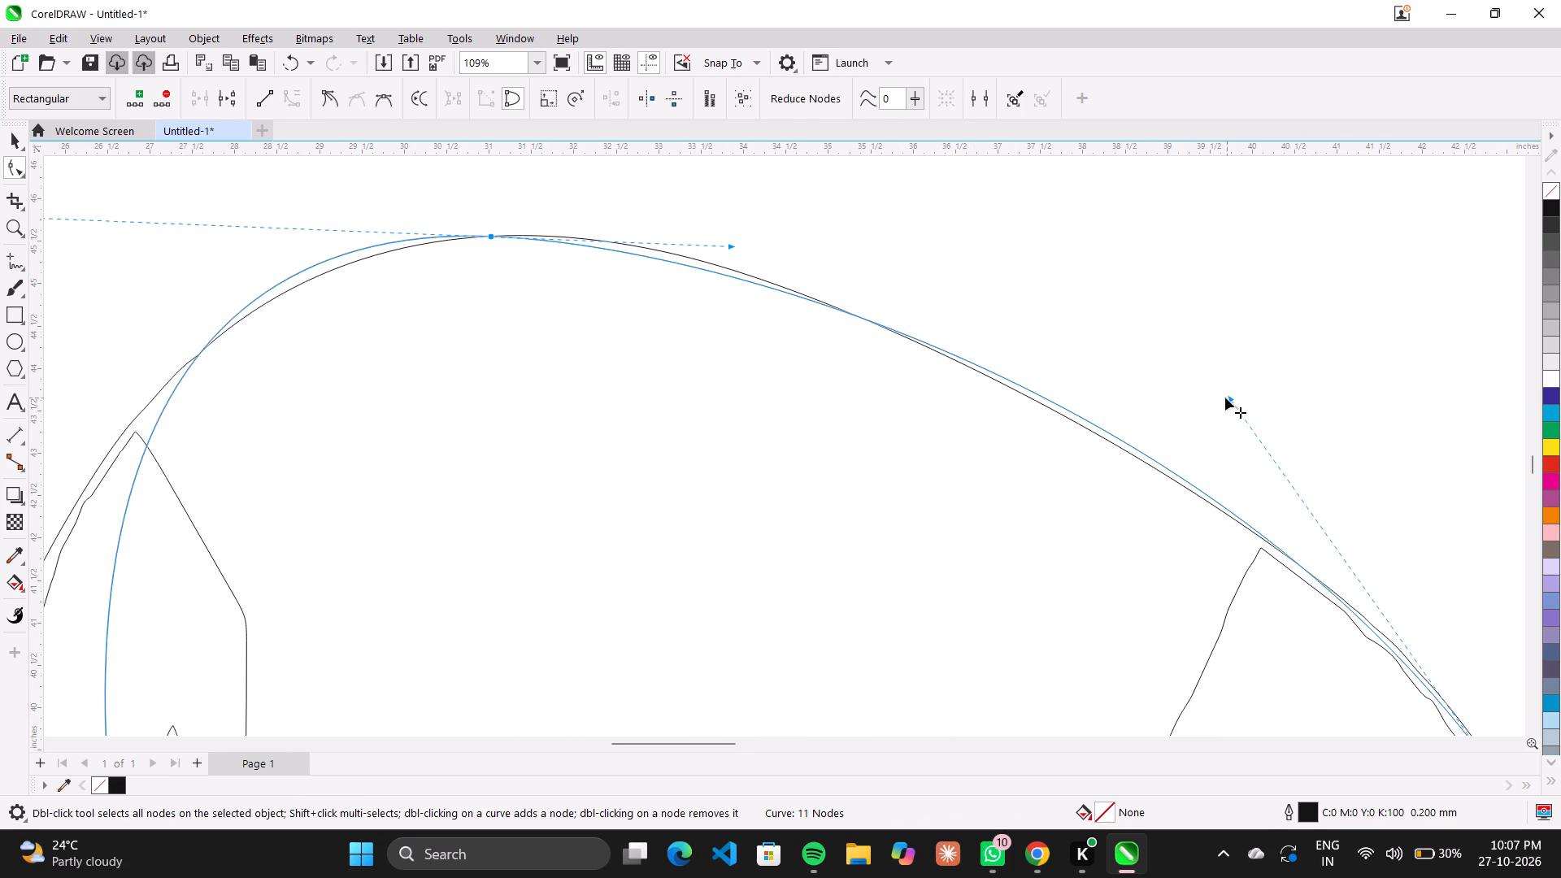
drag(1233, 398, 1227, 412)
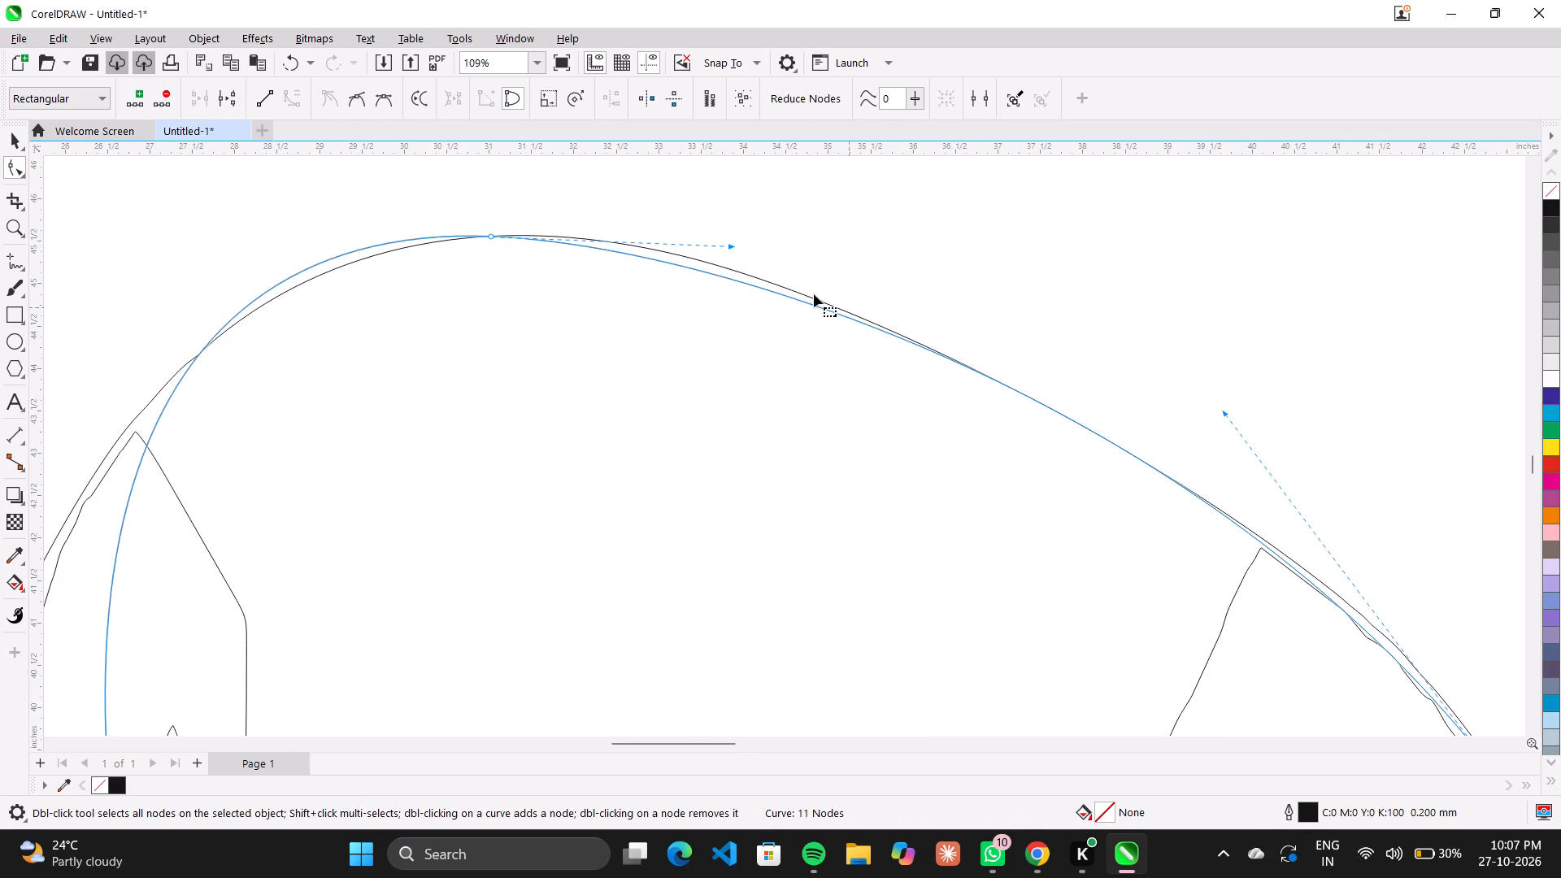
drag(728, 246, 747, 233)
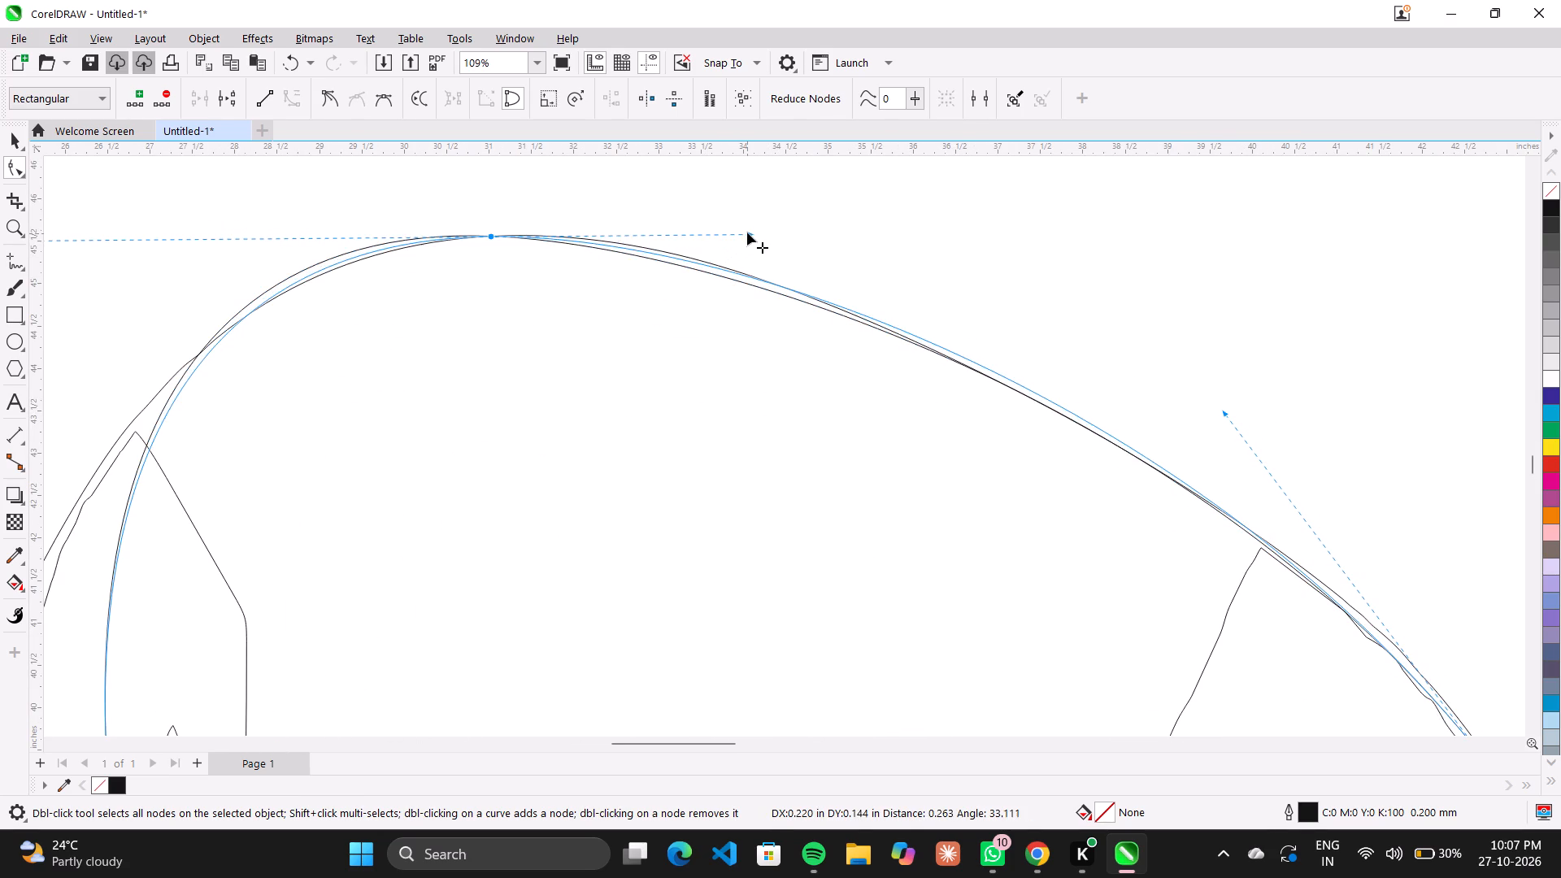
drag(747, 233, 748, 232)
Convert the top node to a cusp and refit the upper-right segment to the mirror outline using its two control handles.
click(332, 96)
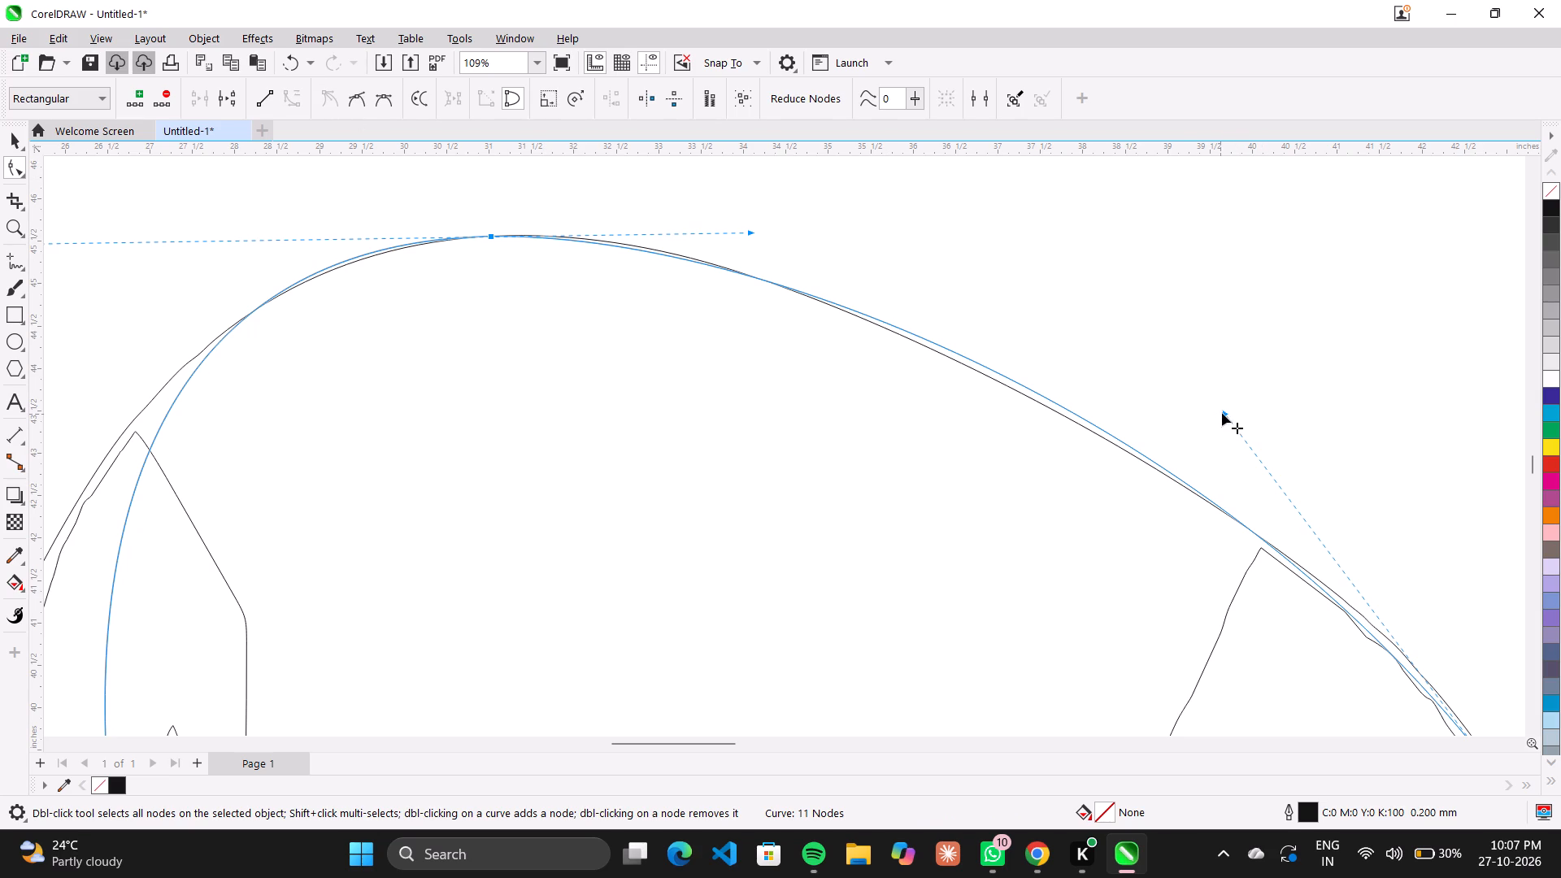
drag(1224, 411, 1306, 475)
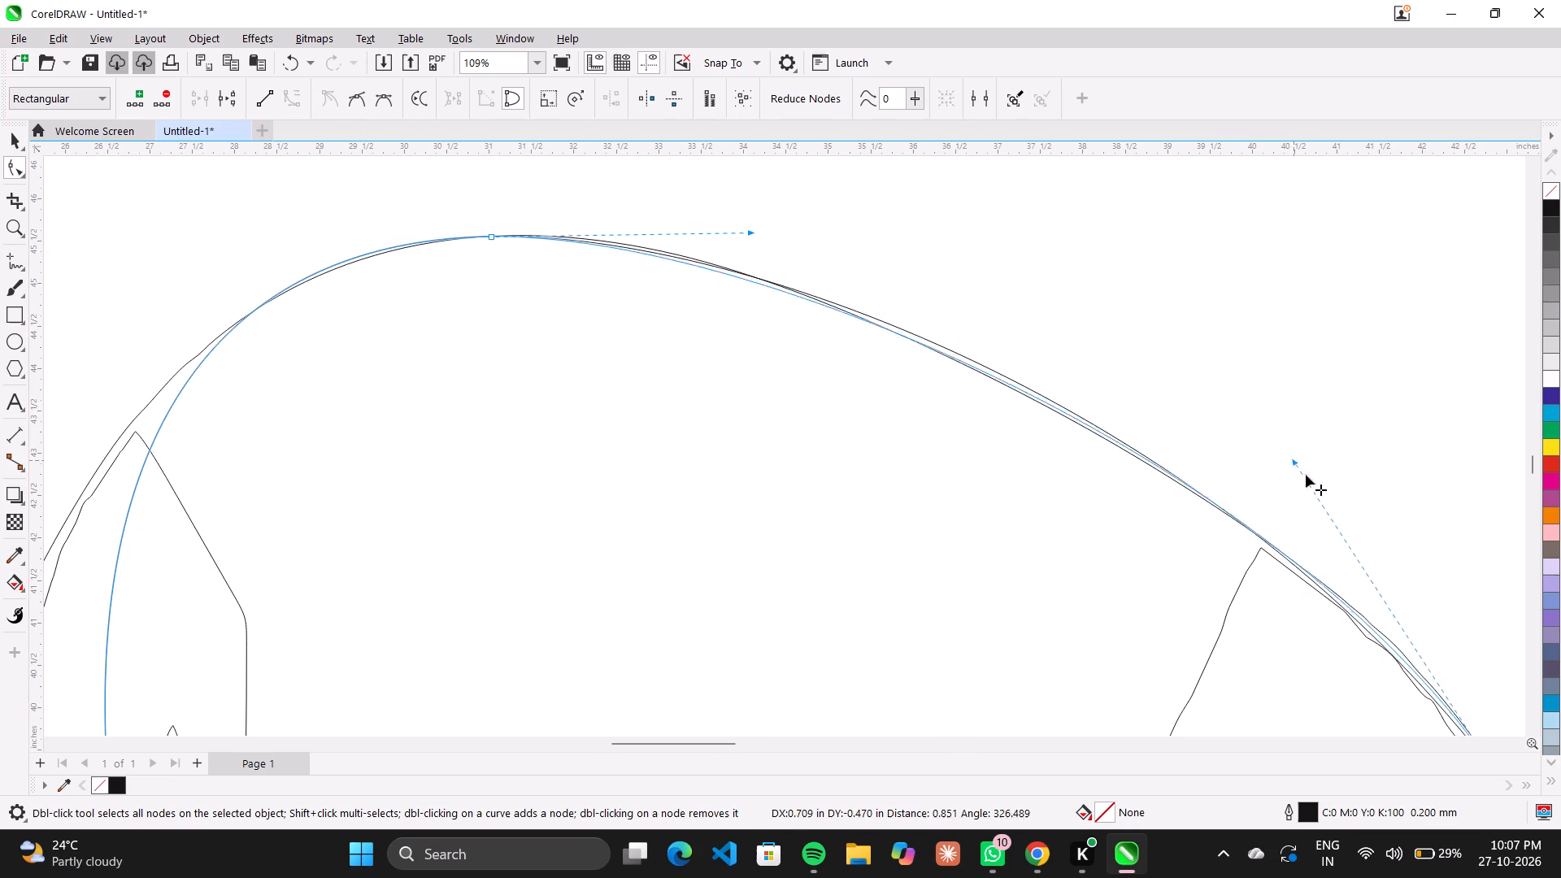
drag(1306, 475, 1349, 450)
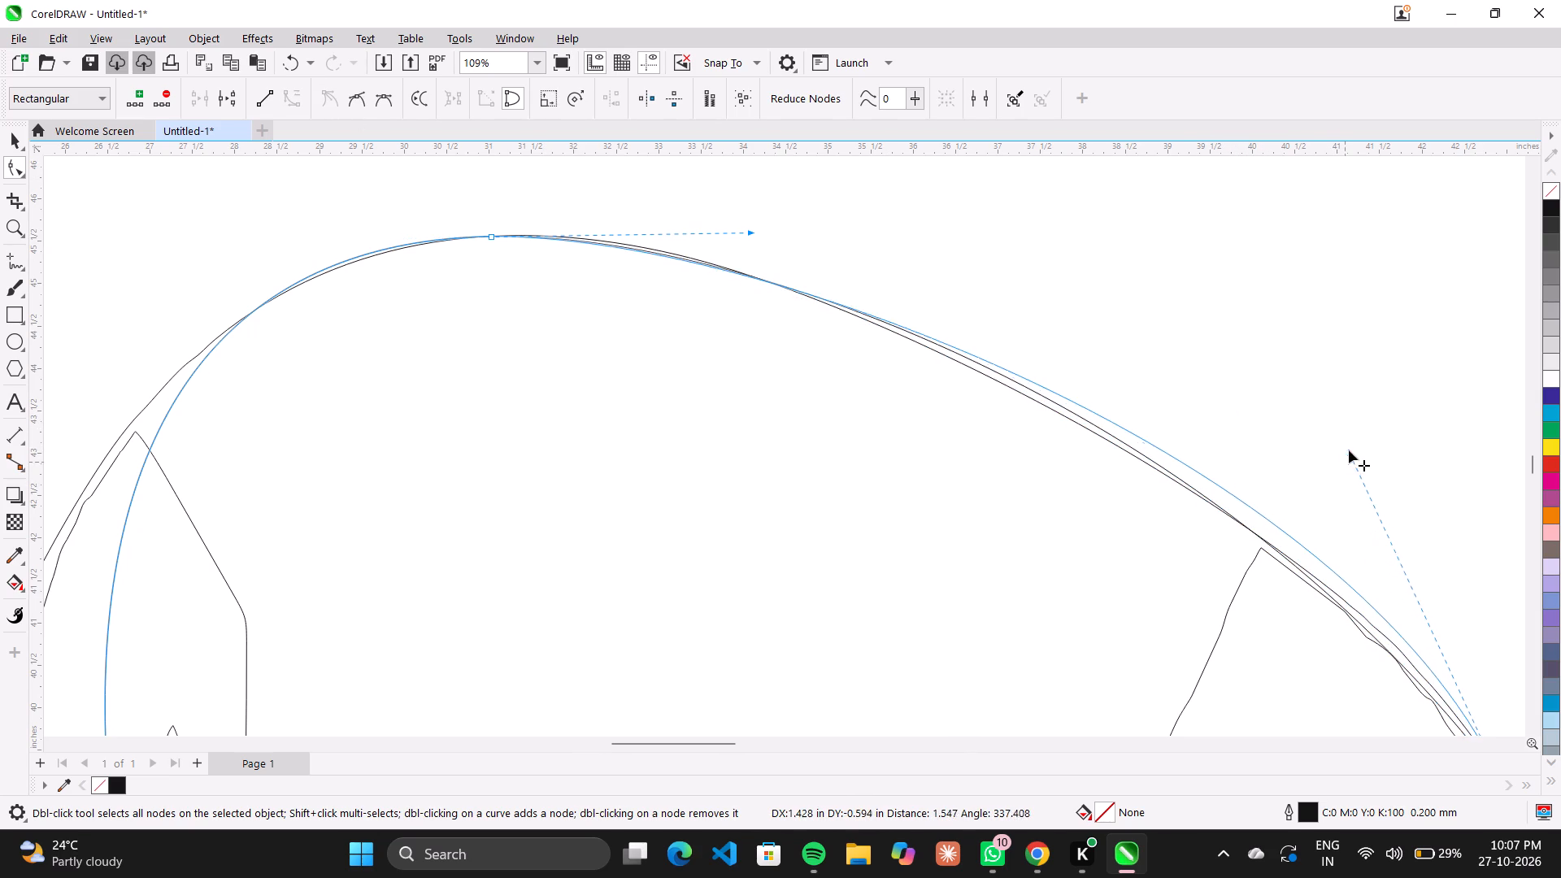
drag(1349, 450, 1379, 423)
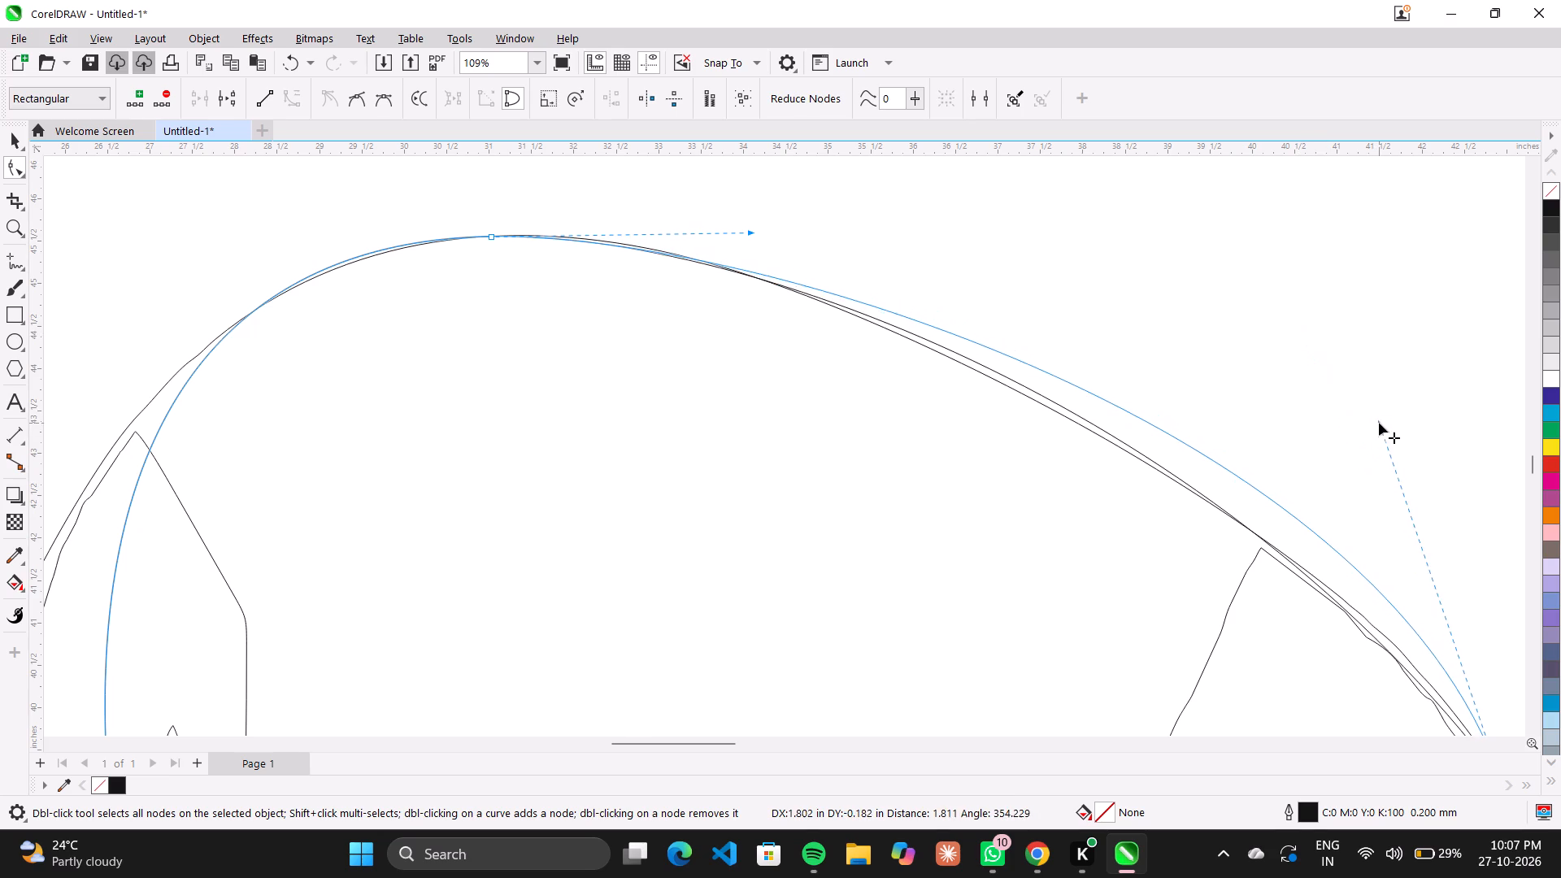
drag(1379, 423, 1340, 473)
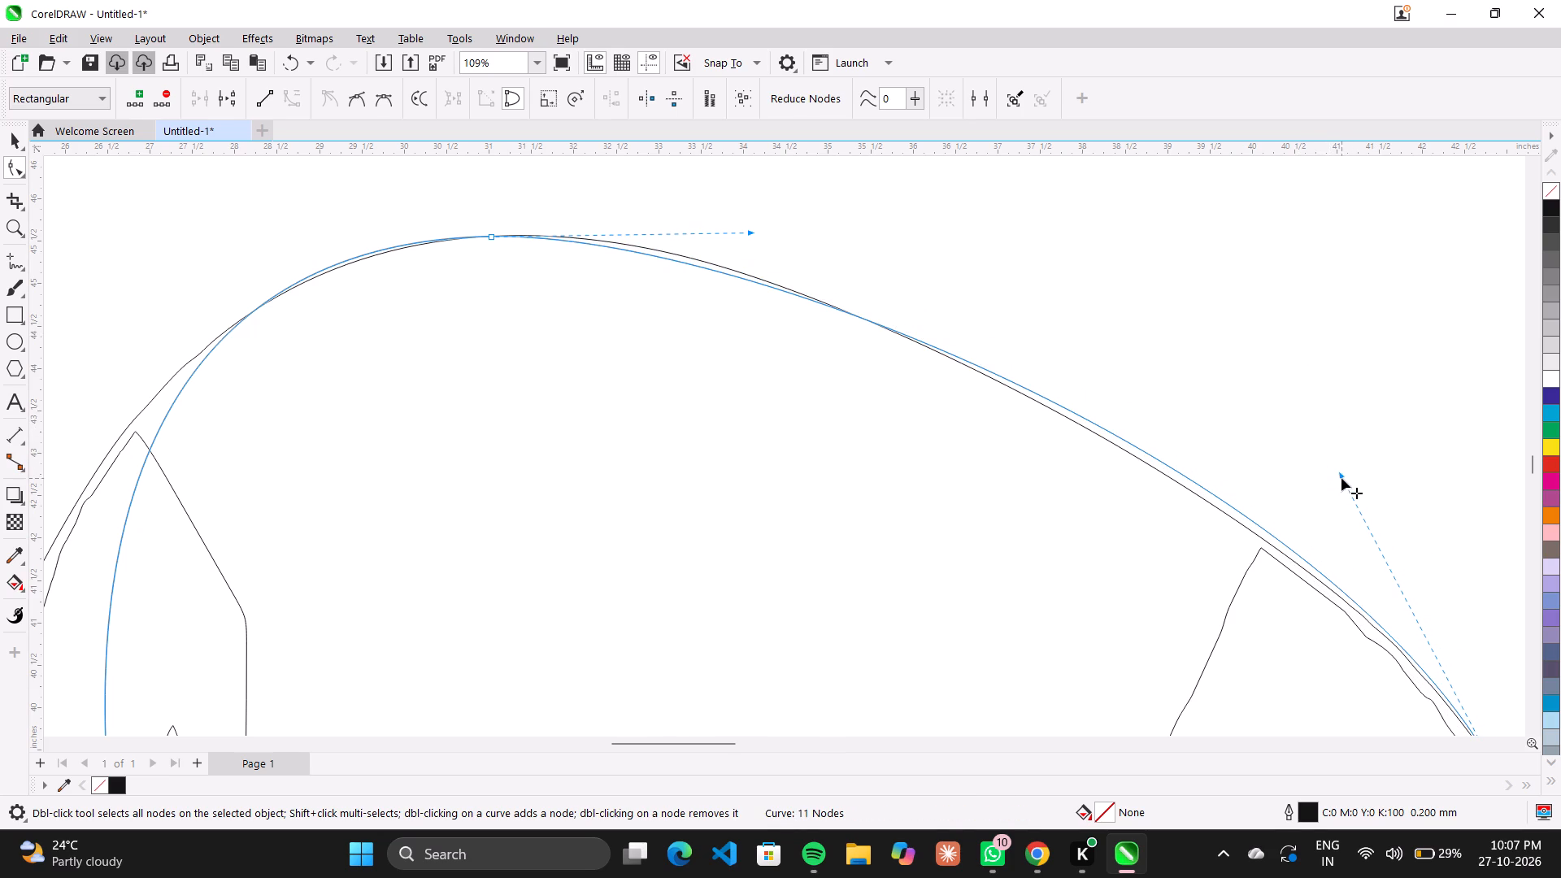
drag(1341, 472, 1339, 491)
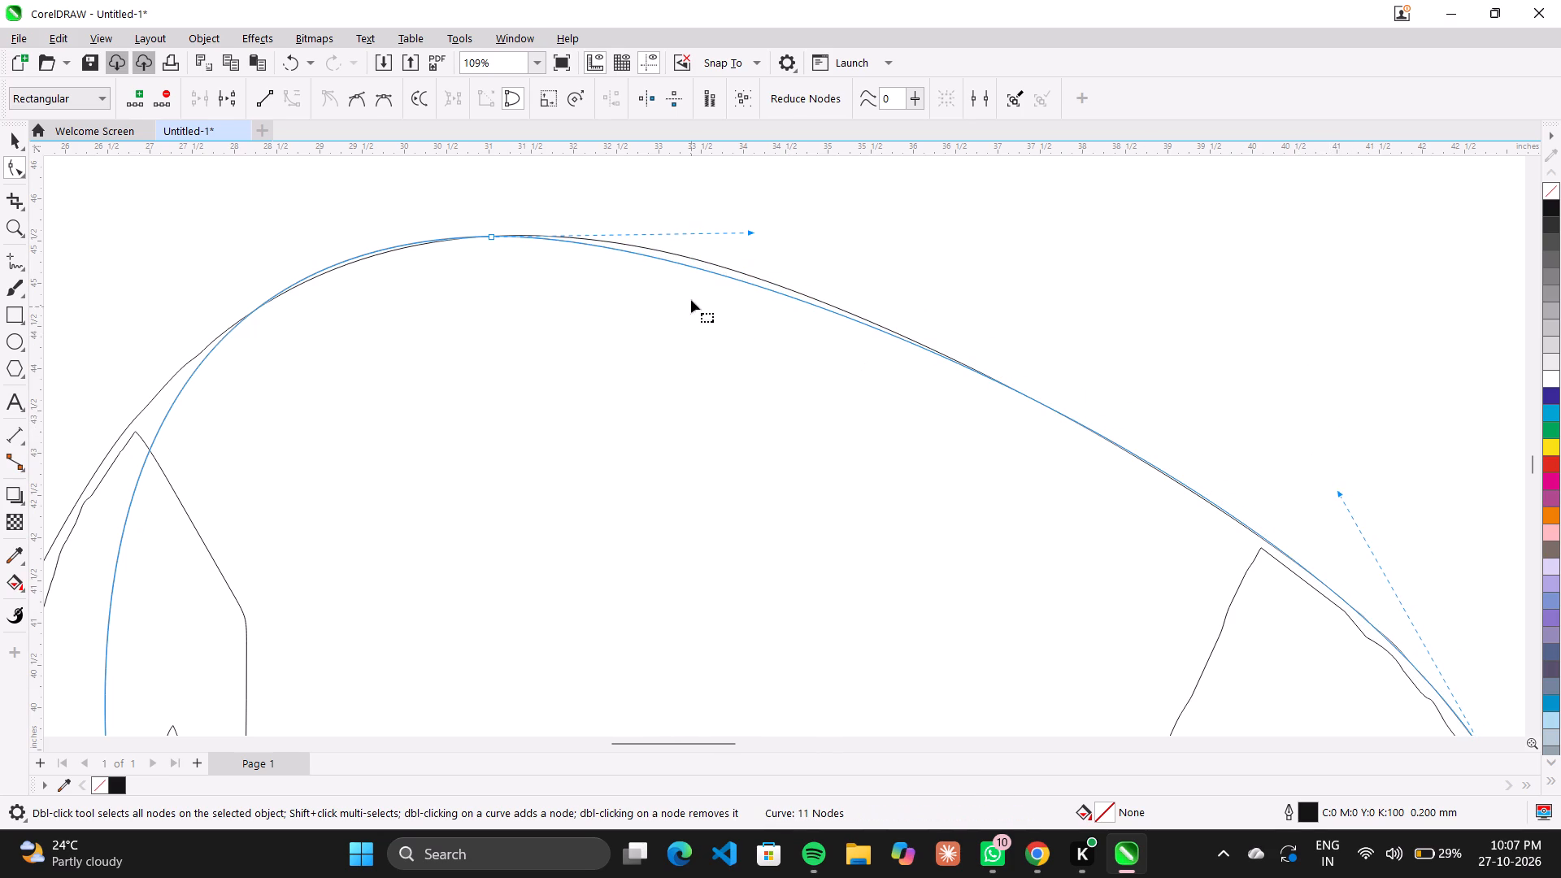
drag(750, 233, 717, 211)
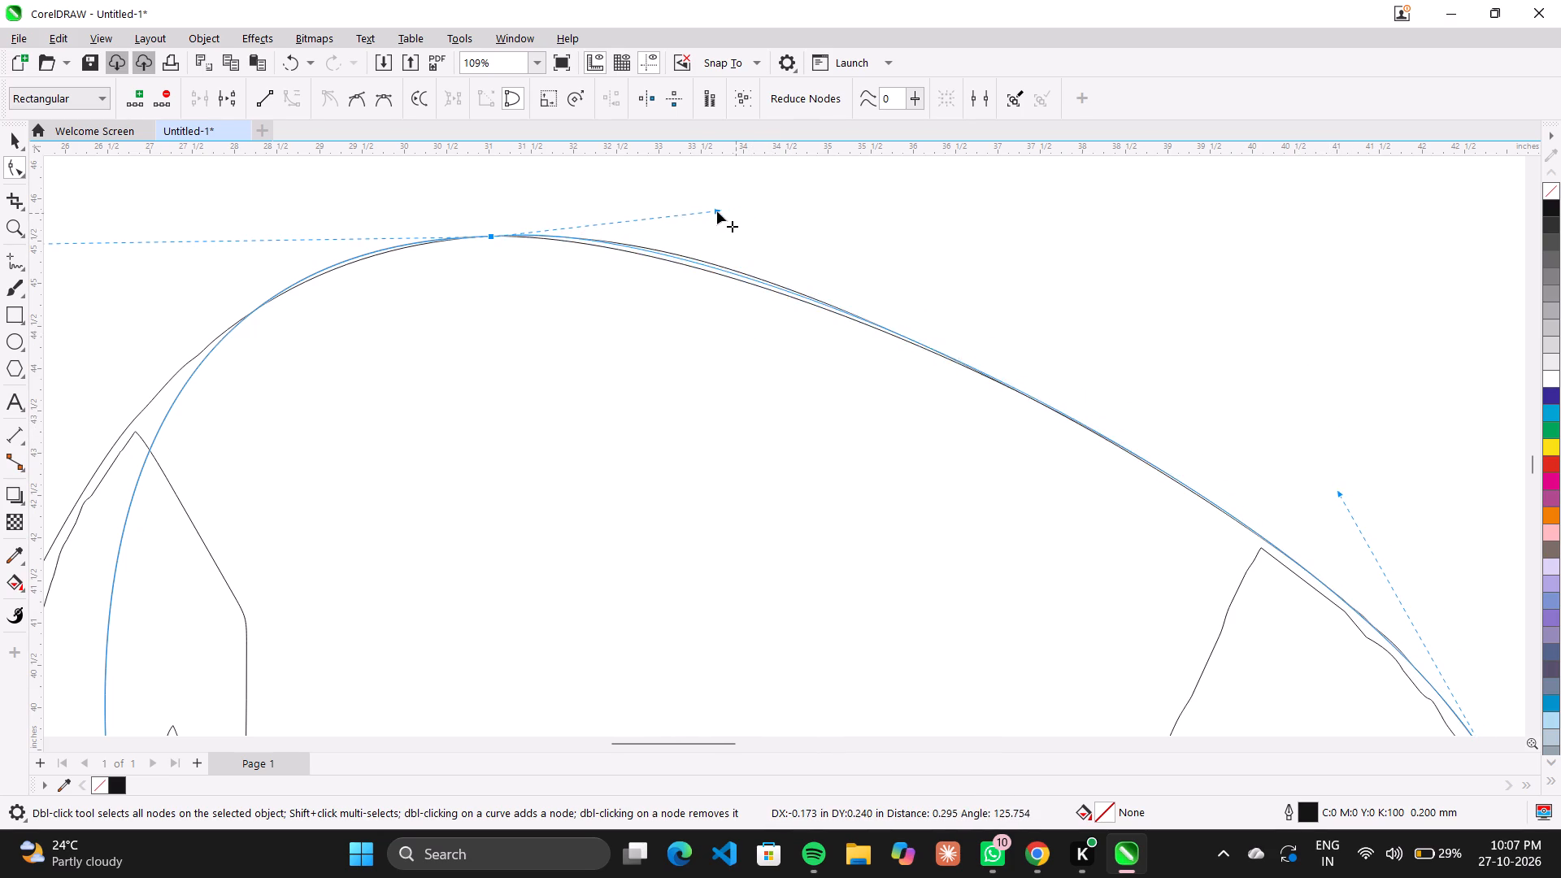
drag(717, 211, 709, 202)
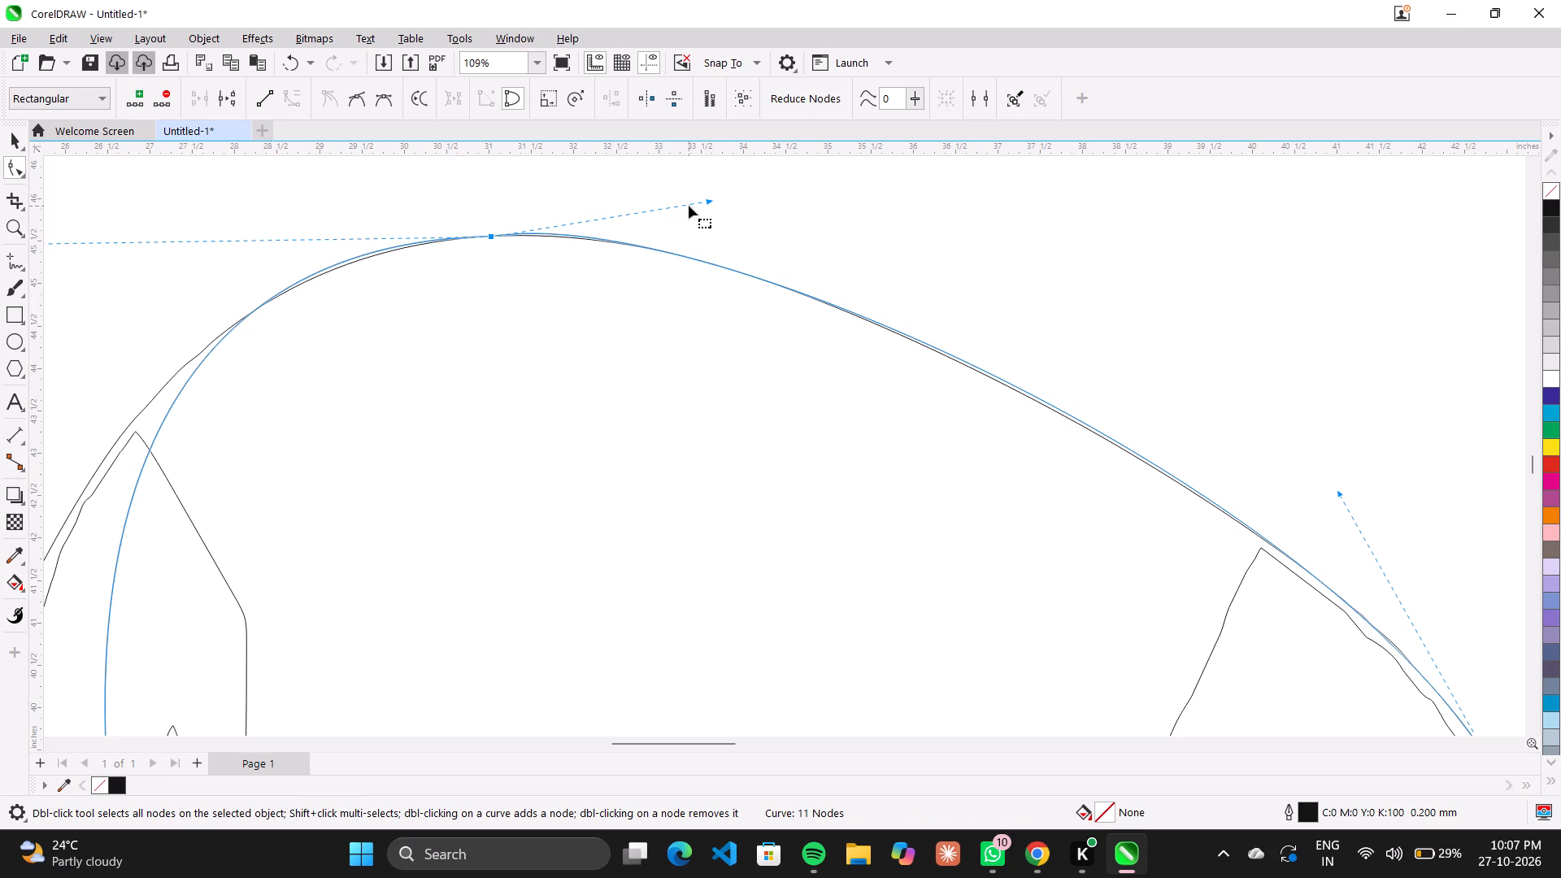
scroll(688, 206, down, 4)
scroll(1076, 563, up, 4)
scroll(1351, 476, down, 4)
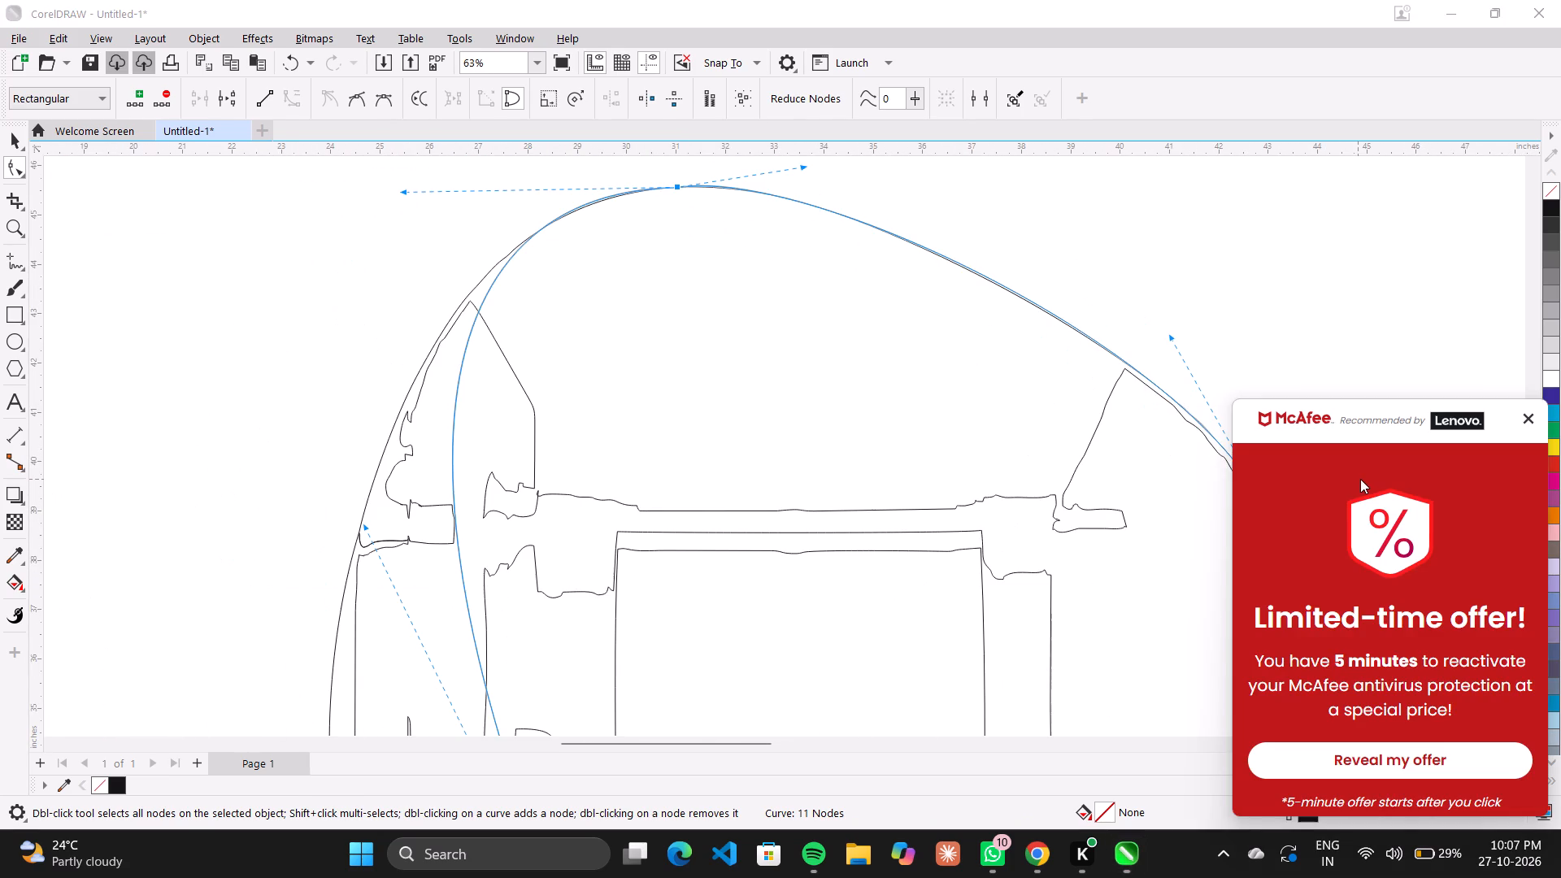
Dismiss the antivirus offer pop-up covering the drawing.
click(1535, 419)
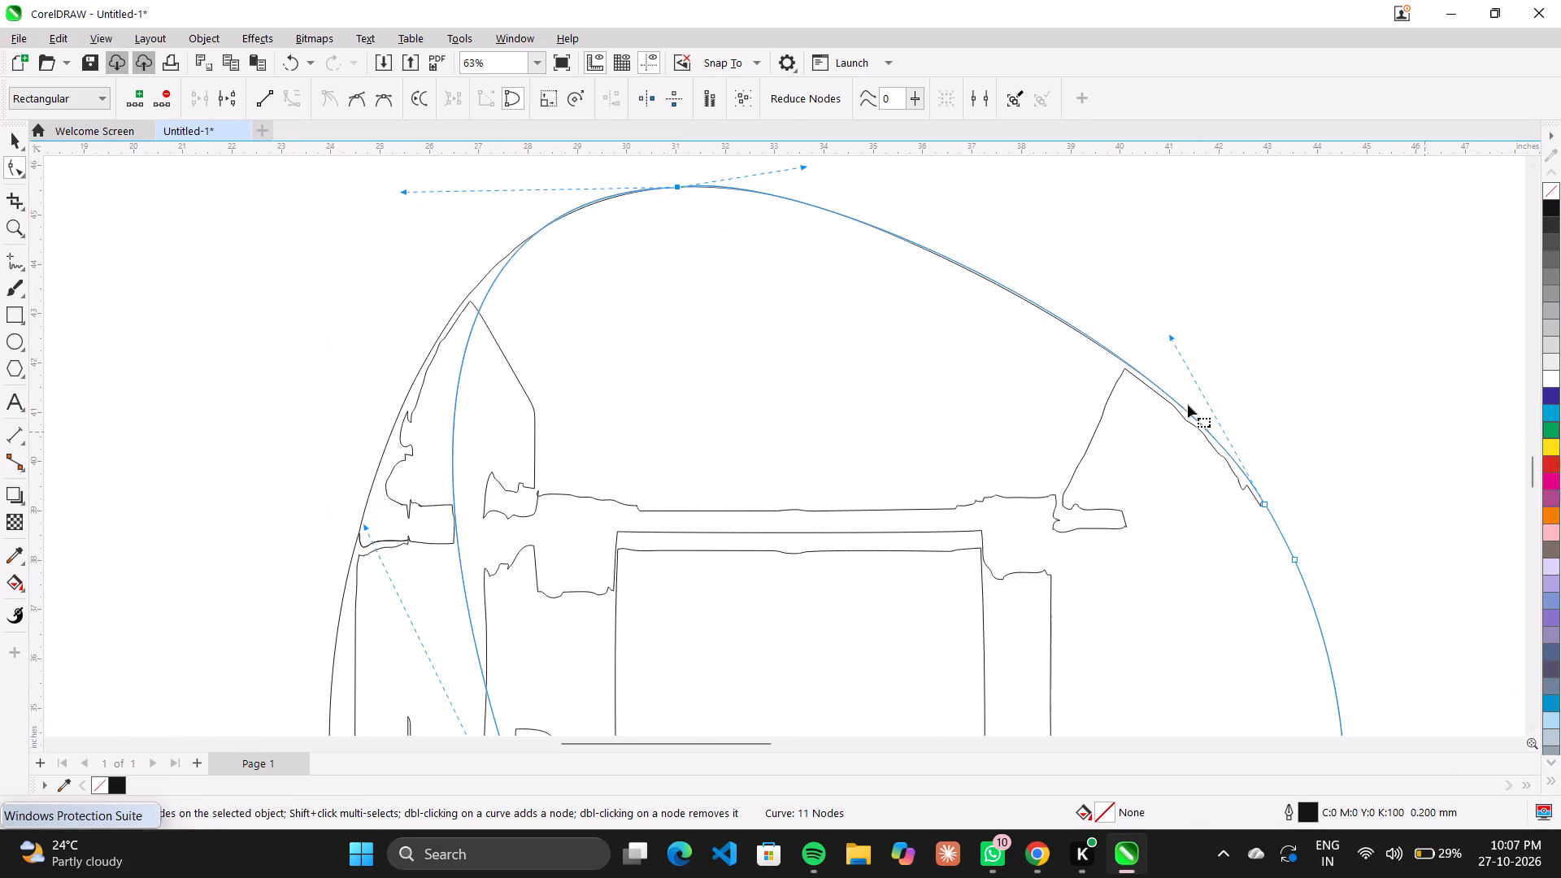
Fine-tune the control handle of the upper-right end node against the mirror outline.
scroll(1067, 341, up, 5)
click(1268, 333)
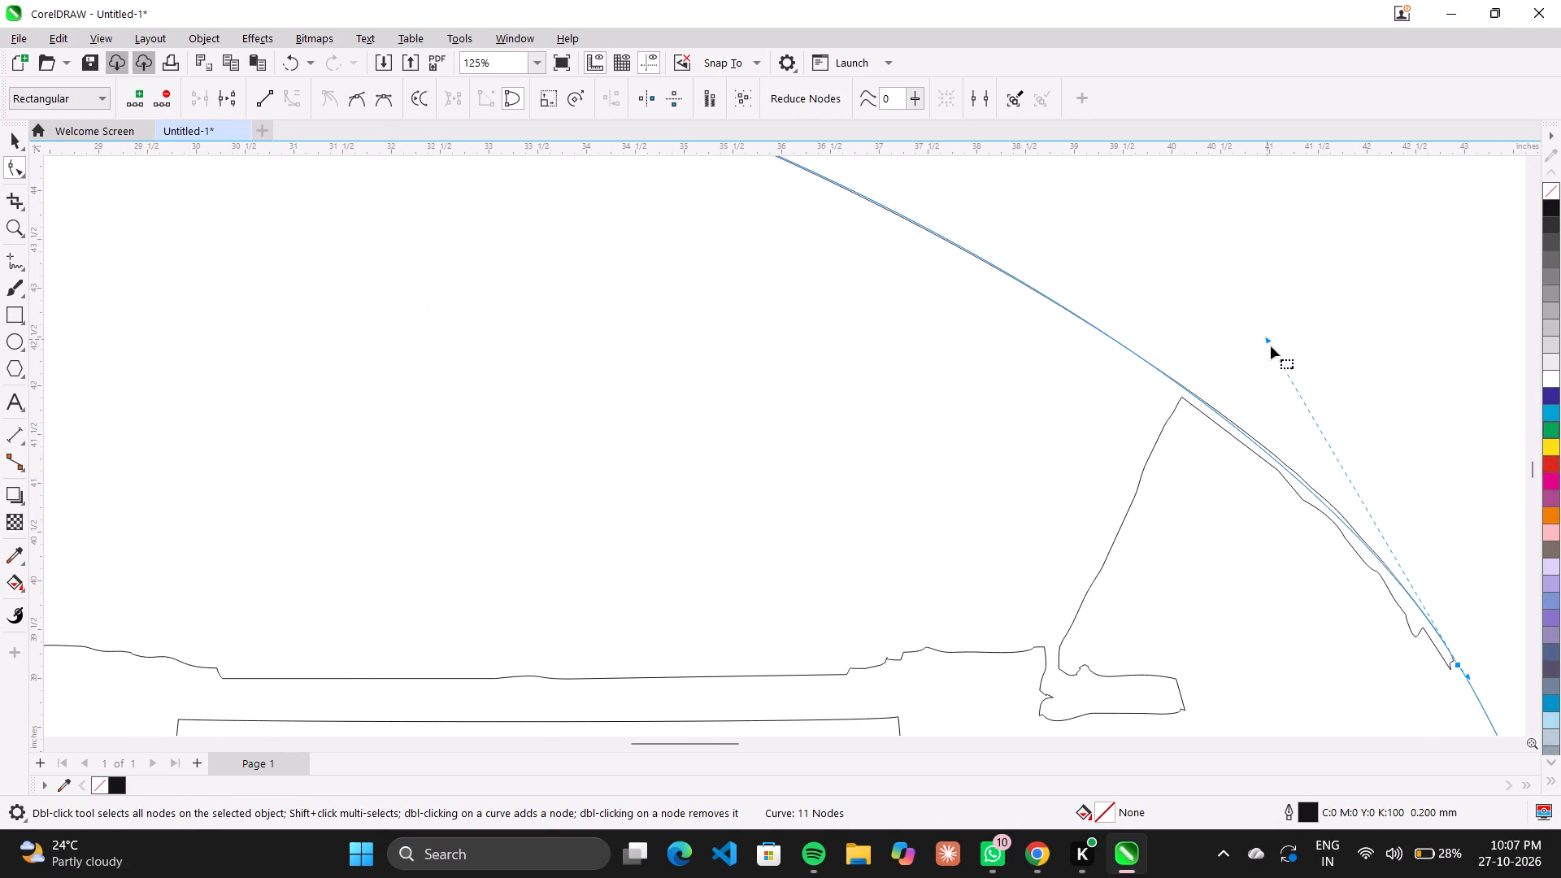
click(1267, 337)
Lower and lengthen the top node's right-hand control handle so the upper-right segment follows the crest of the mirror outline.
scroll(1280, 331, down, 6)
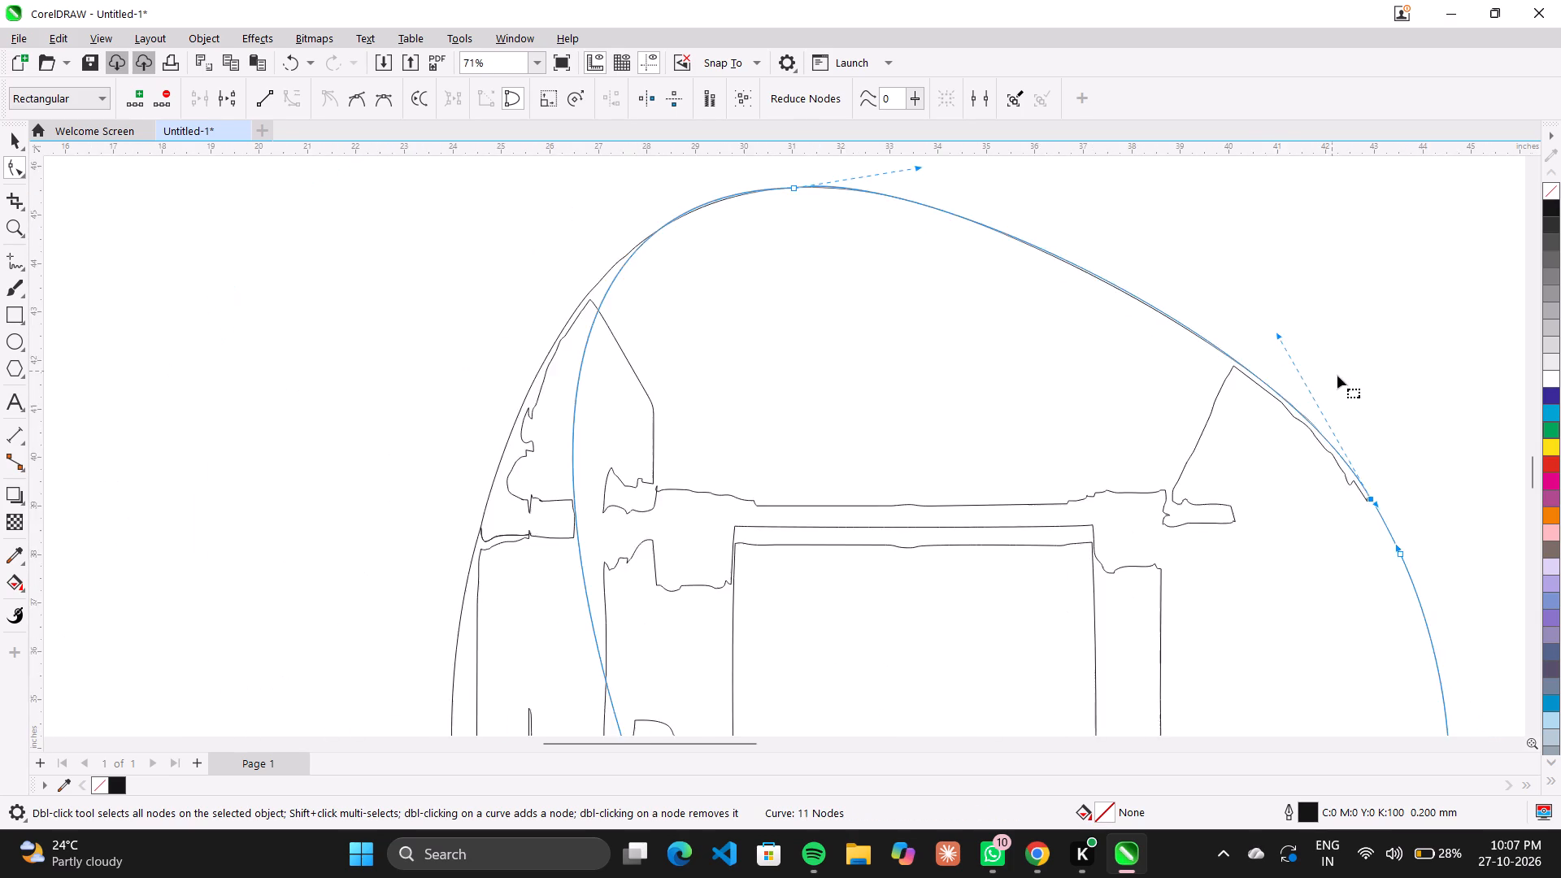
scroll(1337, 376, down, 4)
scroll(1125, 272, up, 9)
scroll(1124, 284, down, 1)
scroll(1124, 288, up, 2)
drag(1153, 306, 1138, 301)
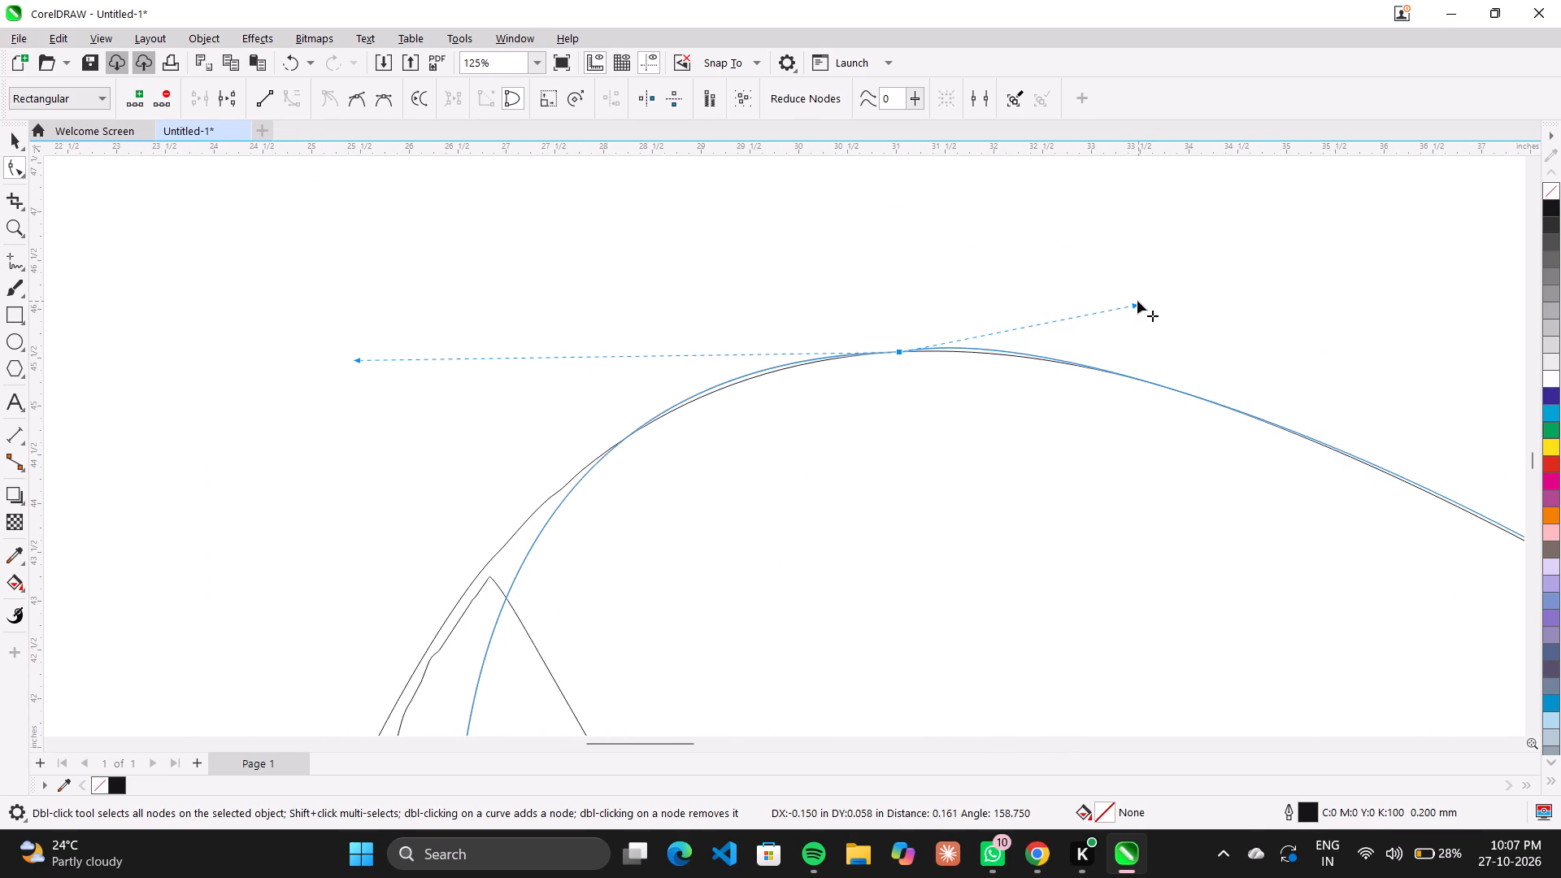
scroll(1016, 296, down, 4)
scroll(1024, 321, up, 9)
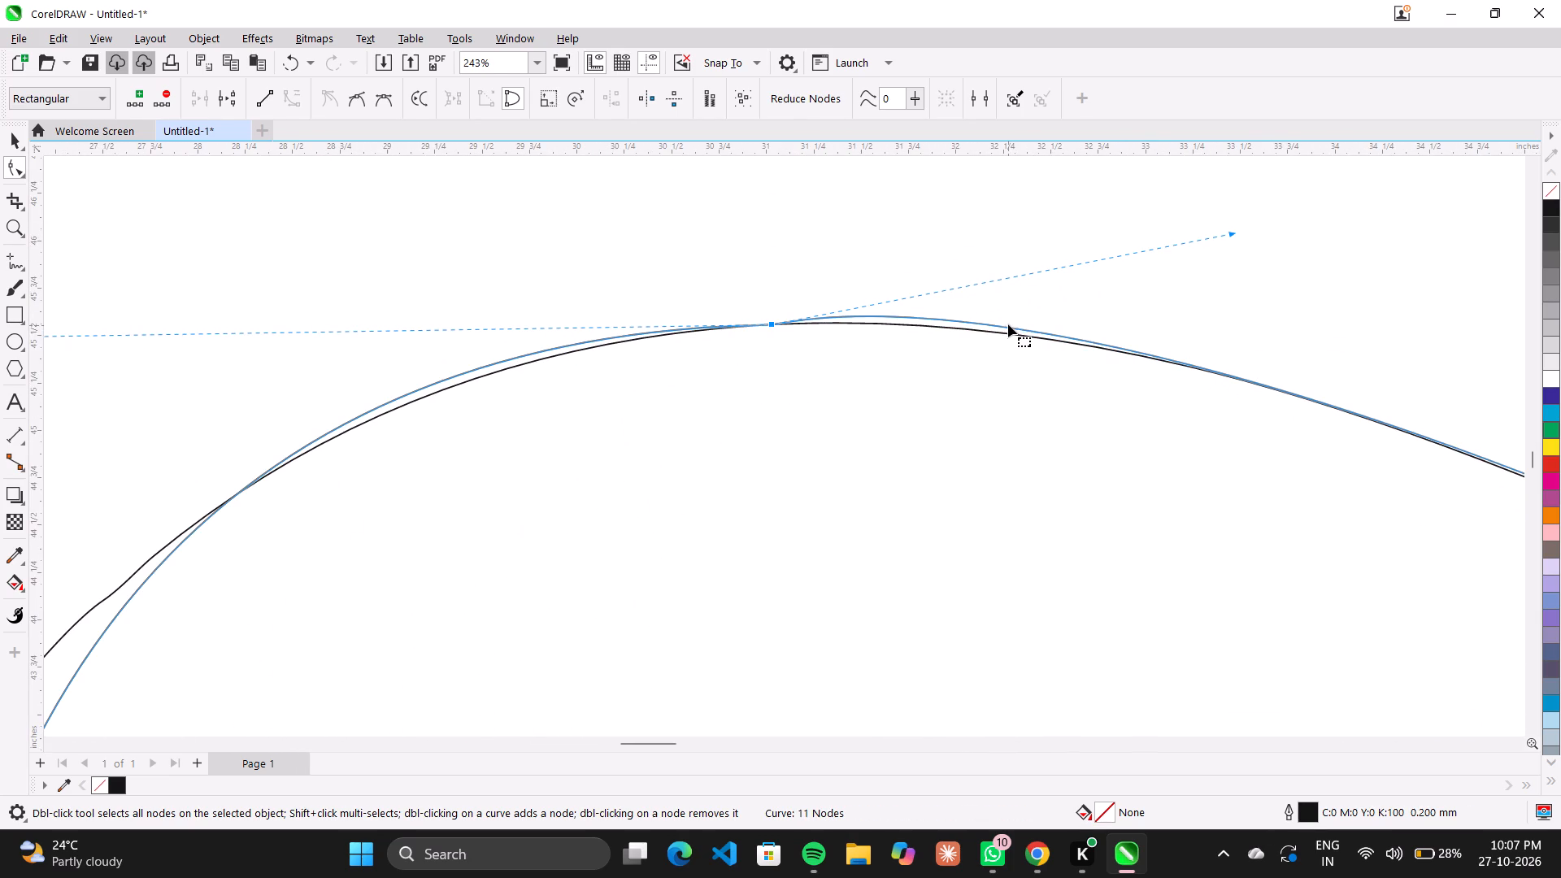
drag(1231, 237, 1272, 265)
scroll(670, 329, down, 4)
scroll(591, 304, down, 6)
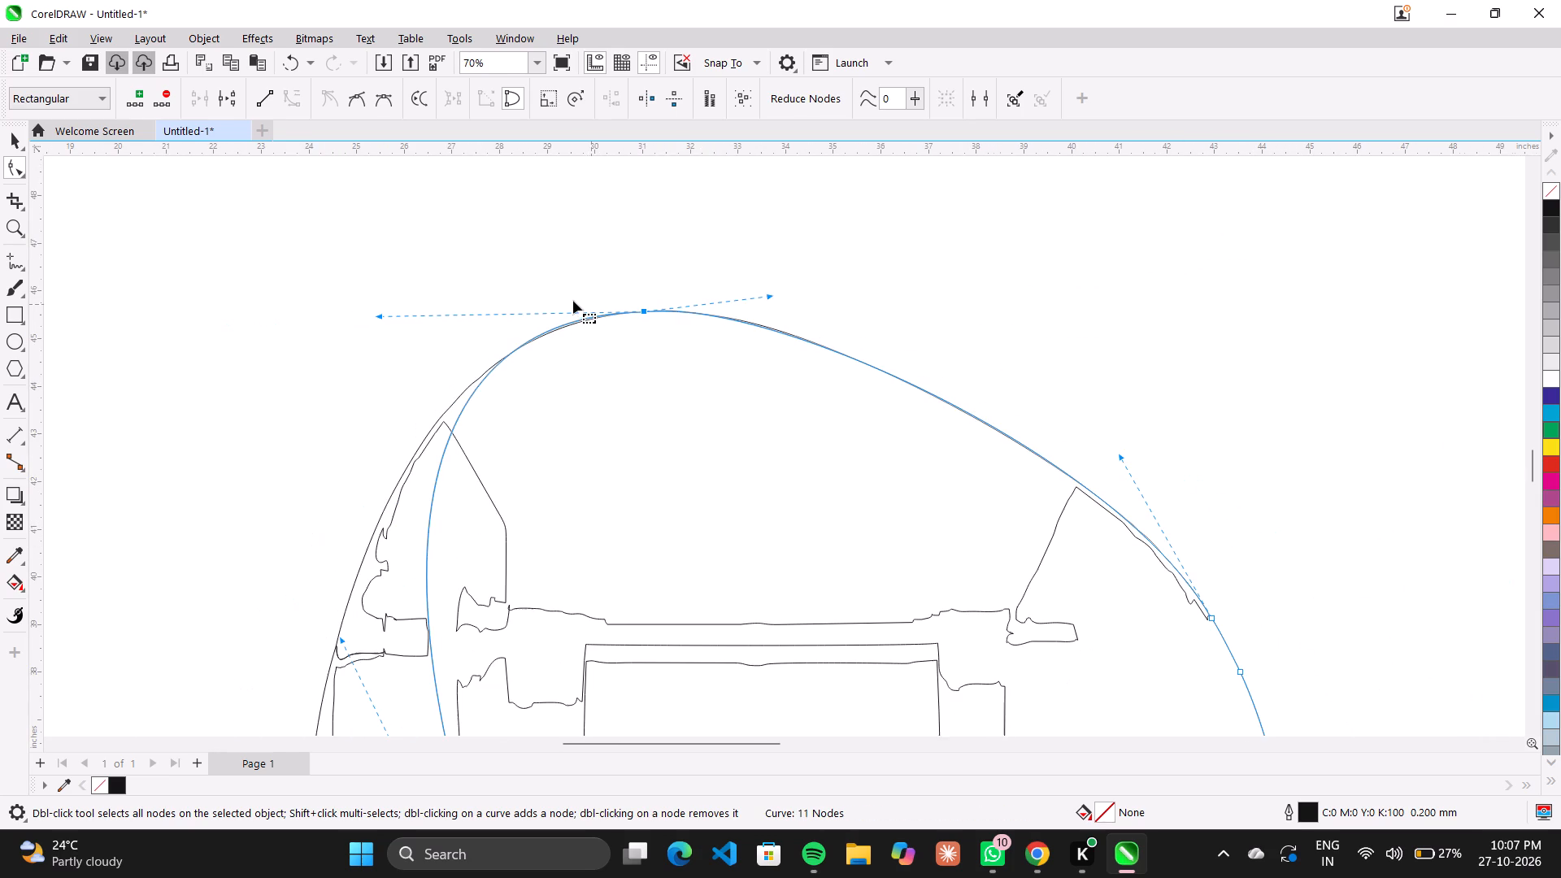
drag(772, 293, 785, 293)
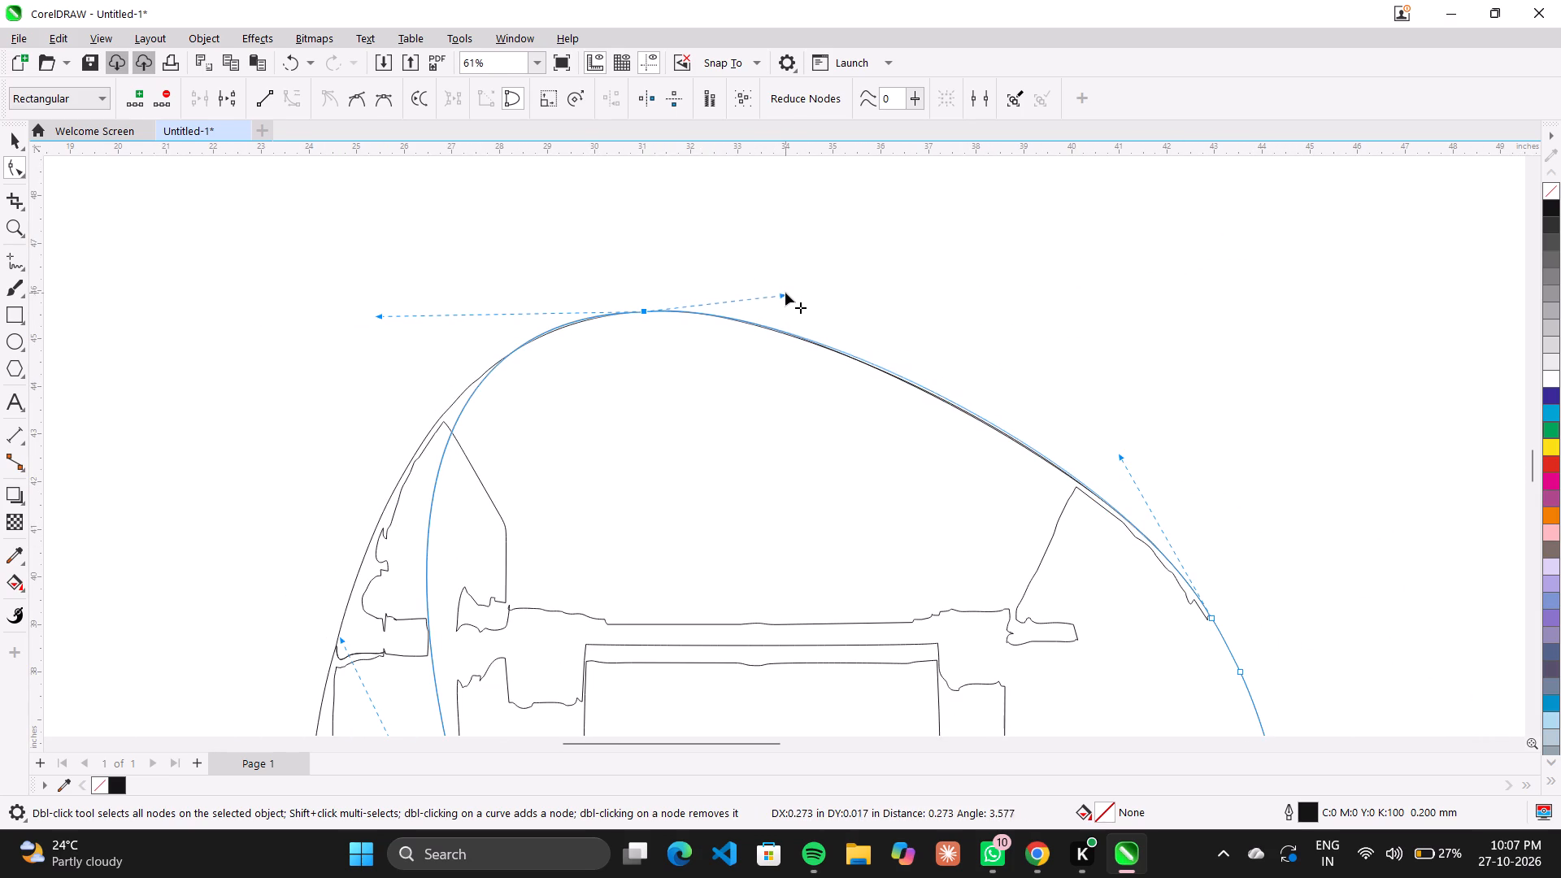
drag(785, 293, 784, 294)
Shorten the control handle of the upper-right end node slightly to bring the upper-right segment onto the mirror outline.
scroll(777, 386, up, 5)
scroll(1163, 391, down, 2)
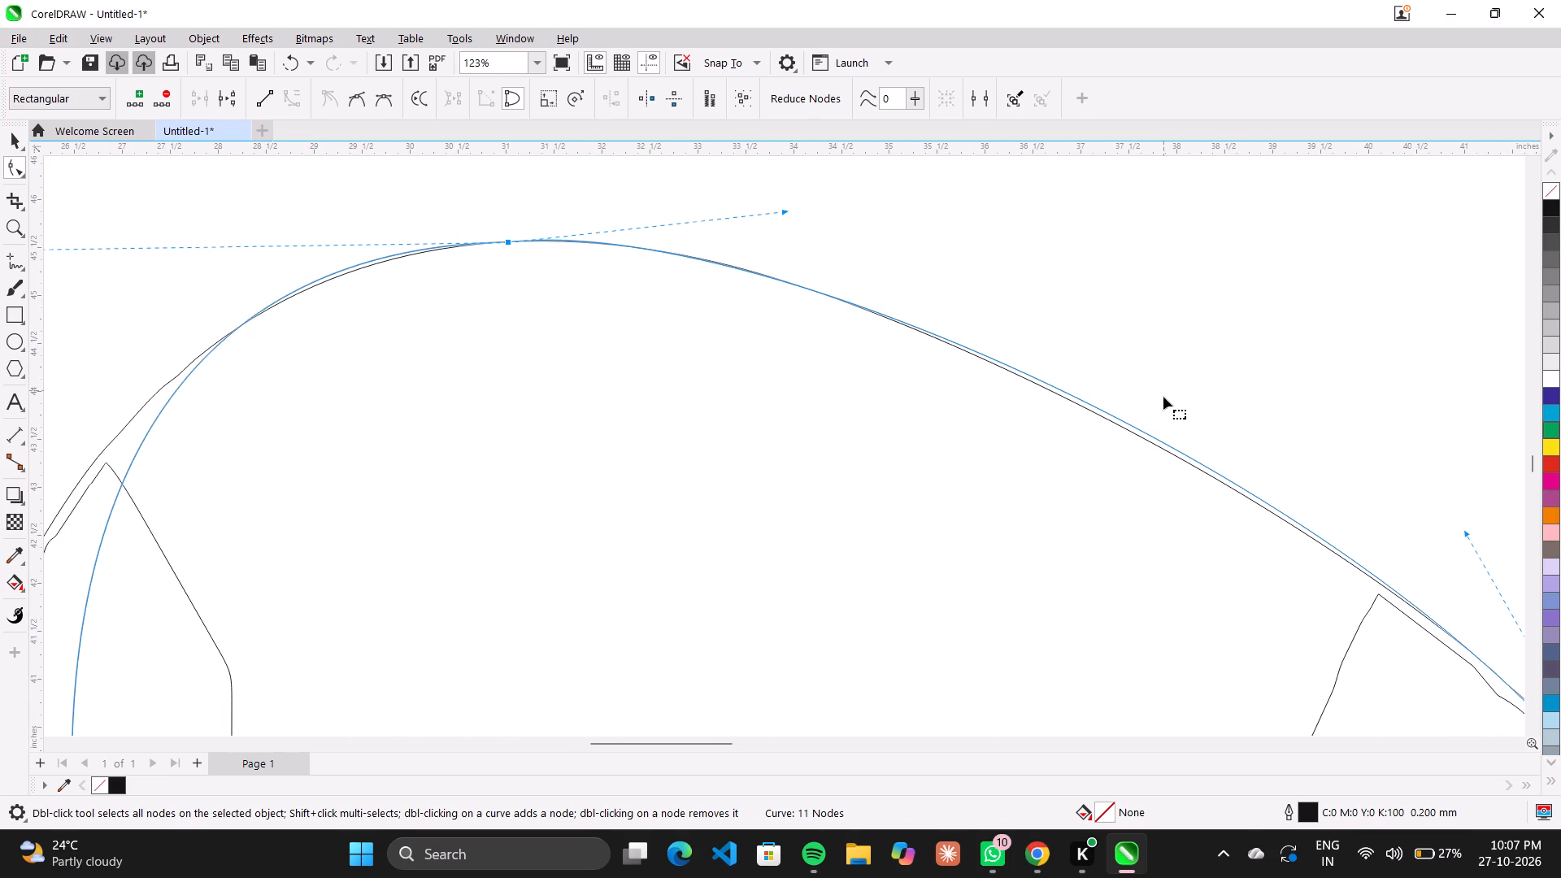
scroll(1163, 397, down, 2)
drag(1341, 478, 1347, 485)
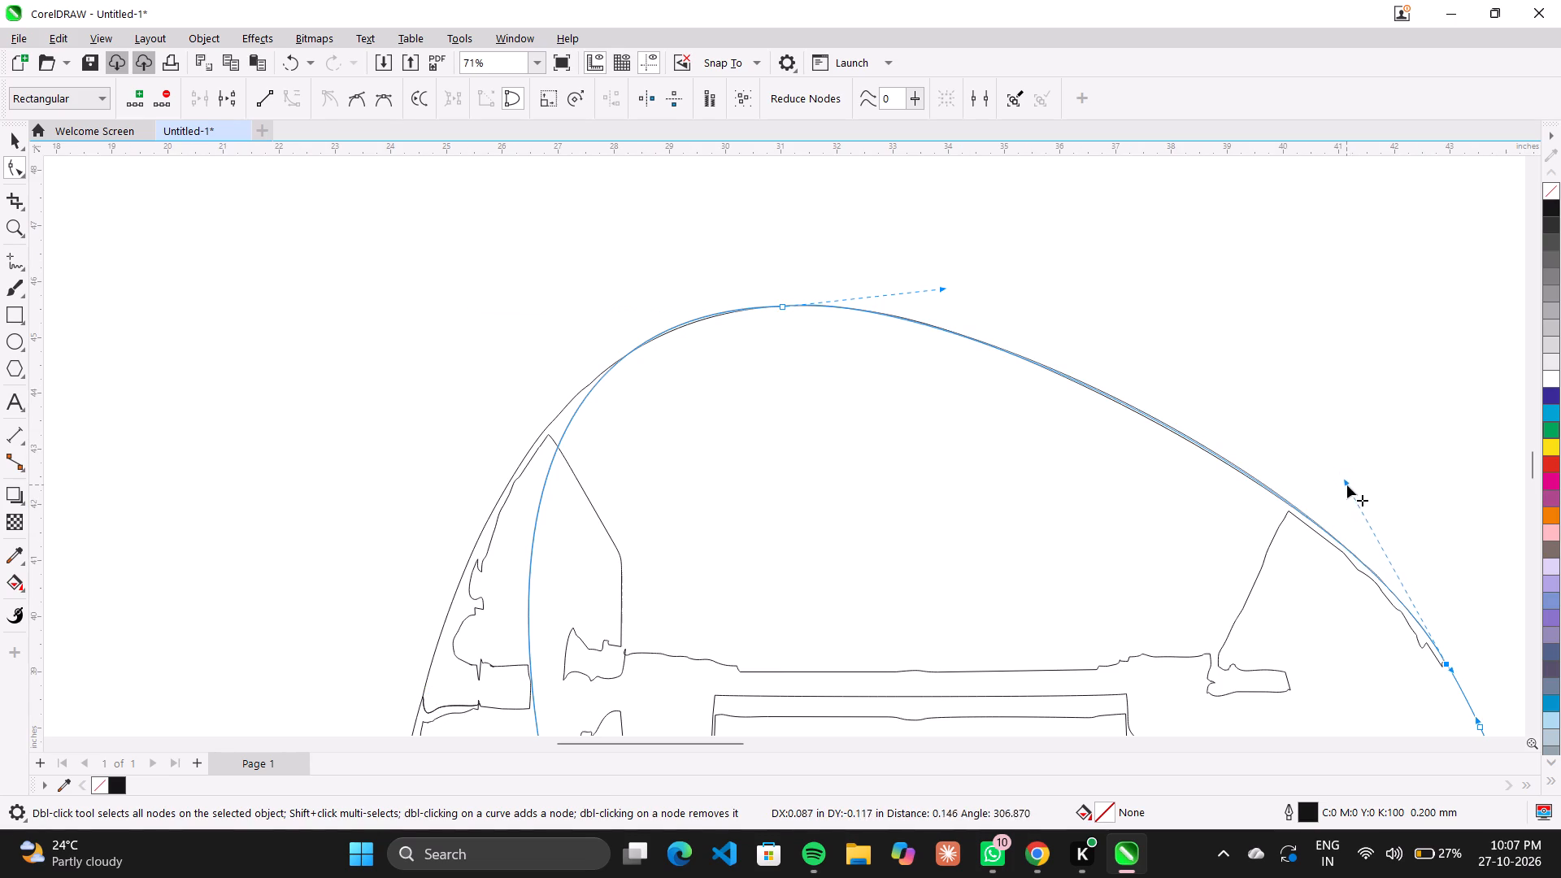
drag(1347, 485, 1349, 487)
Bend the long left segment outward toward the left side of the mirror outline.
scroll(770, 298, down, 5)
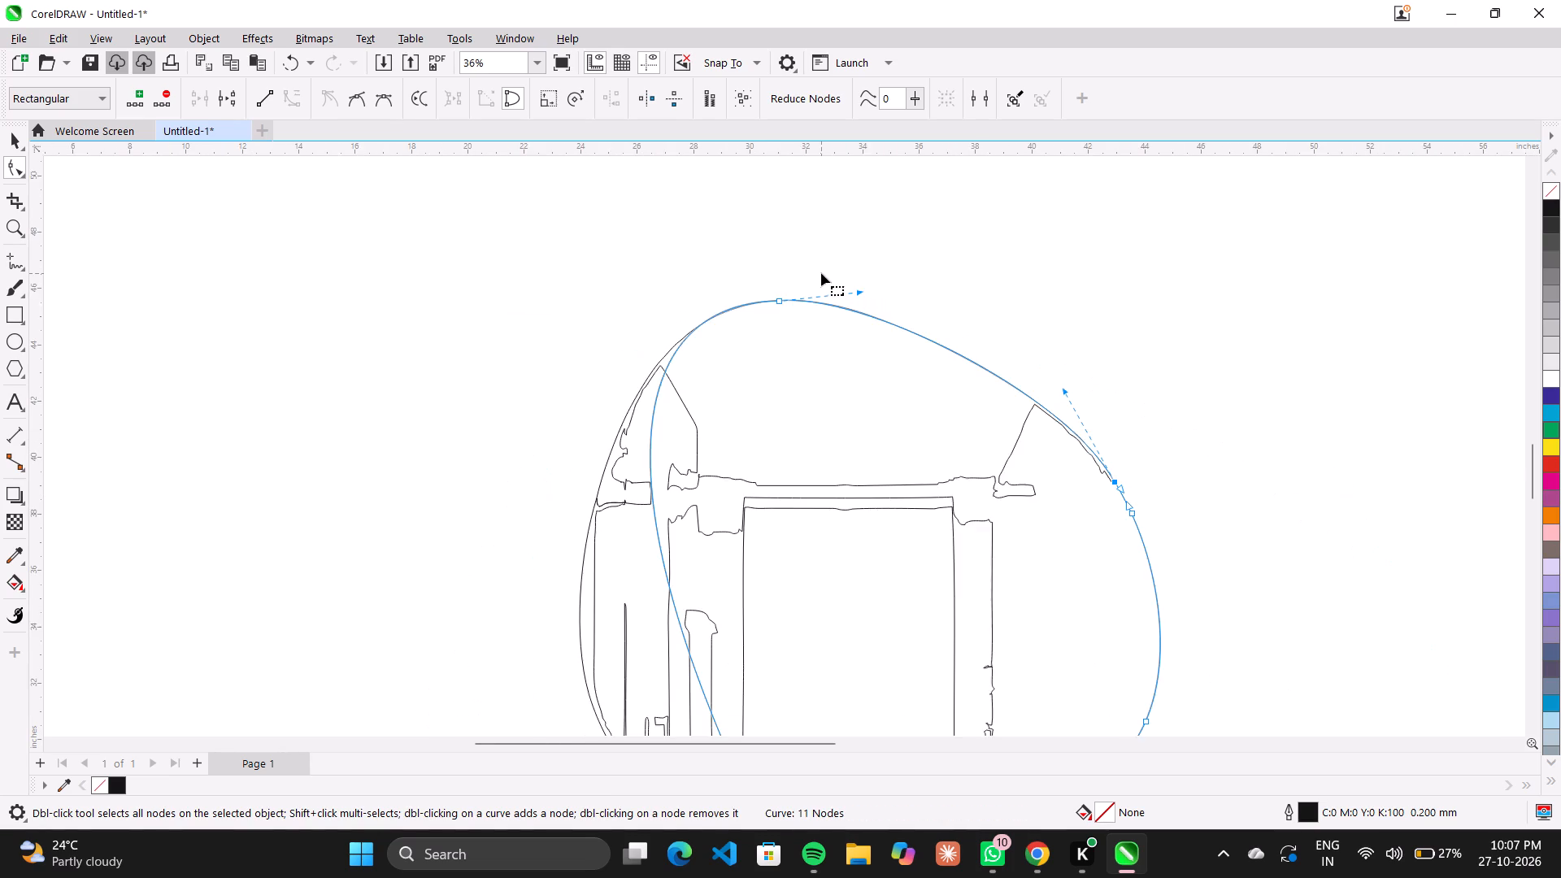
scroll(821, 273, down, 5)
scroll(604, 472, up, 5)
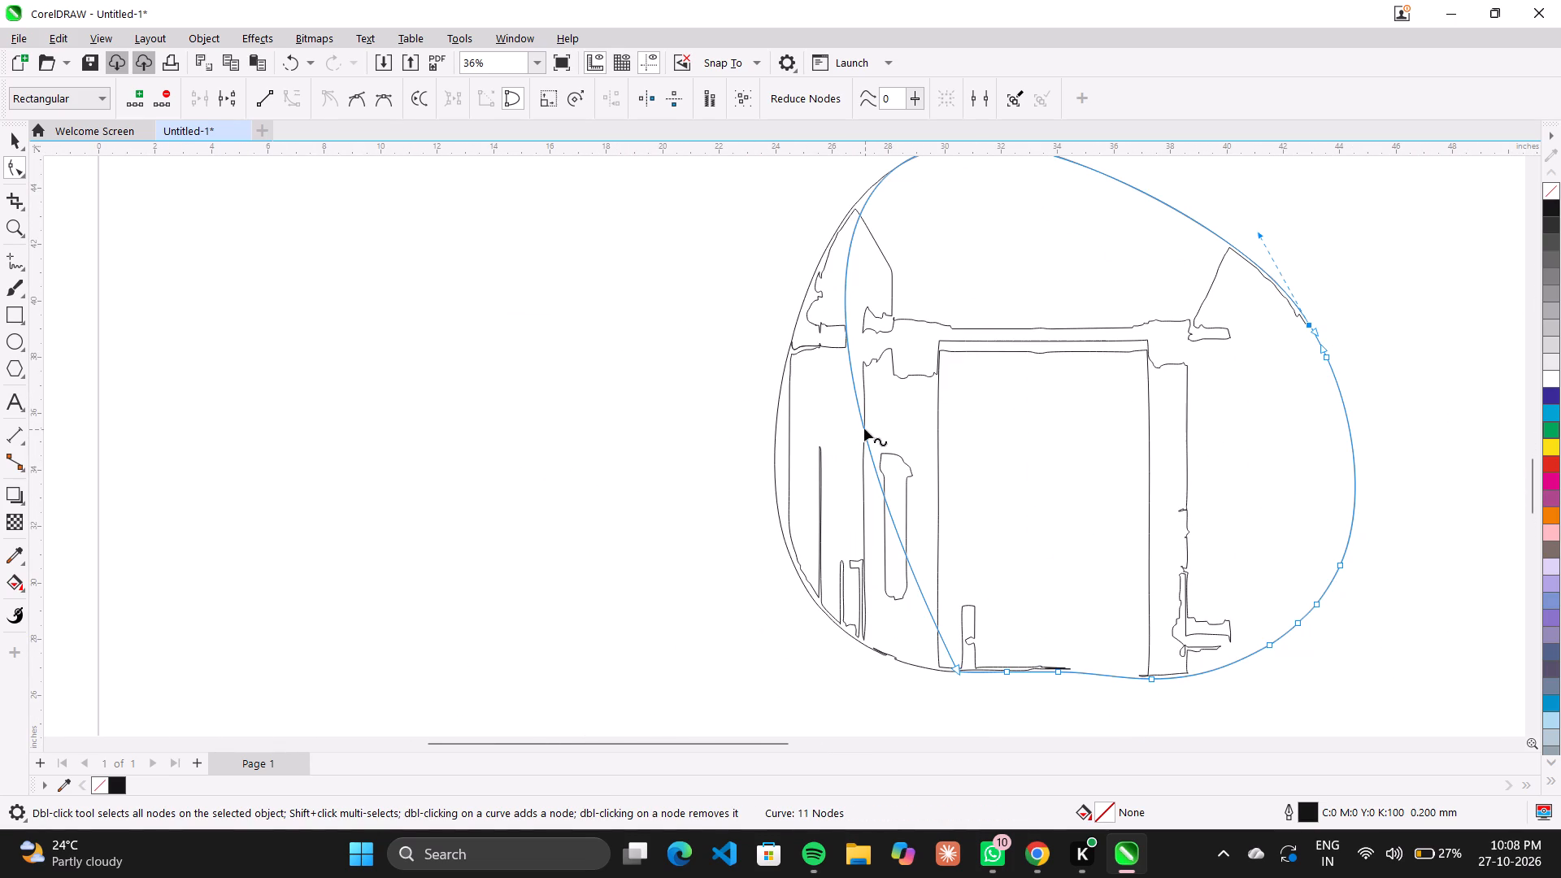
drag(863, 428, 805, 519)
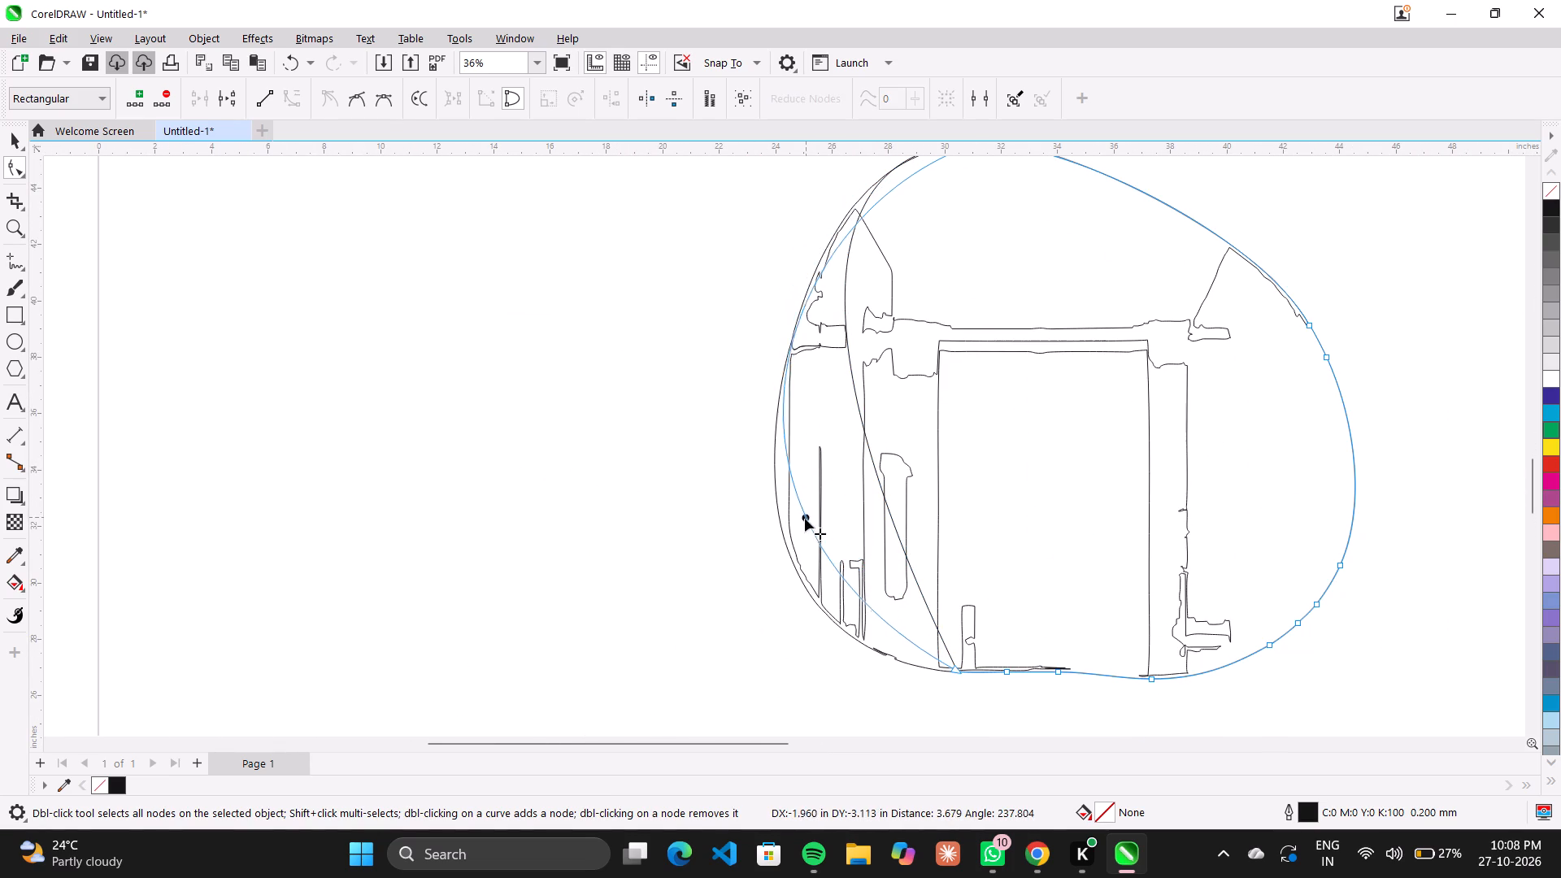
drag(805, 519, 797, 516)
Add a node on the upper-left part of the curve, move it onto the mirror outline and convert it to a cusp.
scroll(810, 511, down, 6)
scroll(850, 319, up, 5)
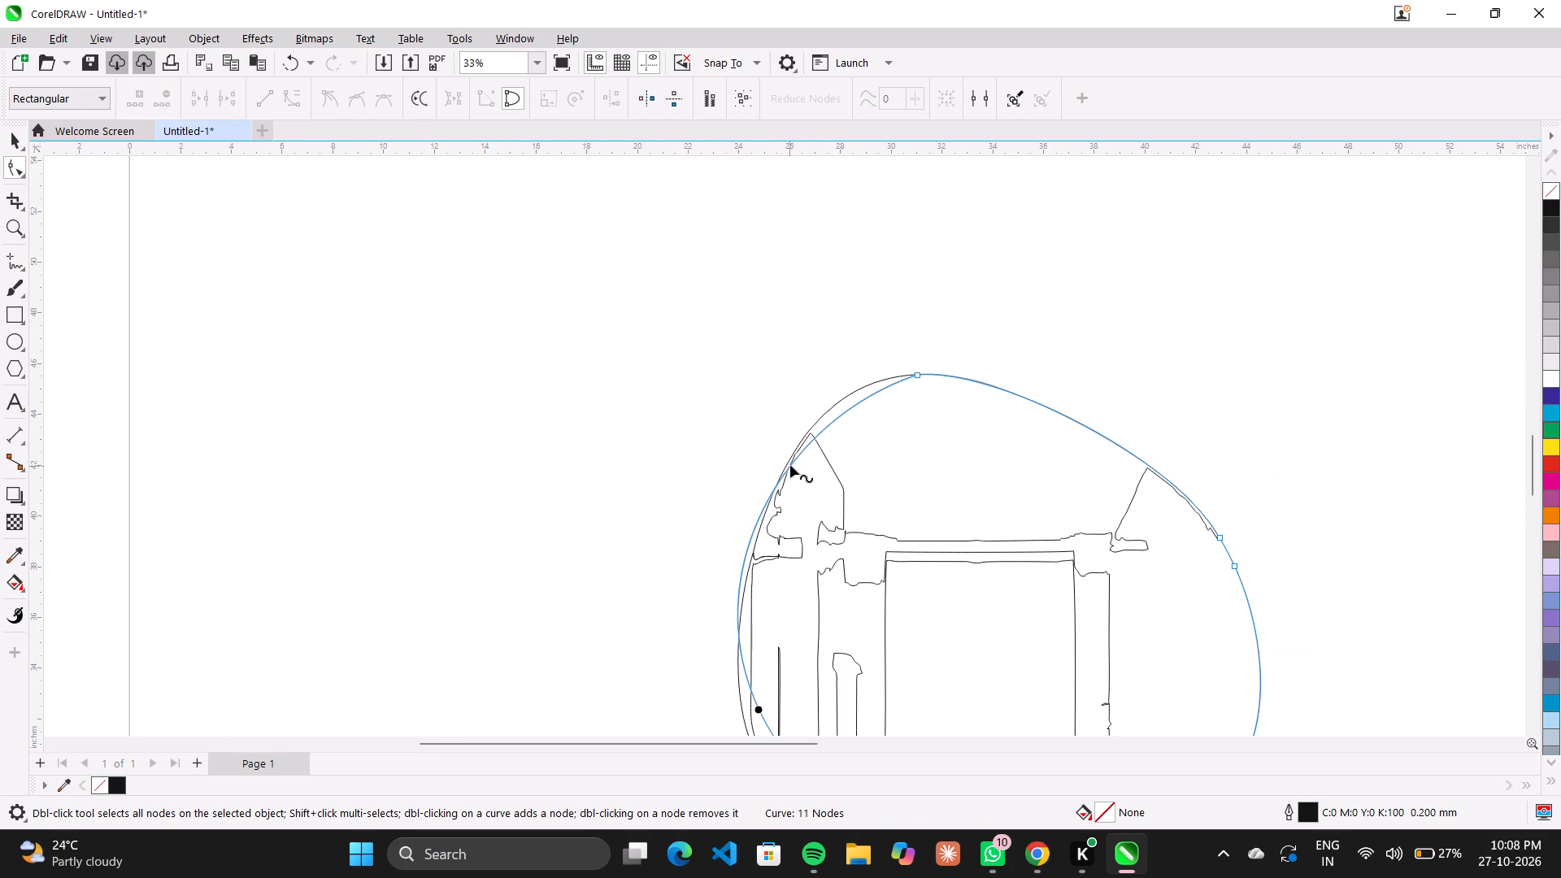
double_click(837, 419)
drag(837, 419, 831, 407)
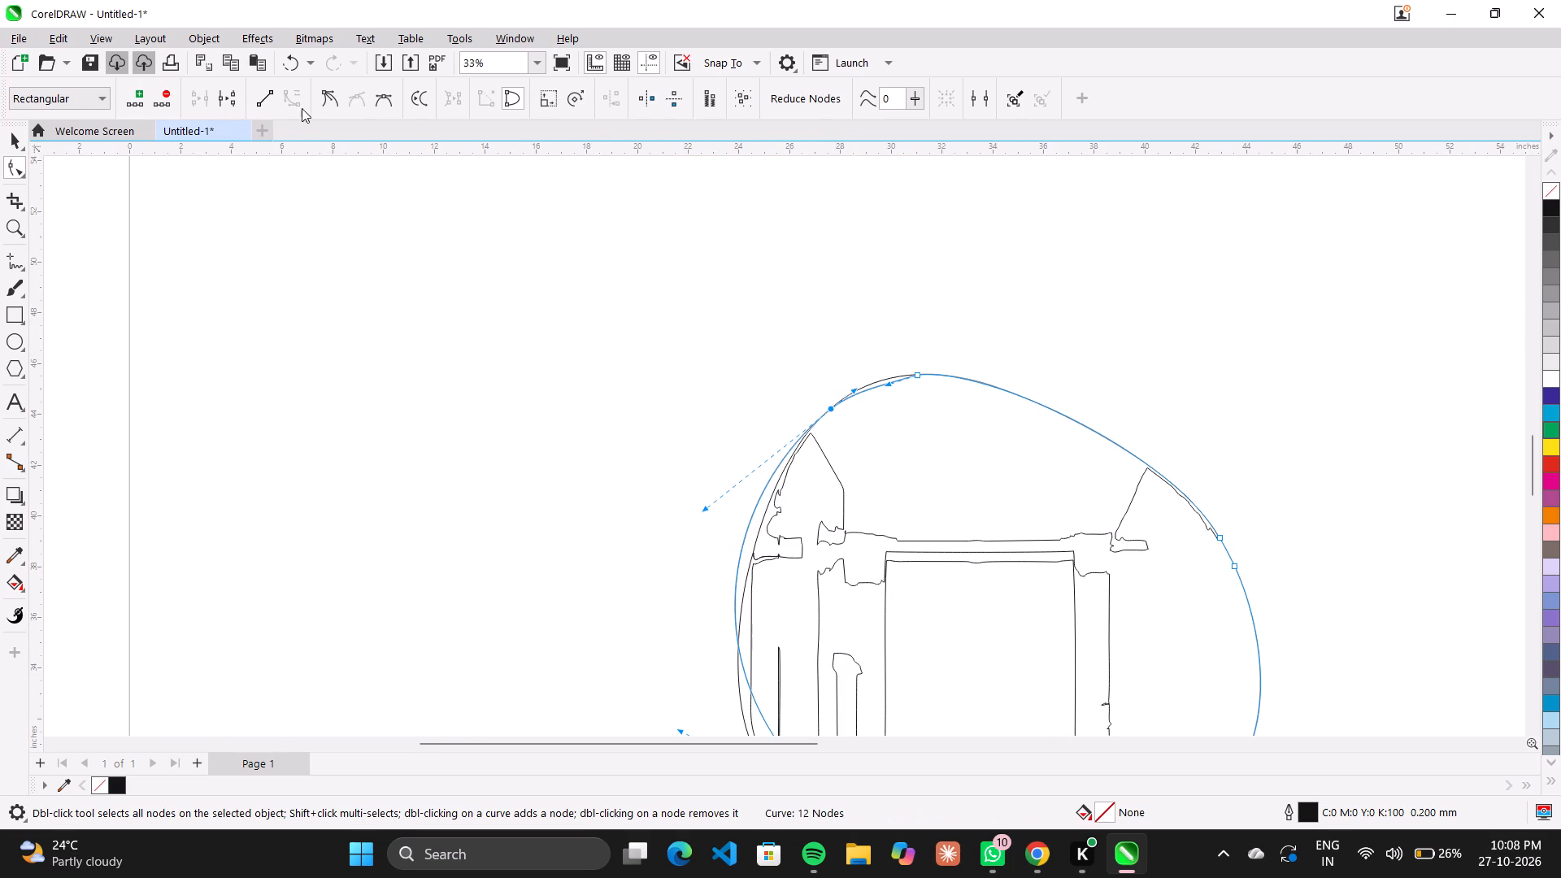
click(333, 99)
Refit the segment between the new upper-left node and the top node to the mirror outline using its two control handles.
scroll(563, 292, up, 5)
scroll(1342, 610, up, 6)
scroll(1037, 330, up, 3)
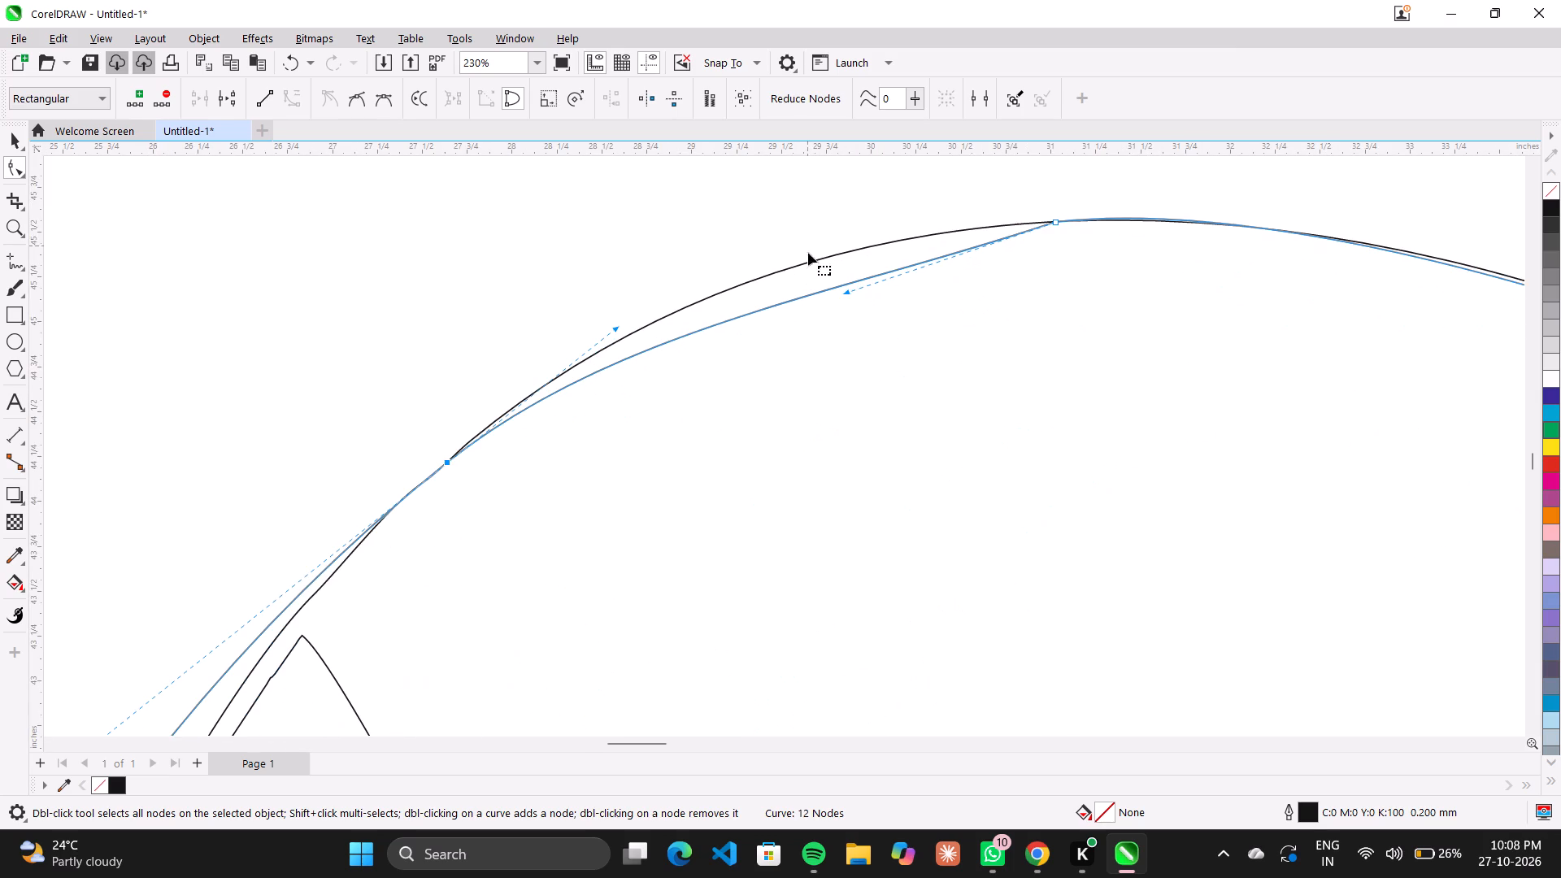
drag(848, 293, 828, 223)
drag(619, 324, 613, 314)
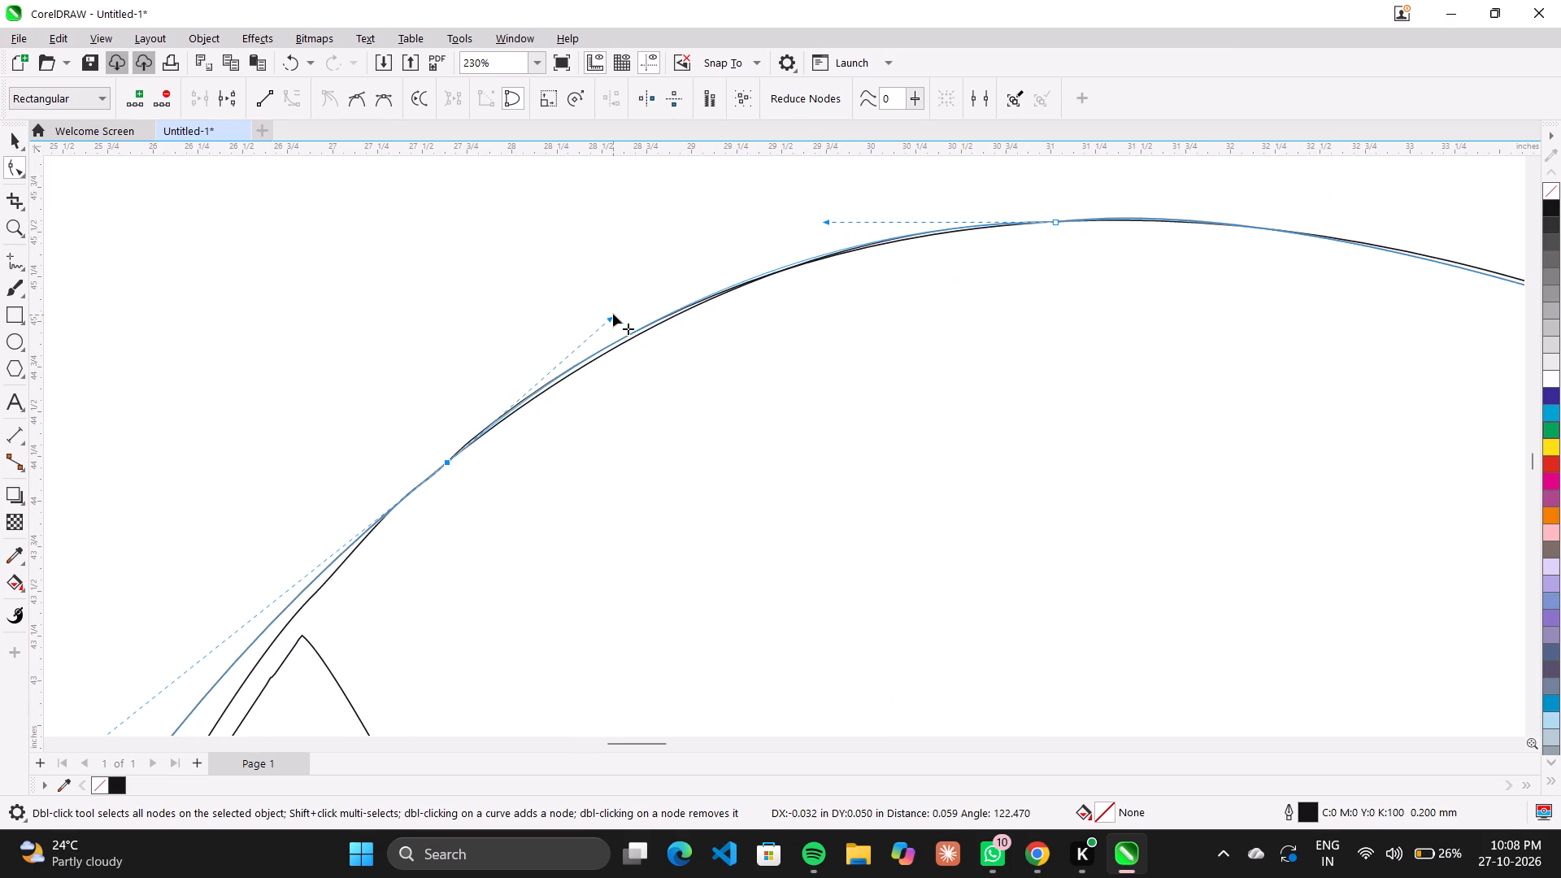
drag(613, 314, 615, 315)
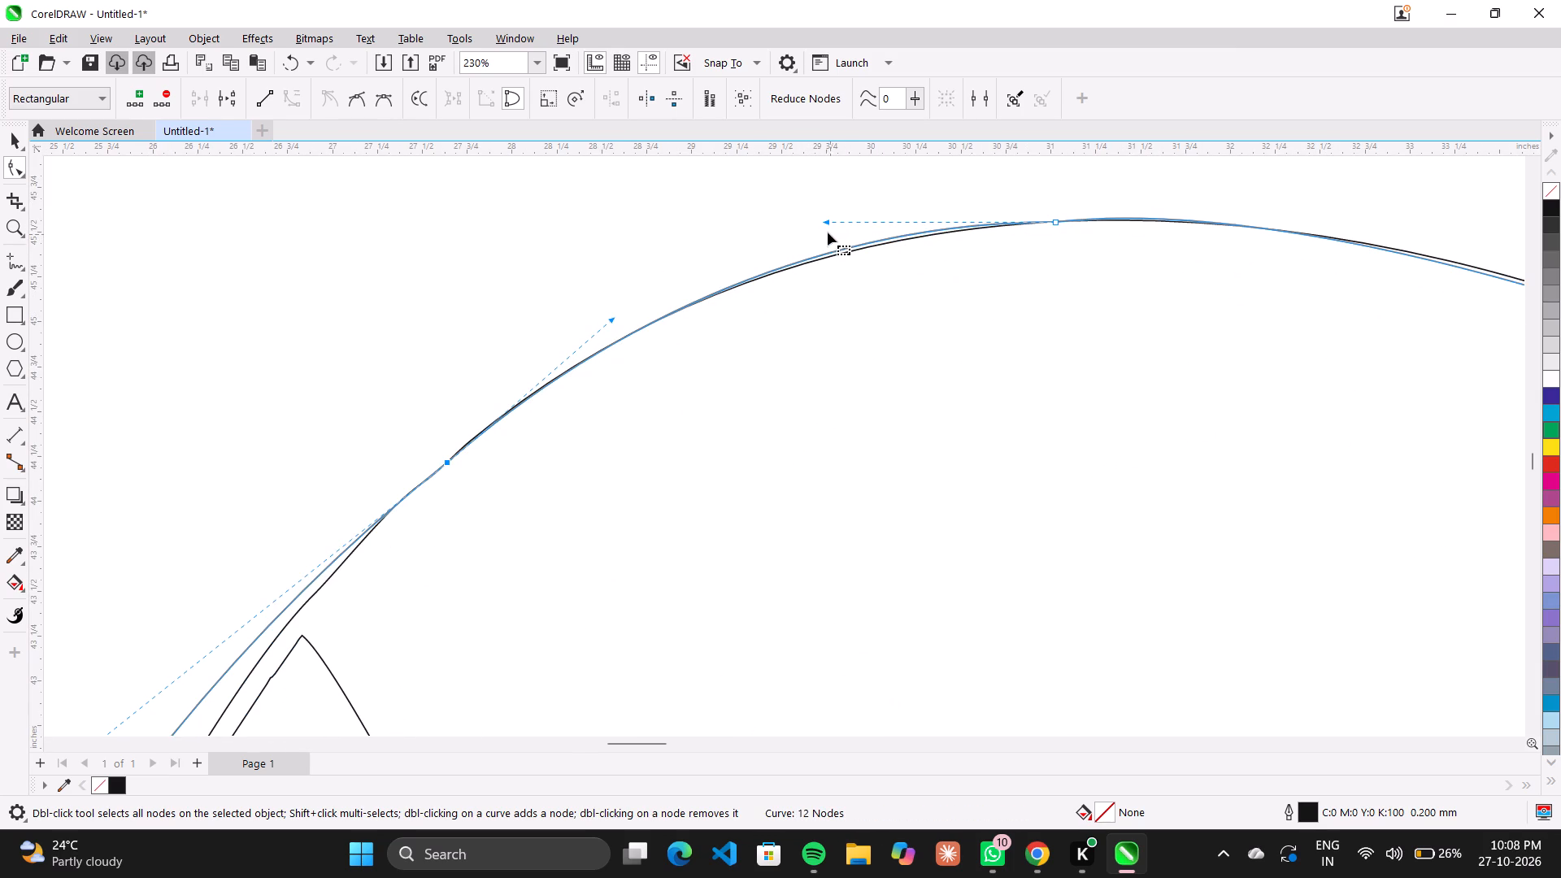
click(824, 225)
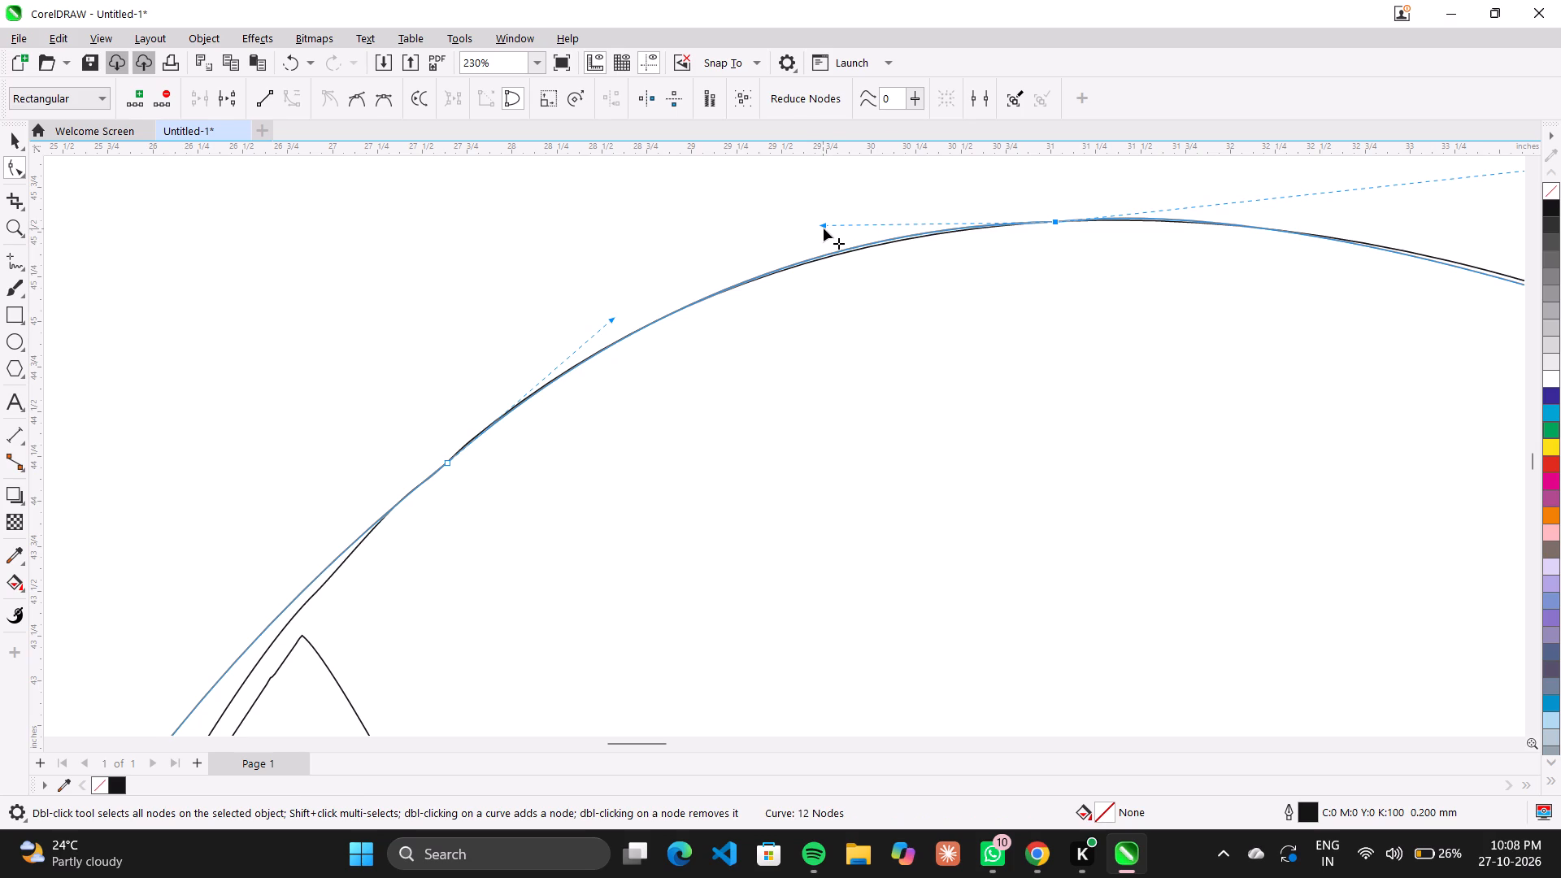
click(824, 228)
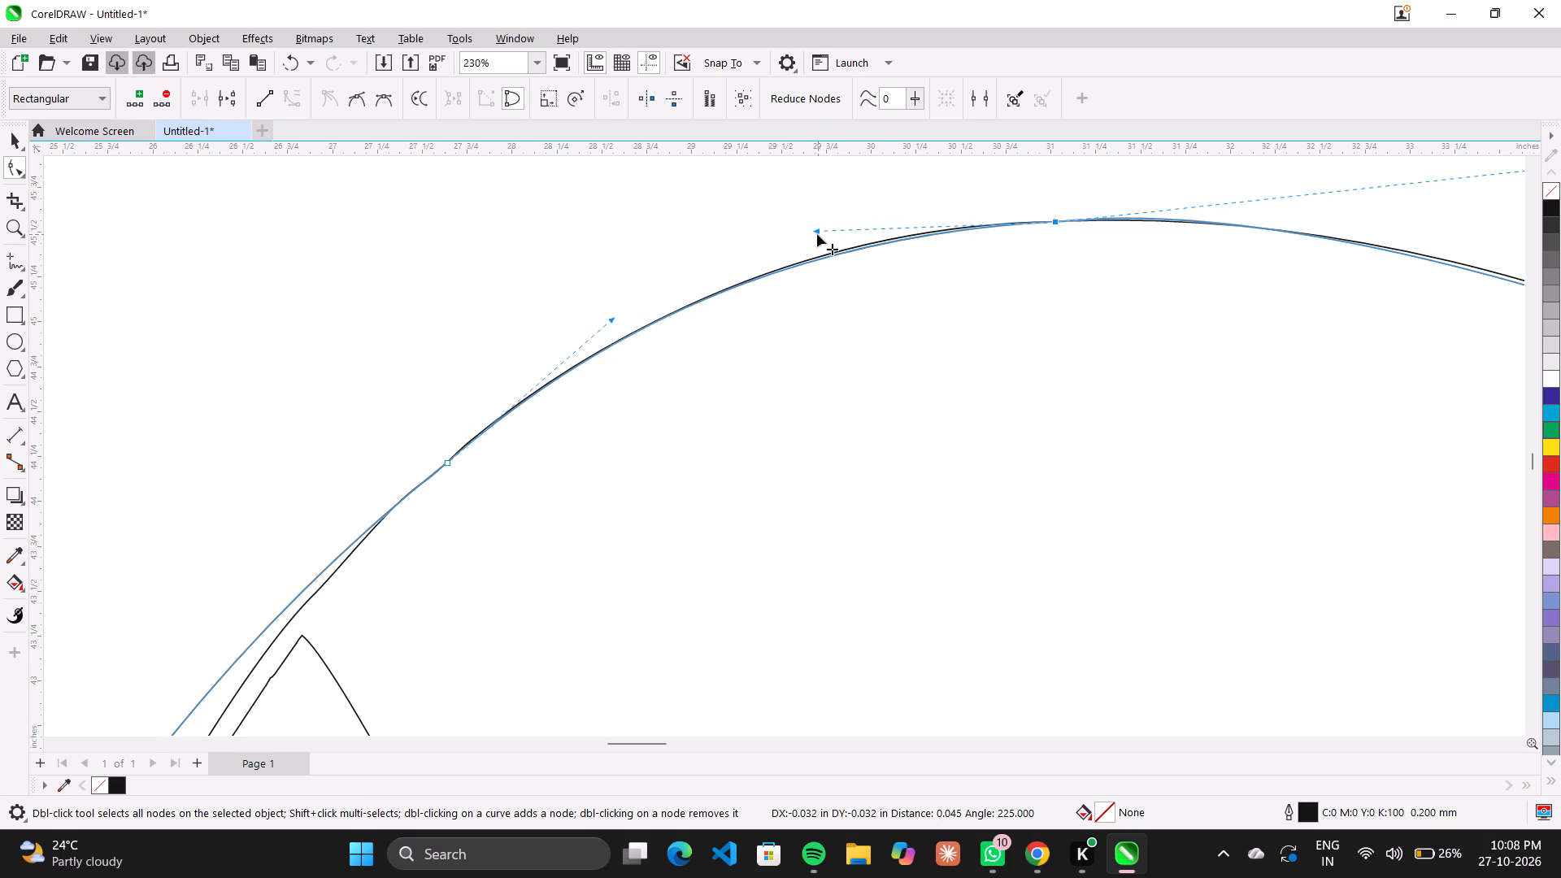
Bend the lower part of the left segment outward onto the mirror's lower-left outline.
scroll(797, 246, down, 2)
scroll(820, 254, up, 1)
scroll(894, 244, down, 14)
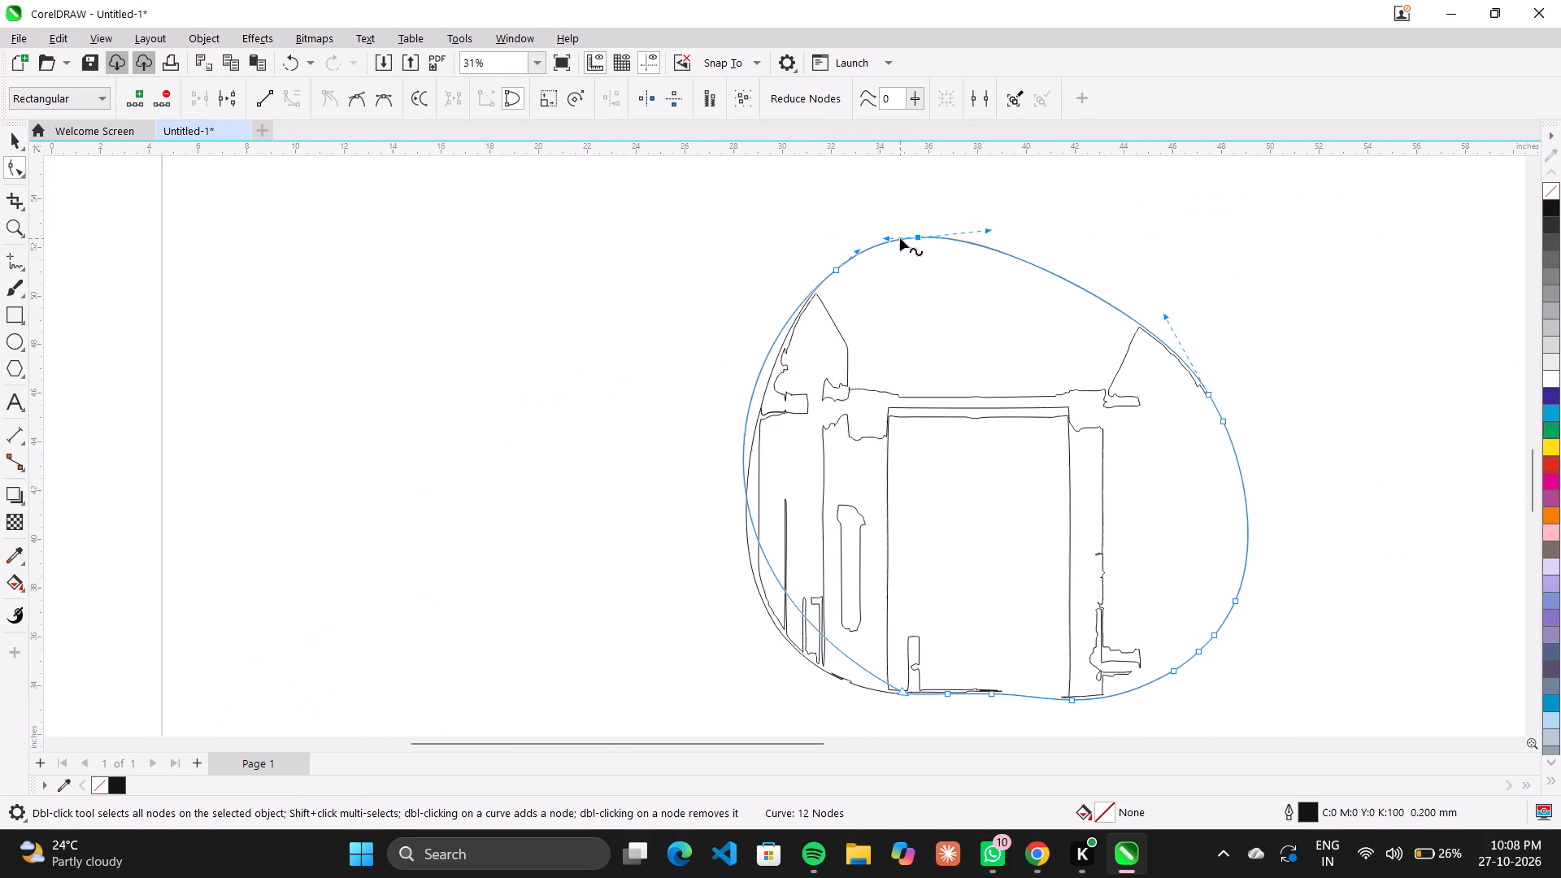
scroll(824, 315, up, 5)
scroll(678, 247, down, 4)
scroll(745, 278, down, 5)
scroll(759, 369, up, 7)
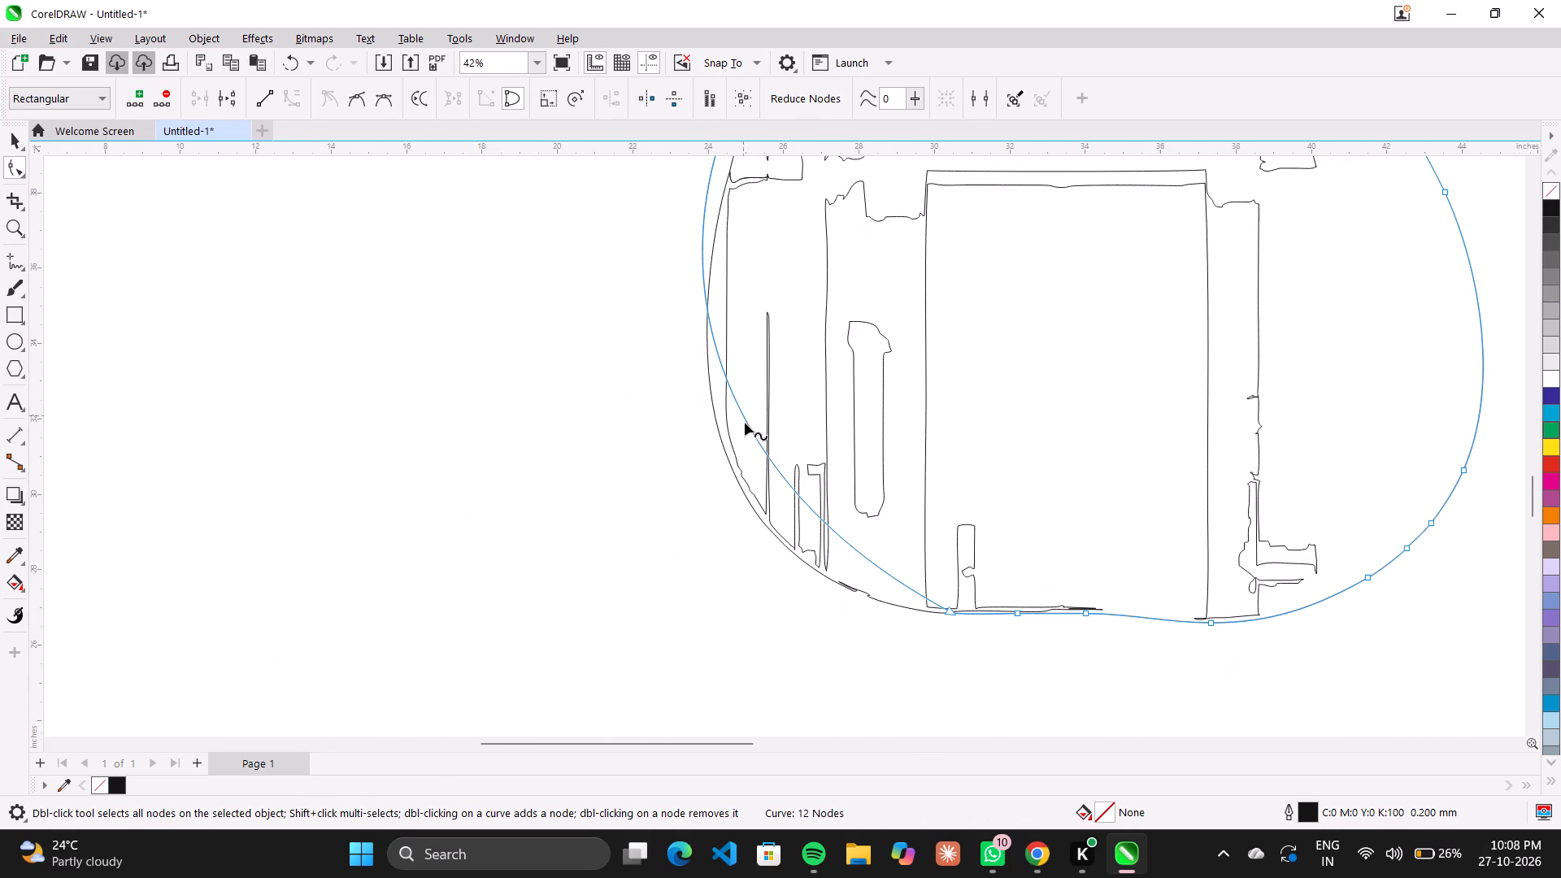
drag(755, 437, 746, 502)
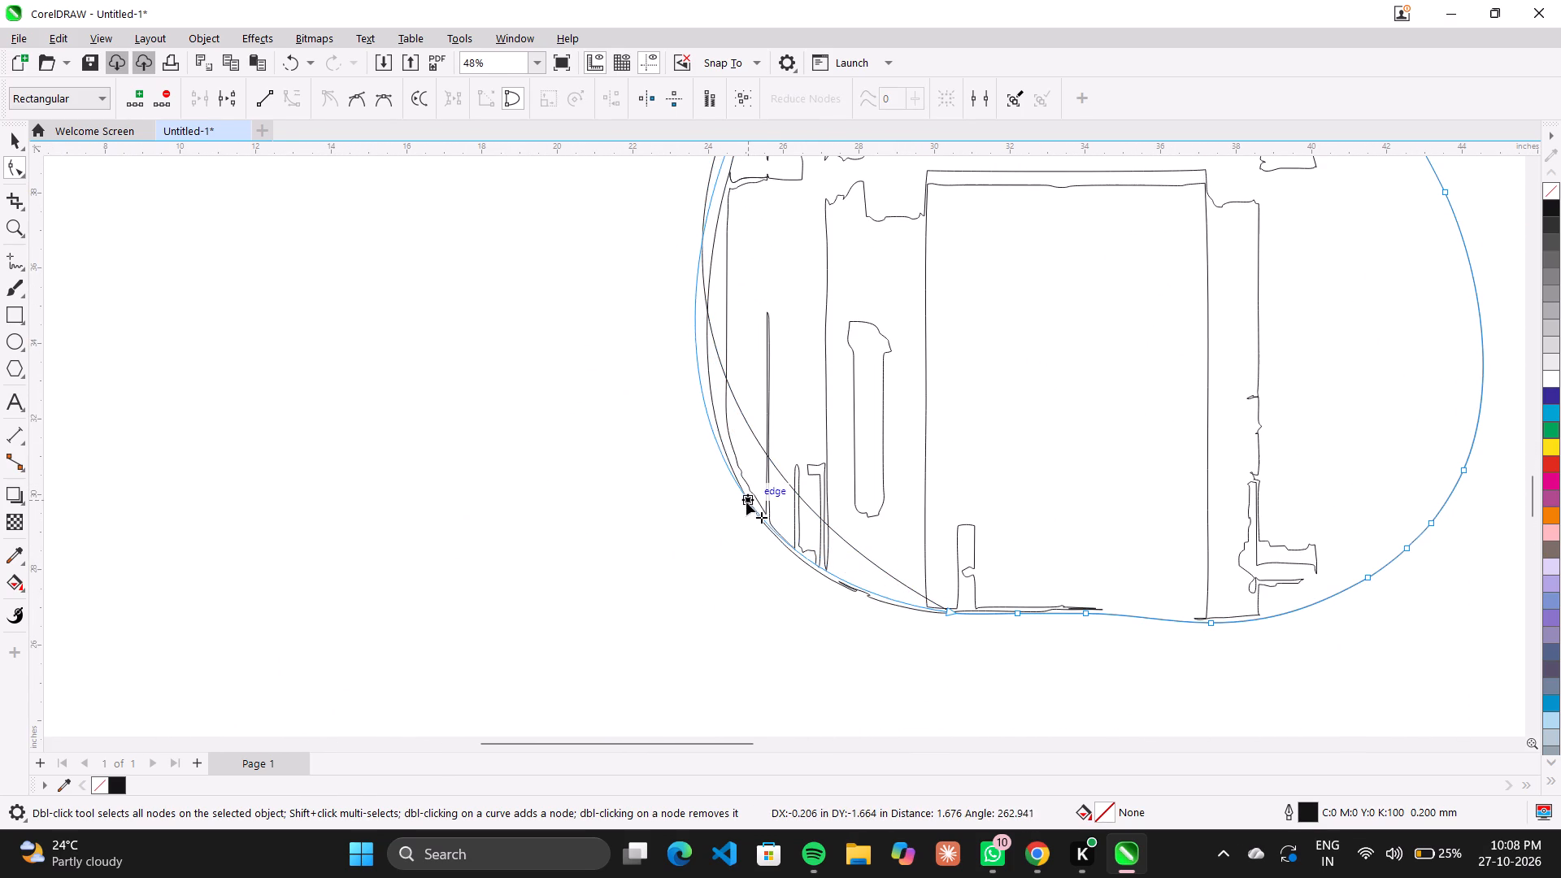
drag(746, 502, 756, 510)
Examine how the reshaped left segment fits the mirror outline, up to where it meets the bottom node.
scroll(723, 479, down, 12)
scroll(739, 334, up, 3)
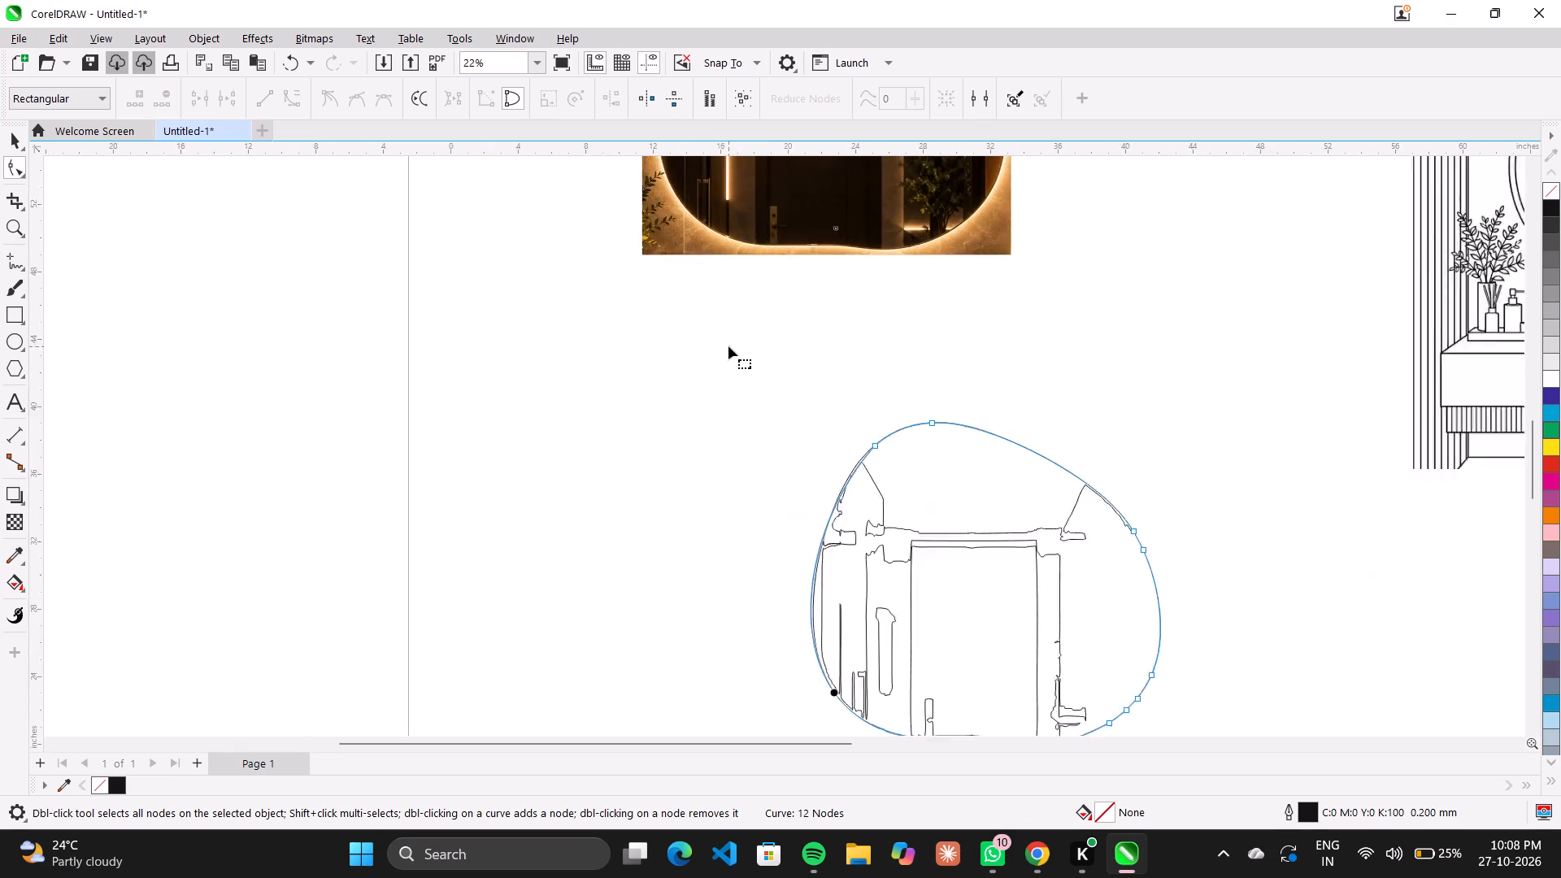
scroll(728, 346, up, 5)
scroll(692, 387, down, 7)
scroll(819, 462, up, 6)
scroll(669, 720, up, 12)
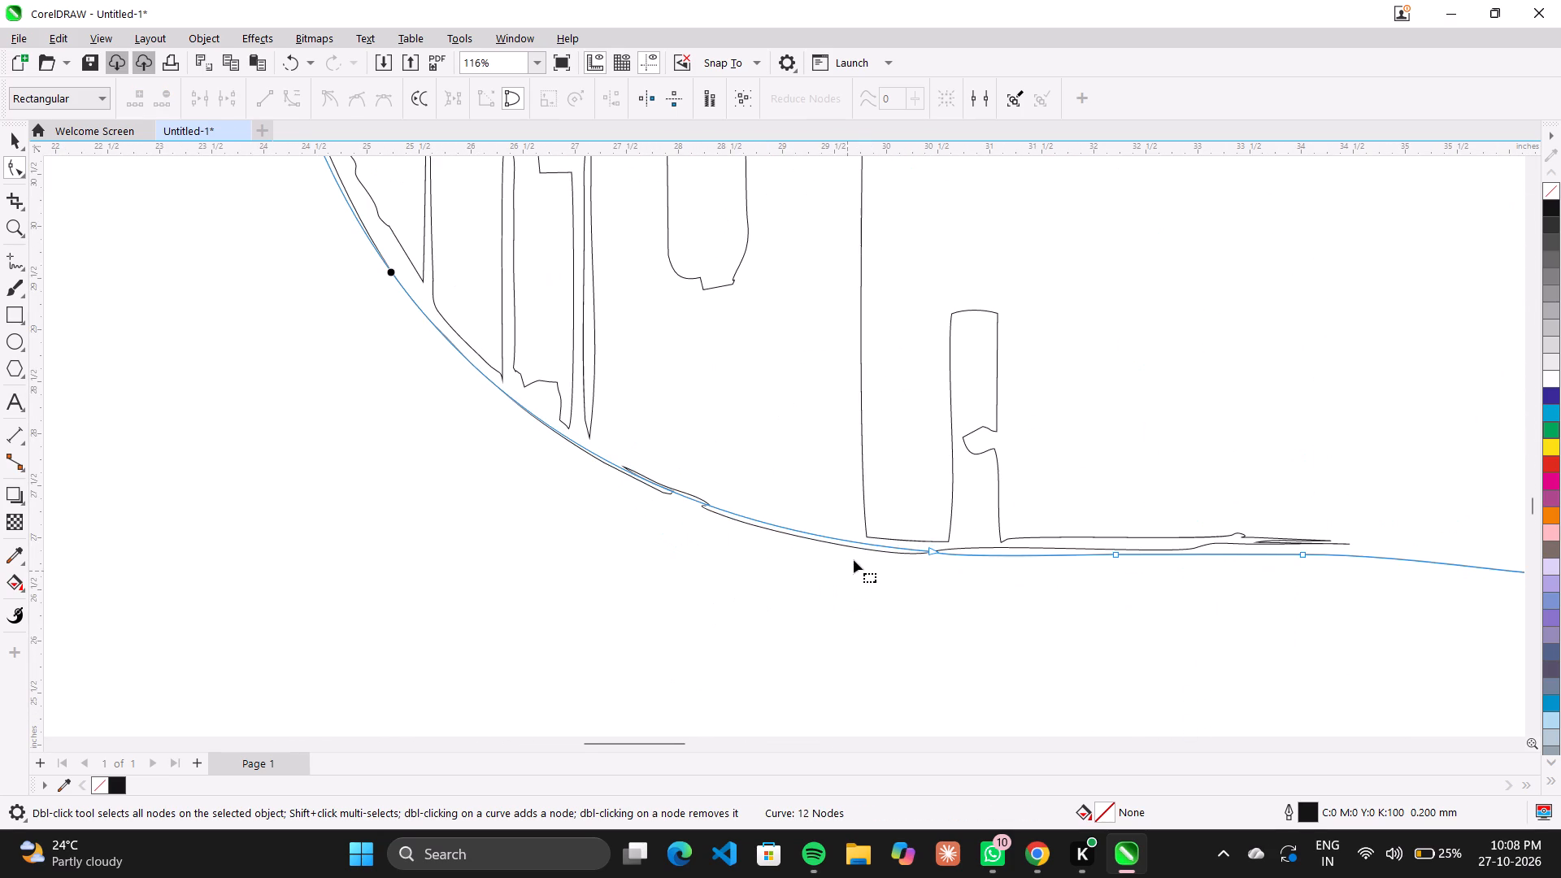
scroll(971, 538, up, 14)
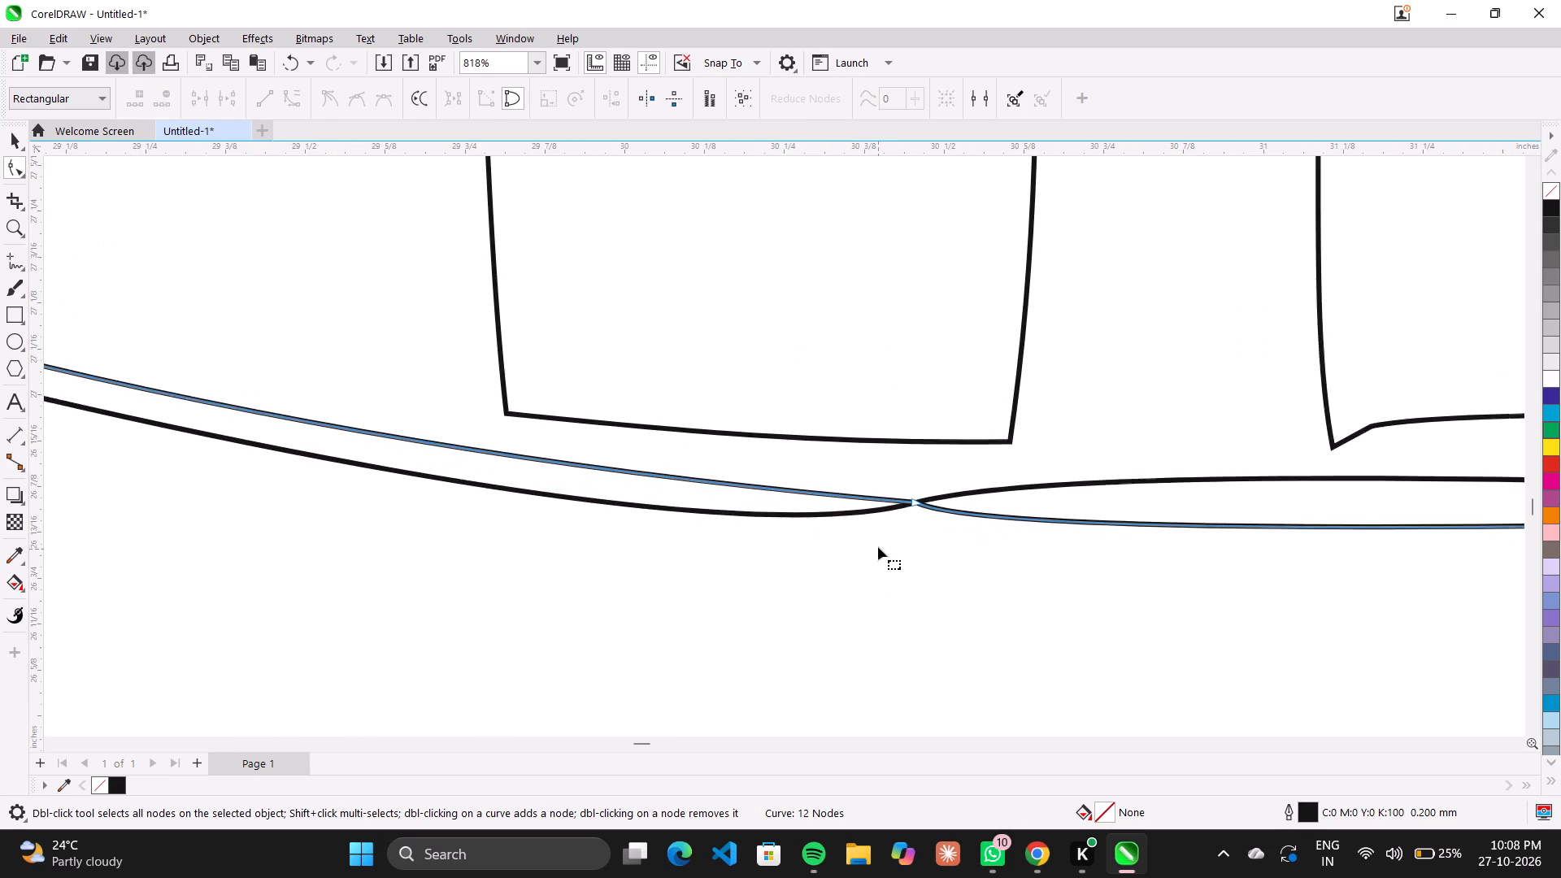
scroll(913, 511, down, 5)
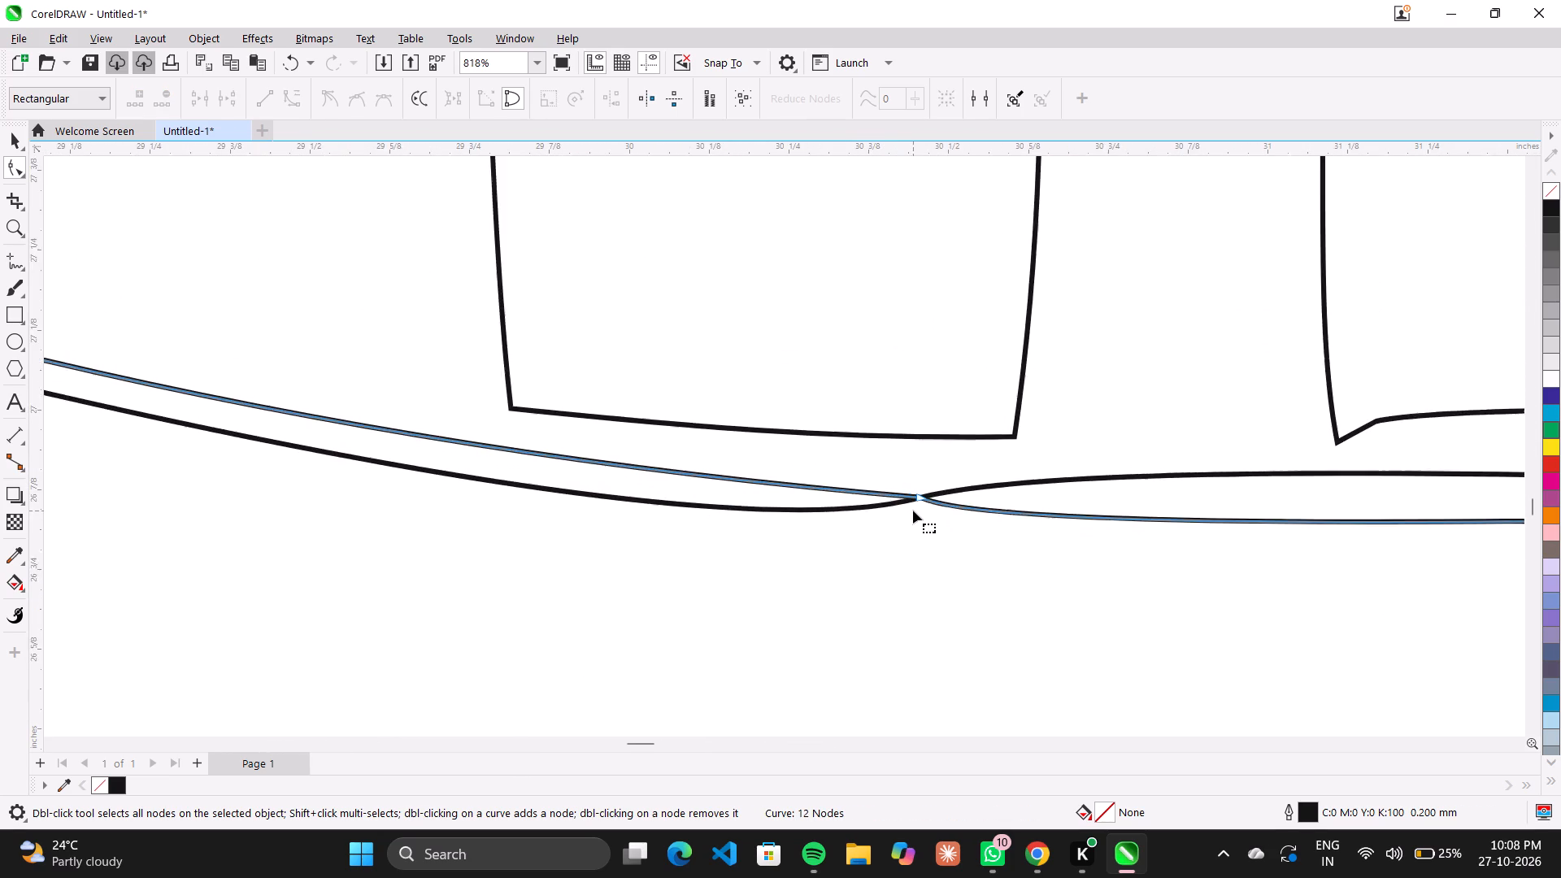
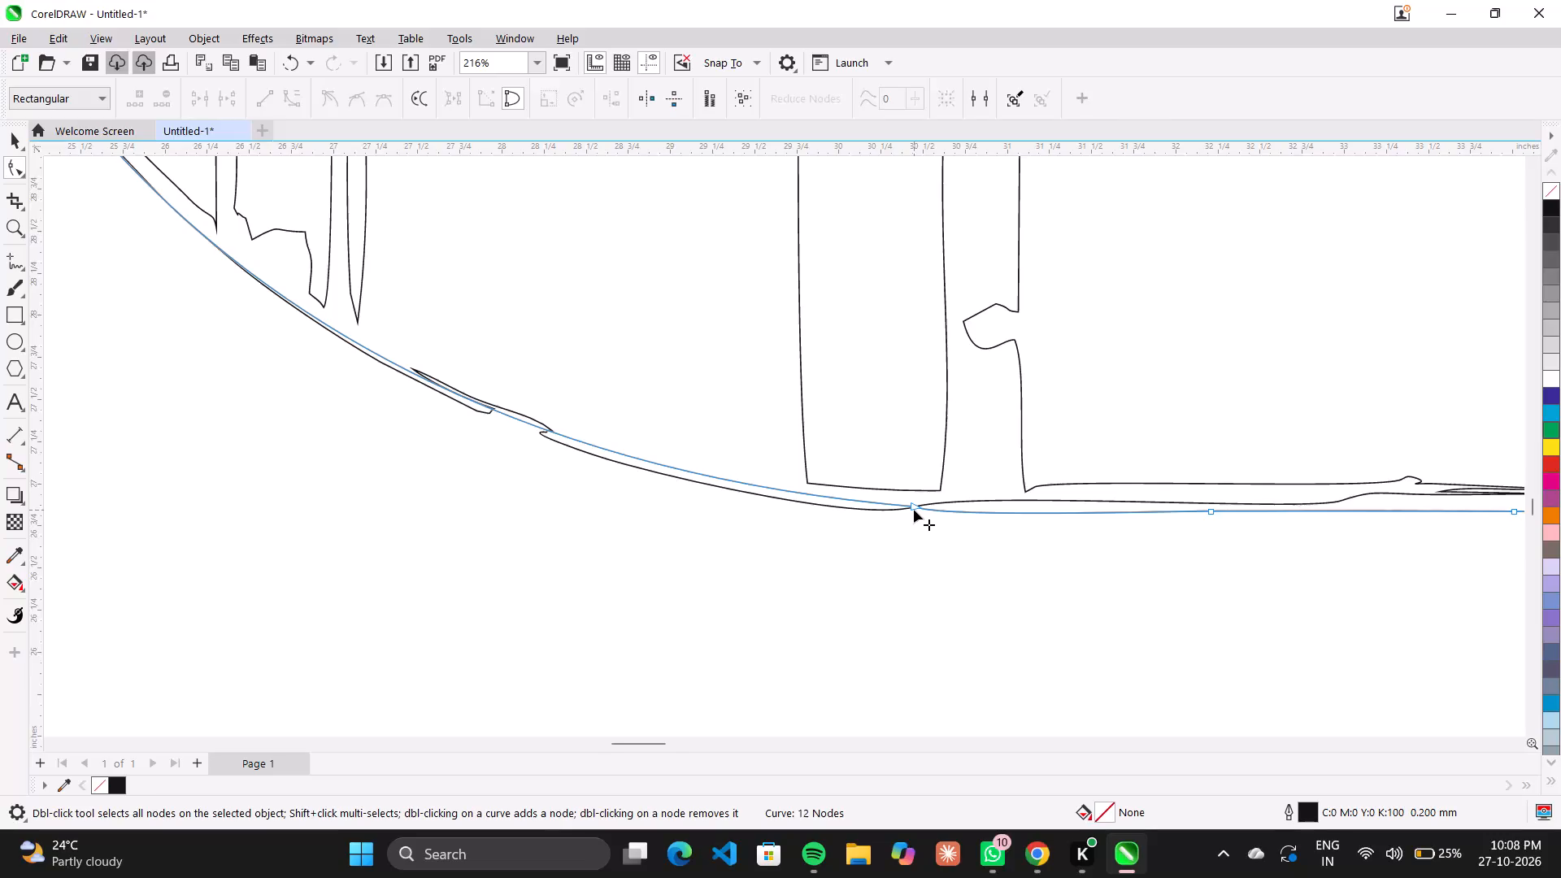
Remove the node on the lower-left of the bottom edge and bend the merged left segment outward to meet the mirror outline.
scroll(914, 510, up, 1)
click(914, 510)
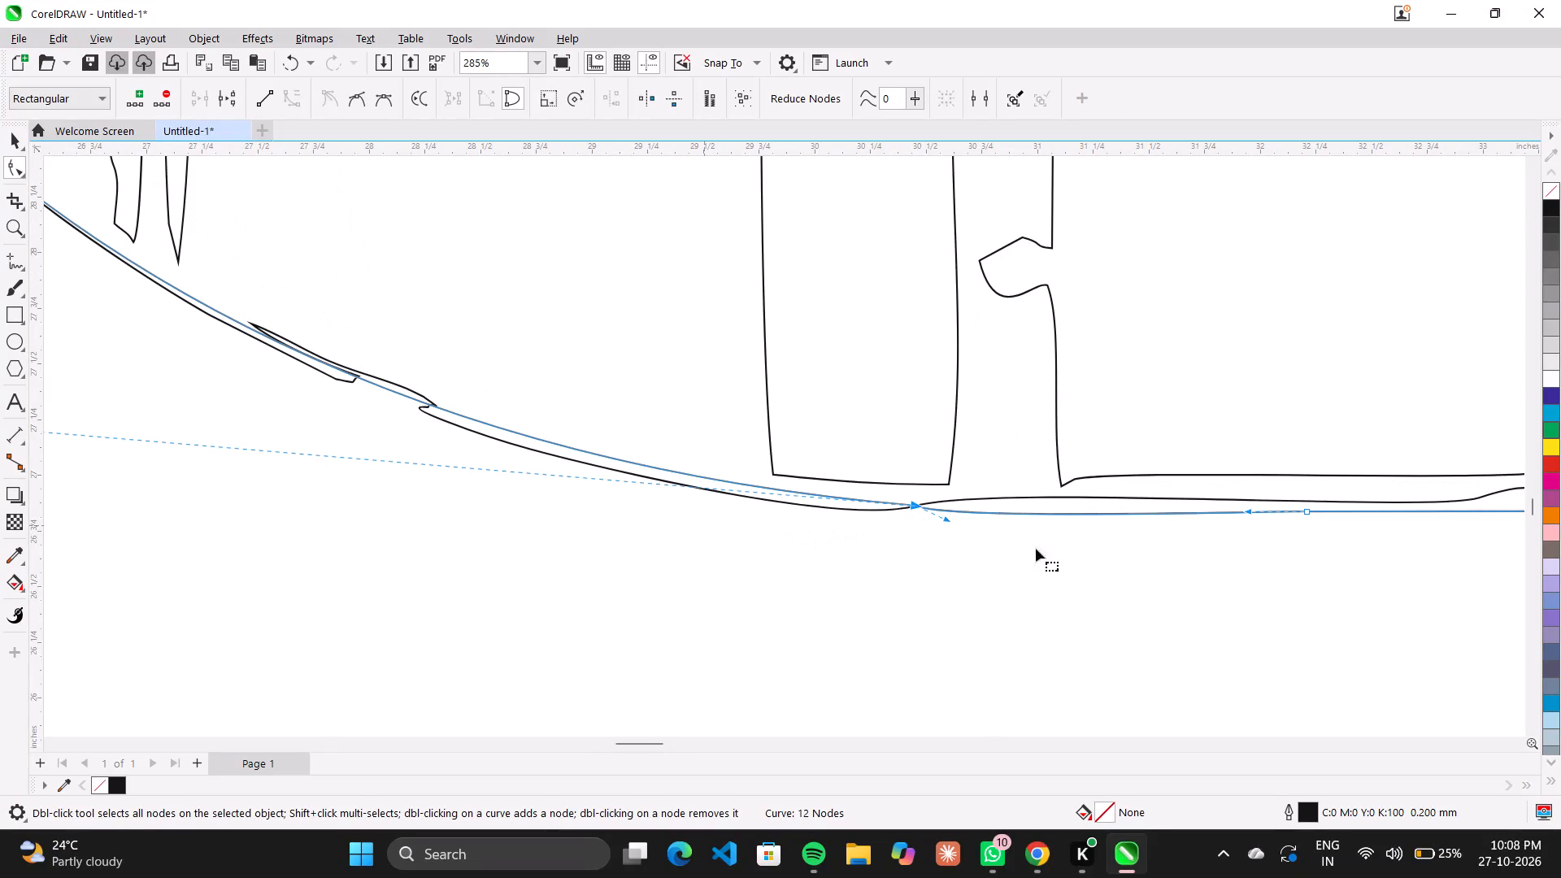
drag(944, 520, 954, 513)
double_click(915, 511)
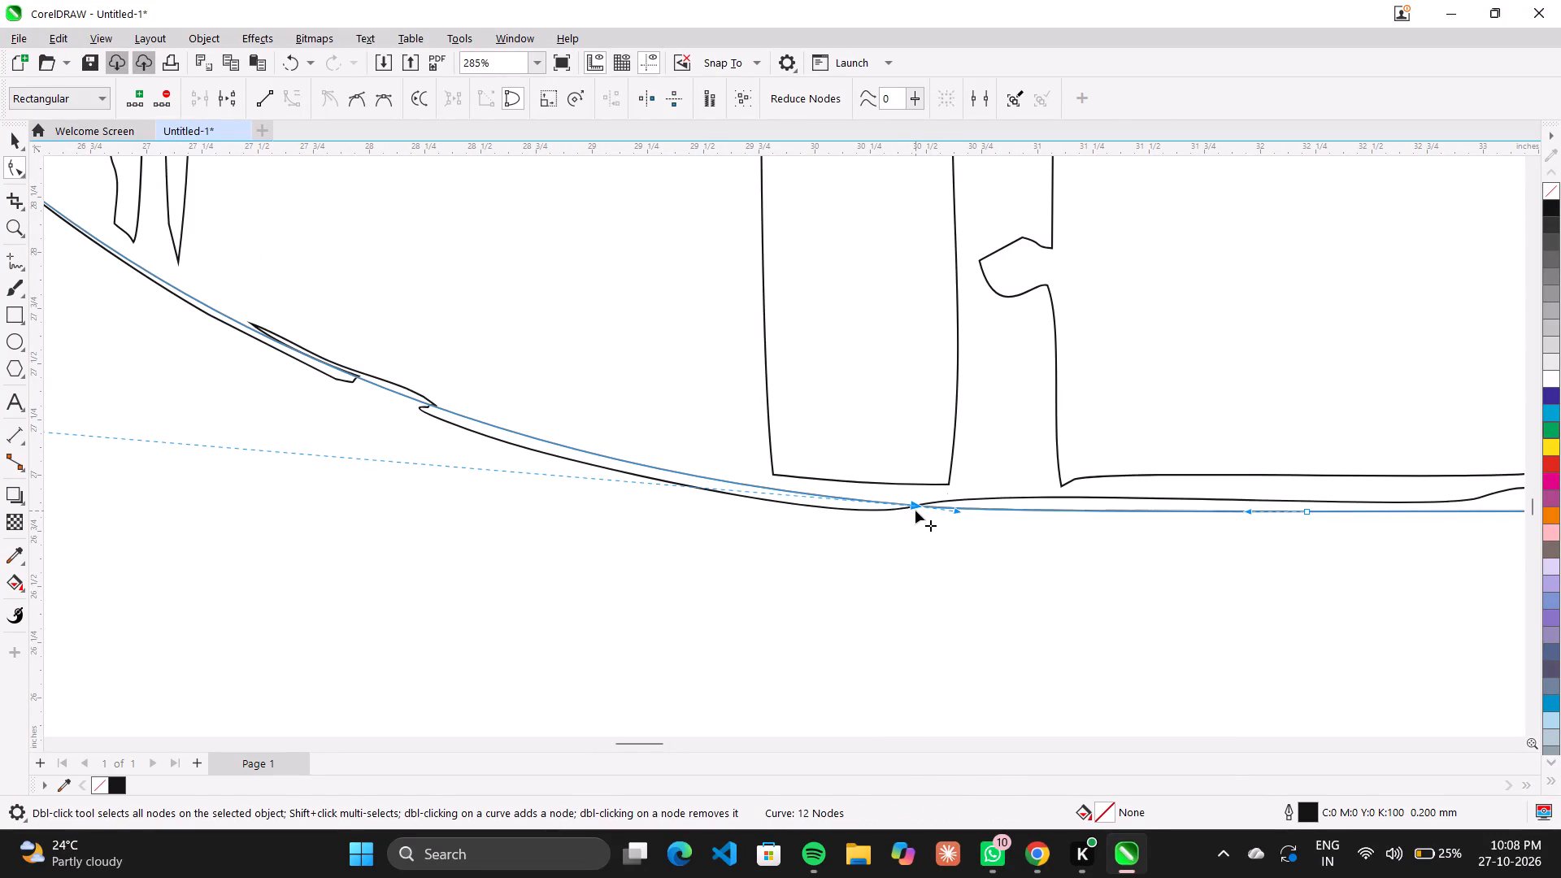
scroll(904, 503, down, 4)
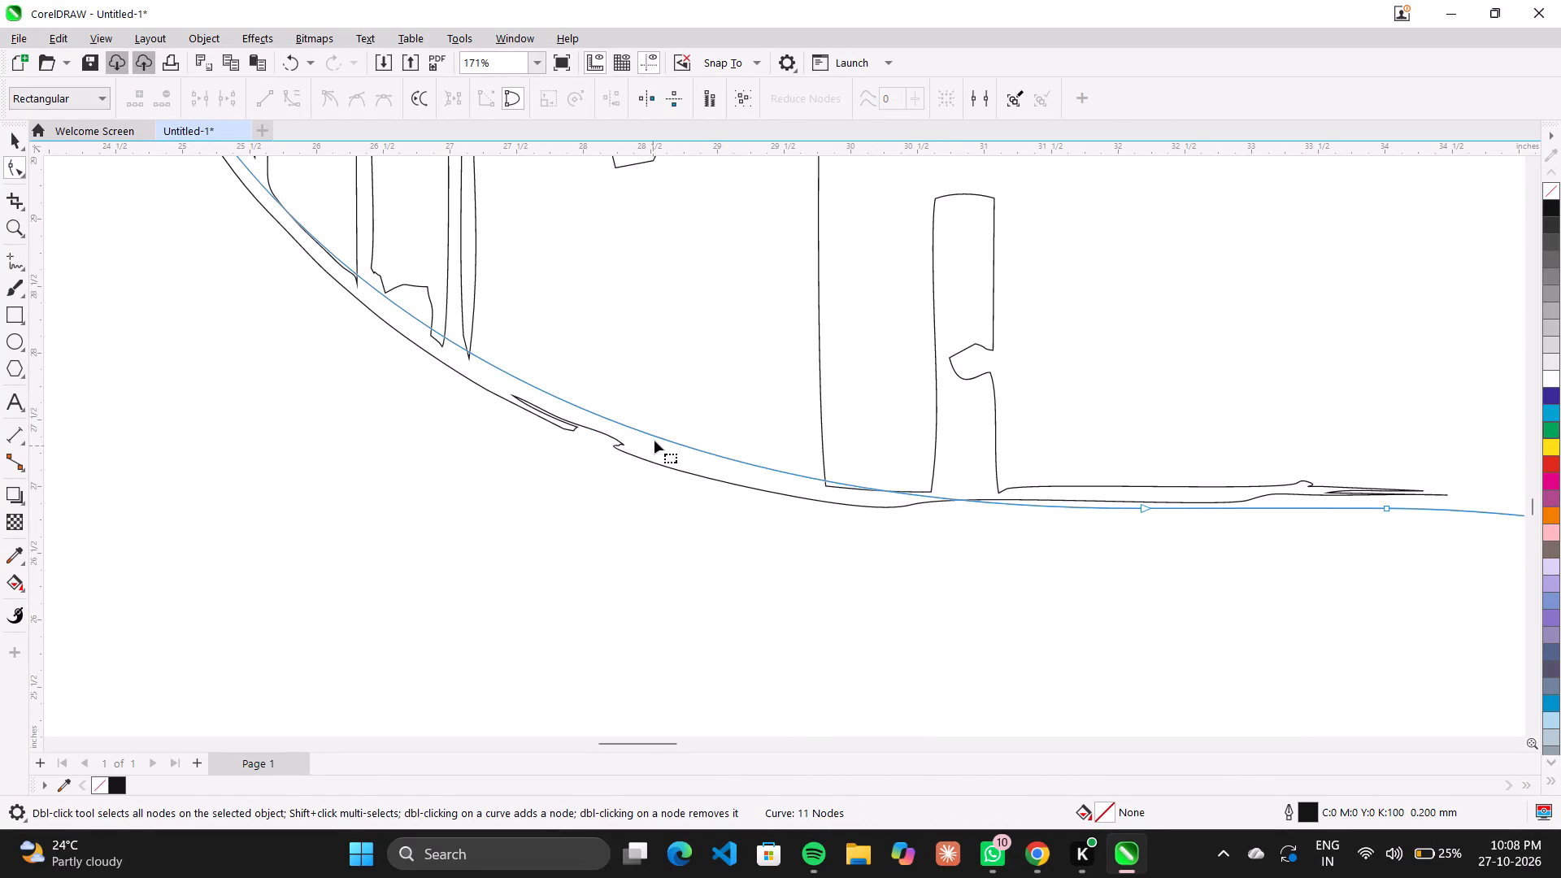
drag(654, 436, 630, 459)
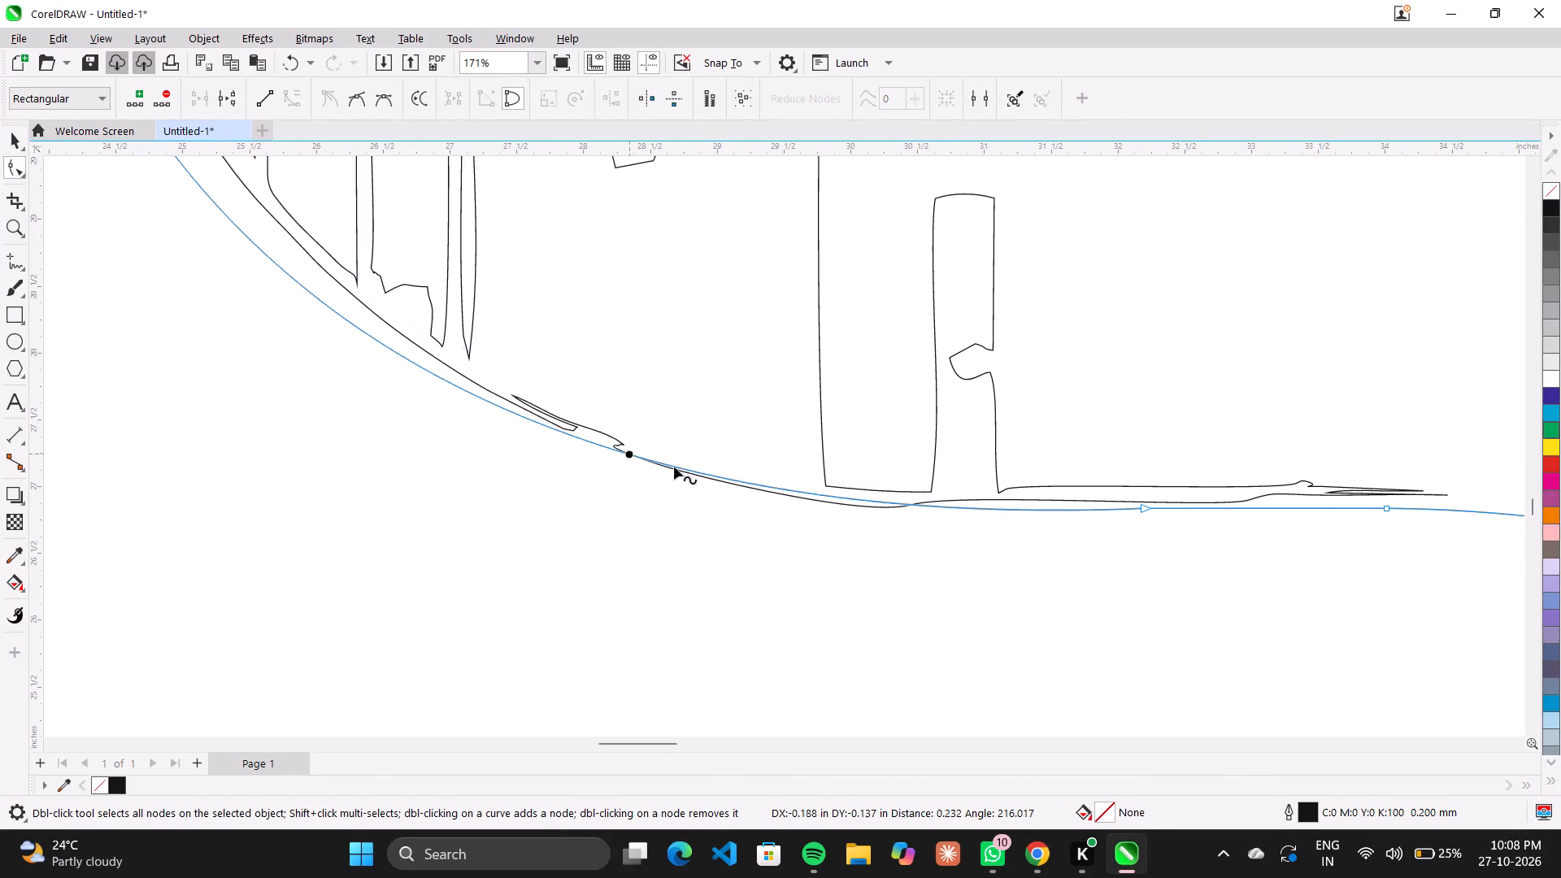
Add a node midway down the curve's left side, convert it to a cusp and move it inward onto the mirror outline.
scroll(879, 542, down, 9)
scroll(895, 548, up, 1)
scroll(895, 548, down, 6)
scroll(828, 424, up, 4)
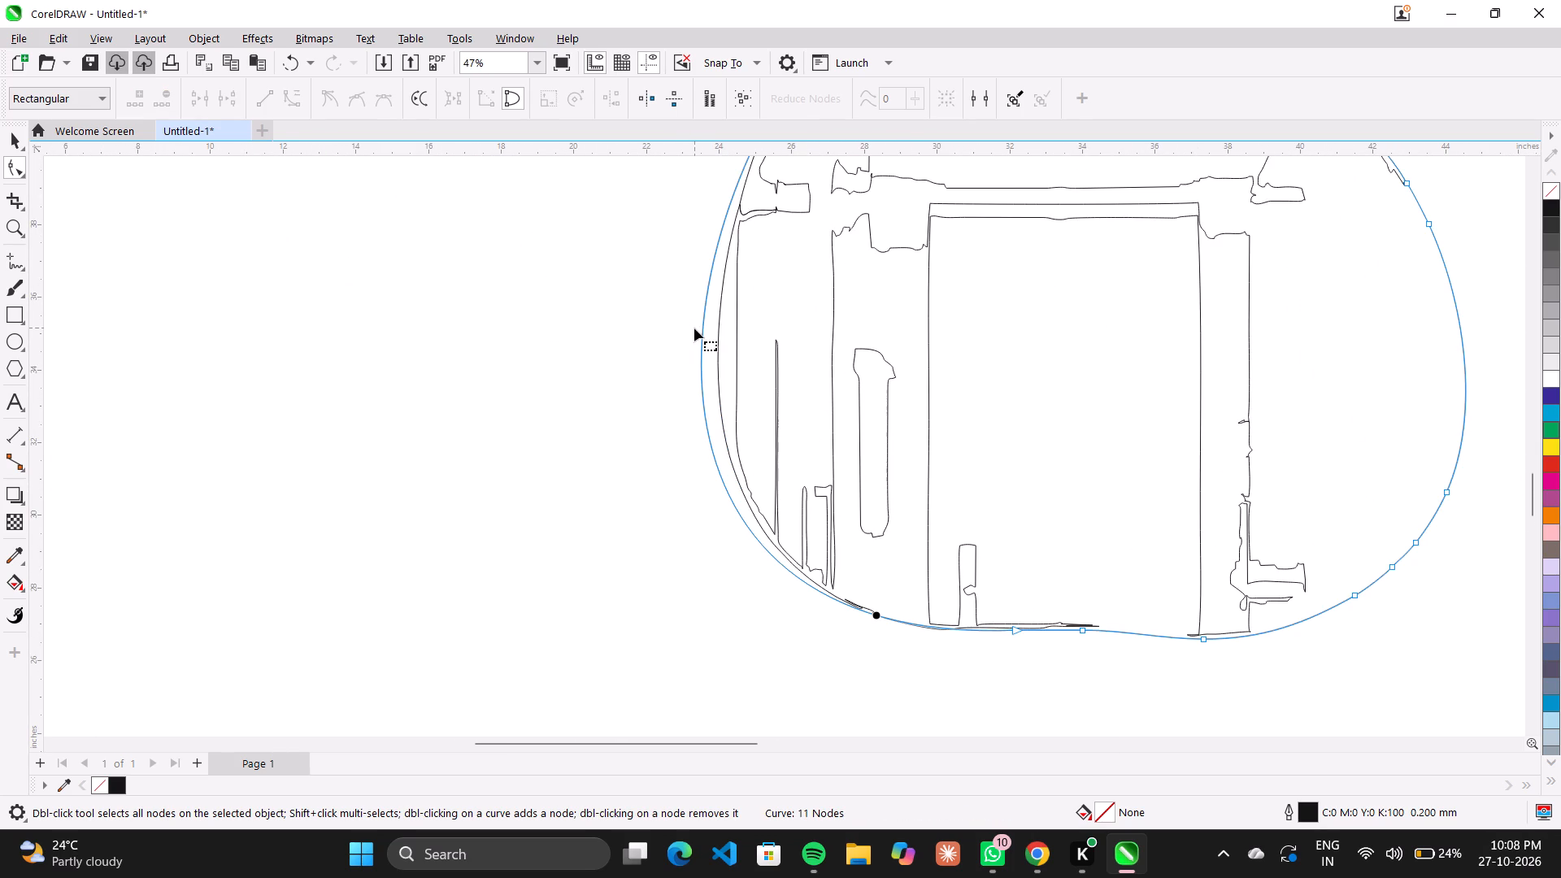
double_click(700, 328)
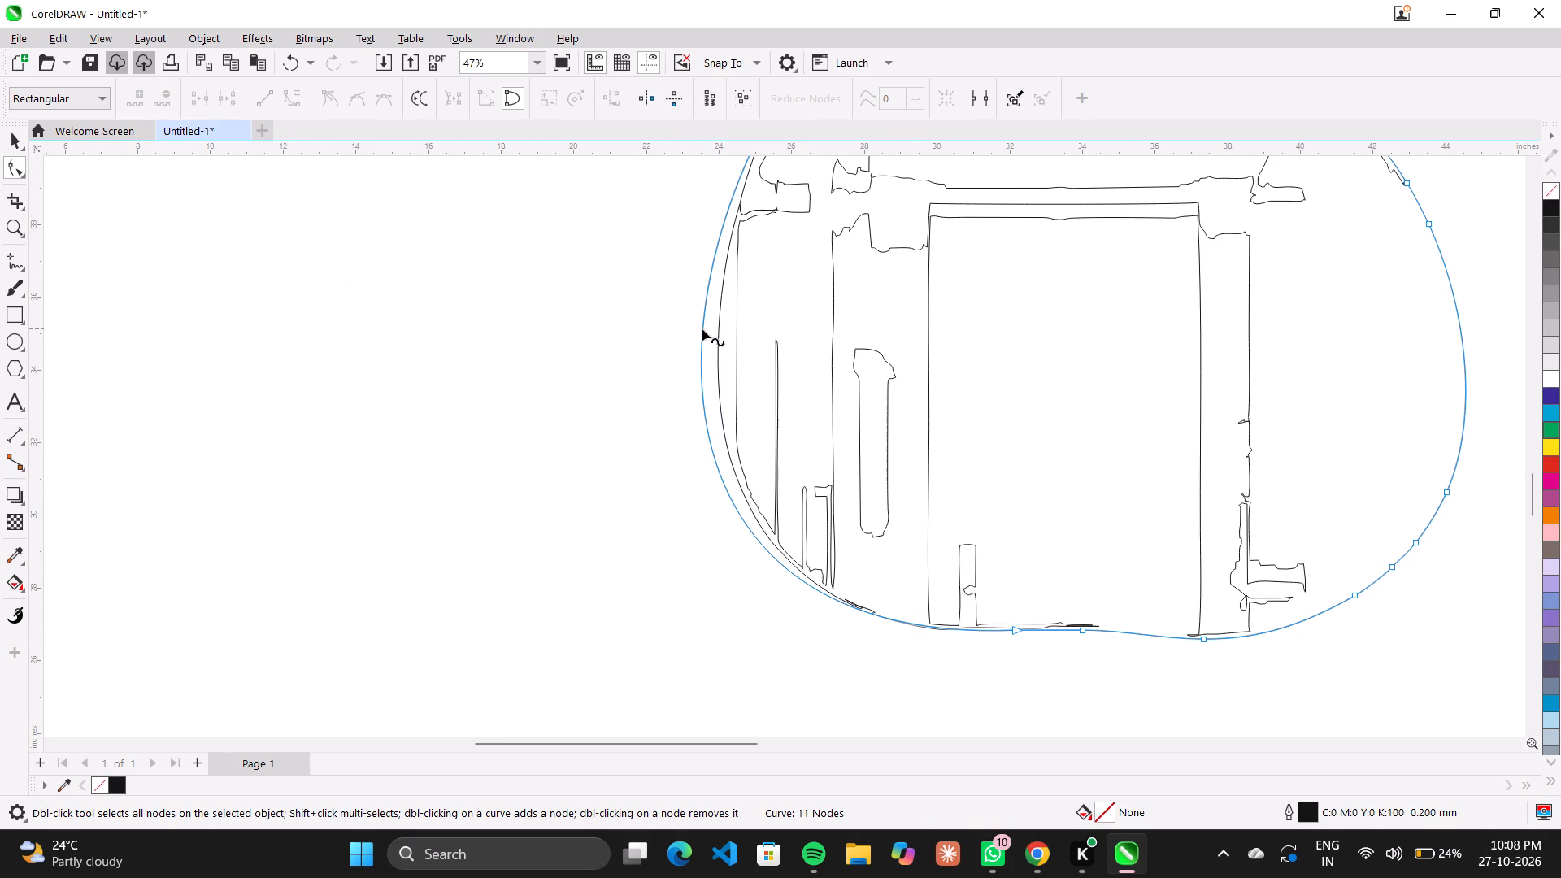
double_click(701, 328)
double_click(702, 329)
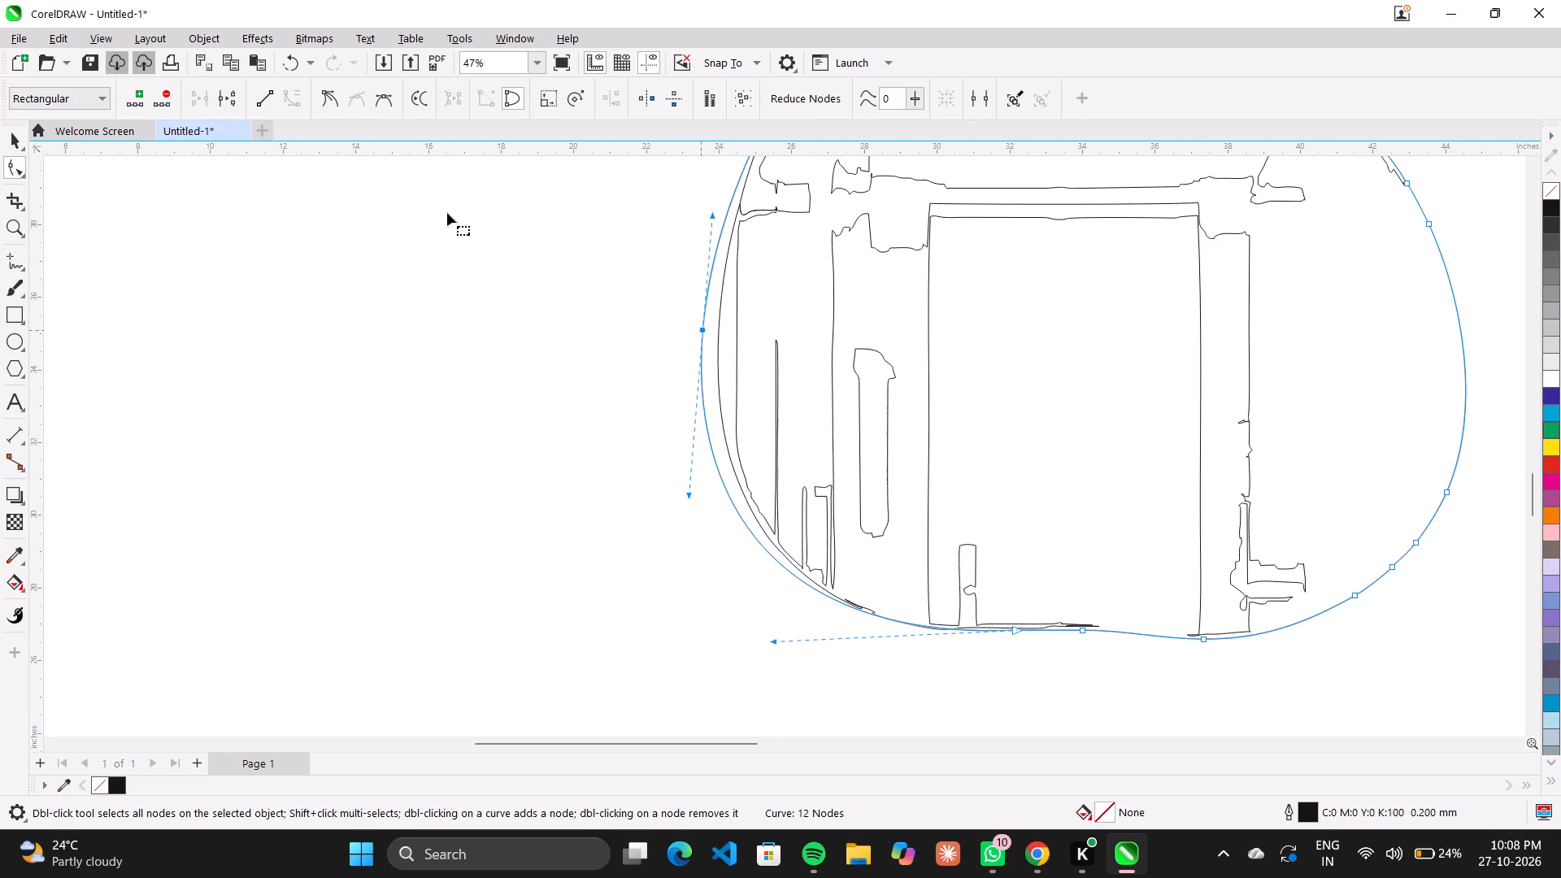
click(324, 85)
click(328, 102)
drag(702, 328, 721, 329)
Refit the segment between the left-side node and the upper-left node to the mirror outline using the upper-left node's lower handle.
scroll(684, 359, down, 5)
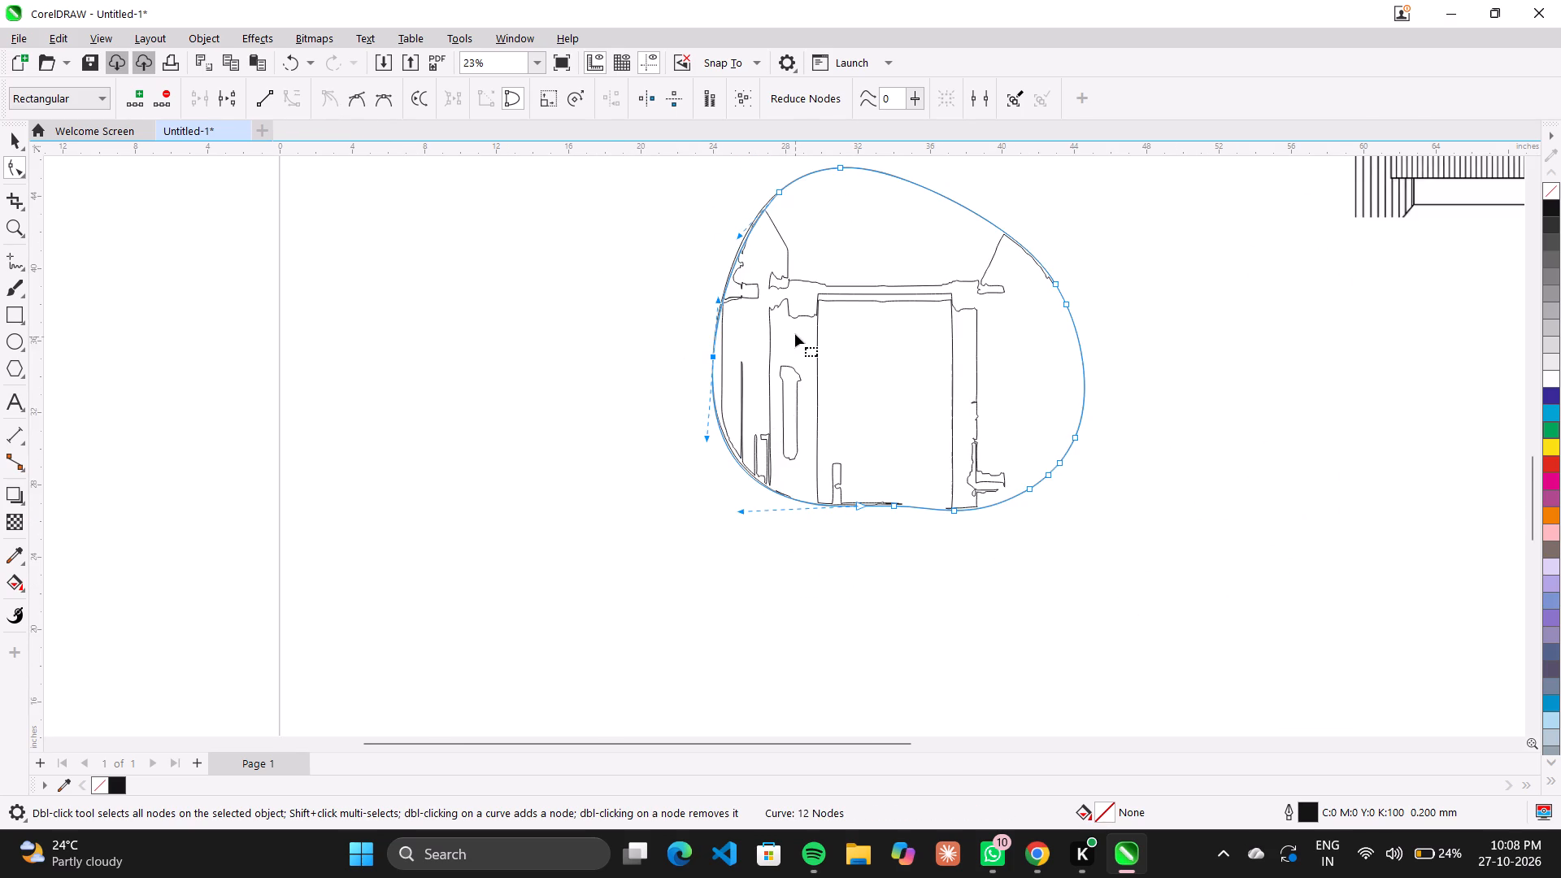
scroll(794, 333, up, 6)
scroll(794, 326, down, 7)
scroll(694, 239, up, 10)
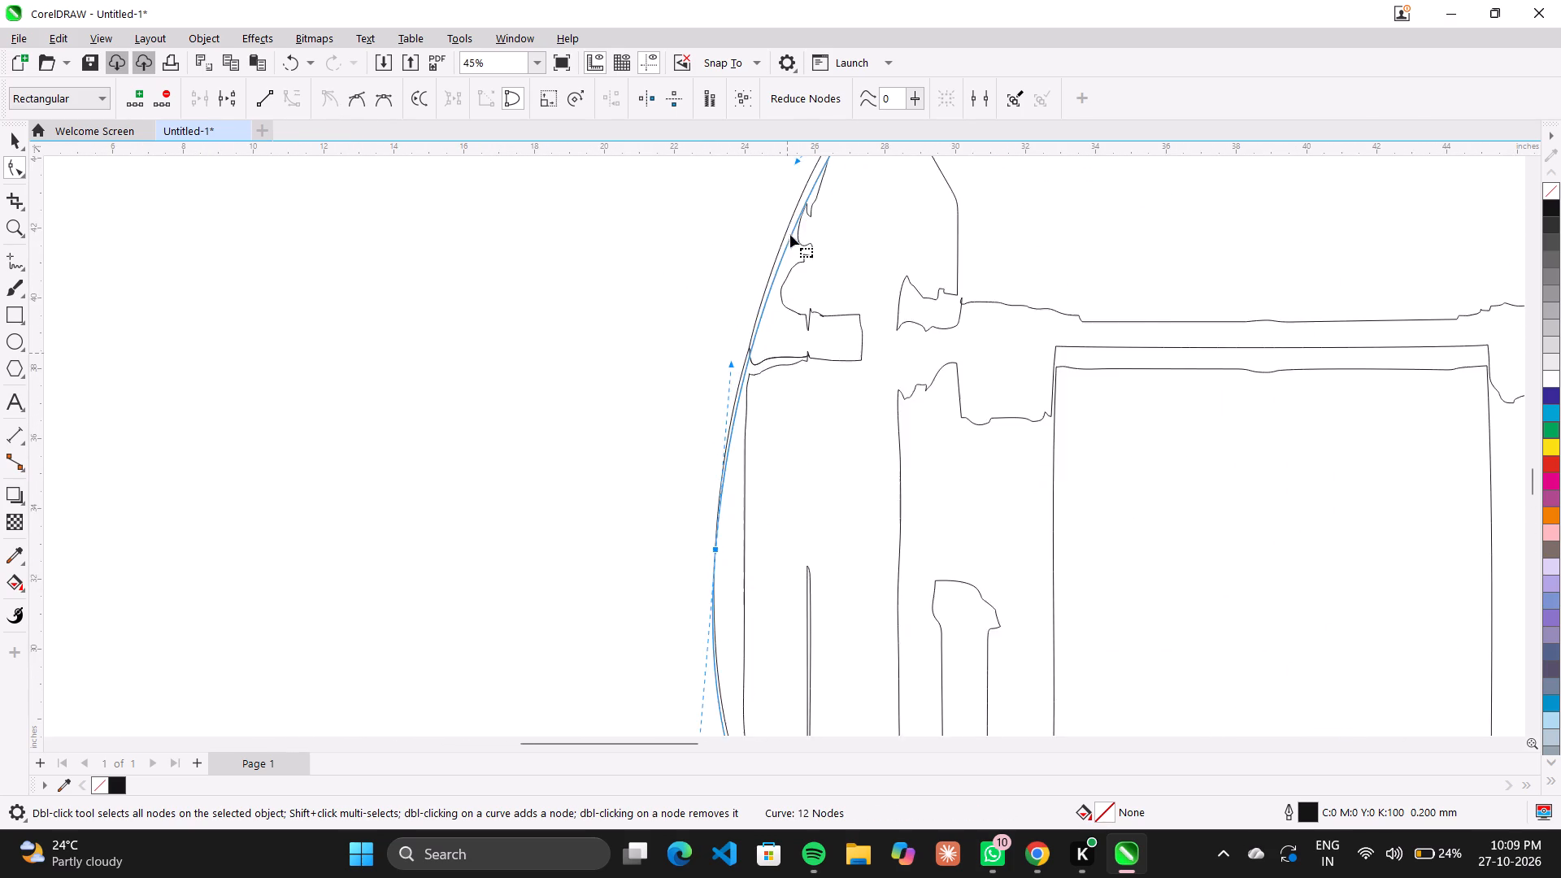
scroll(790, 223, up, 5)
scroll(790, 223, down, 15)
scroll(831, 206, up, 10)
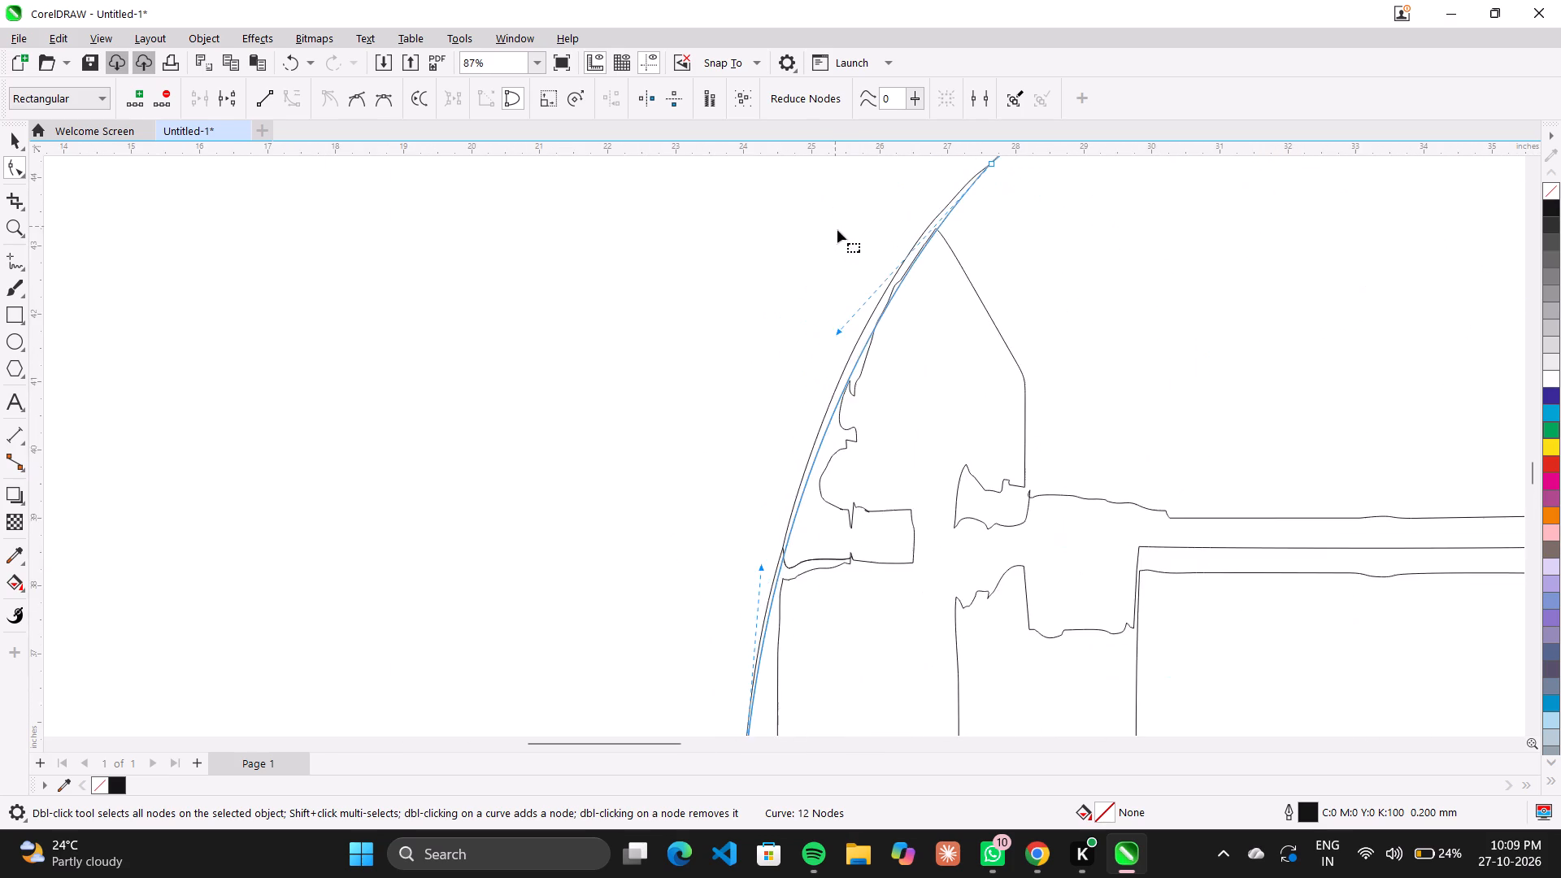
scroll(853, 257, up, 4)
drag(818, 374, 801, 346)
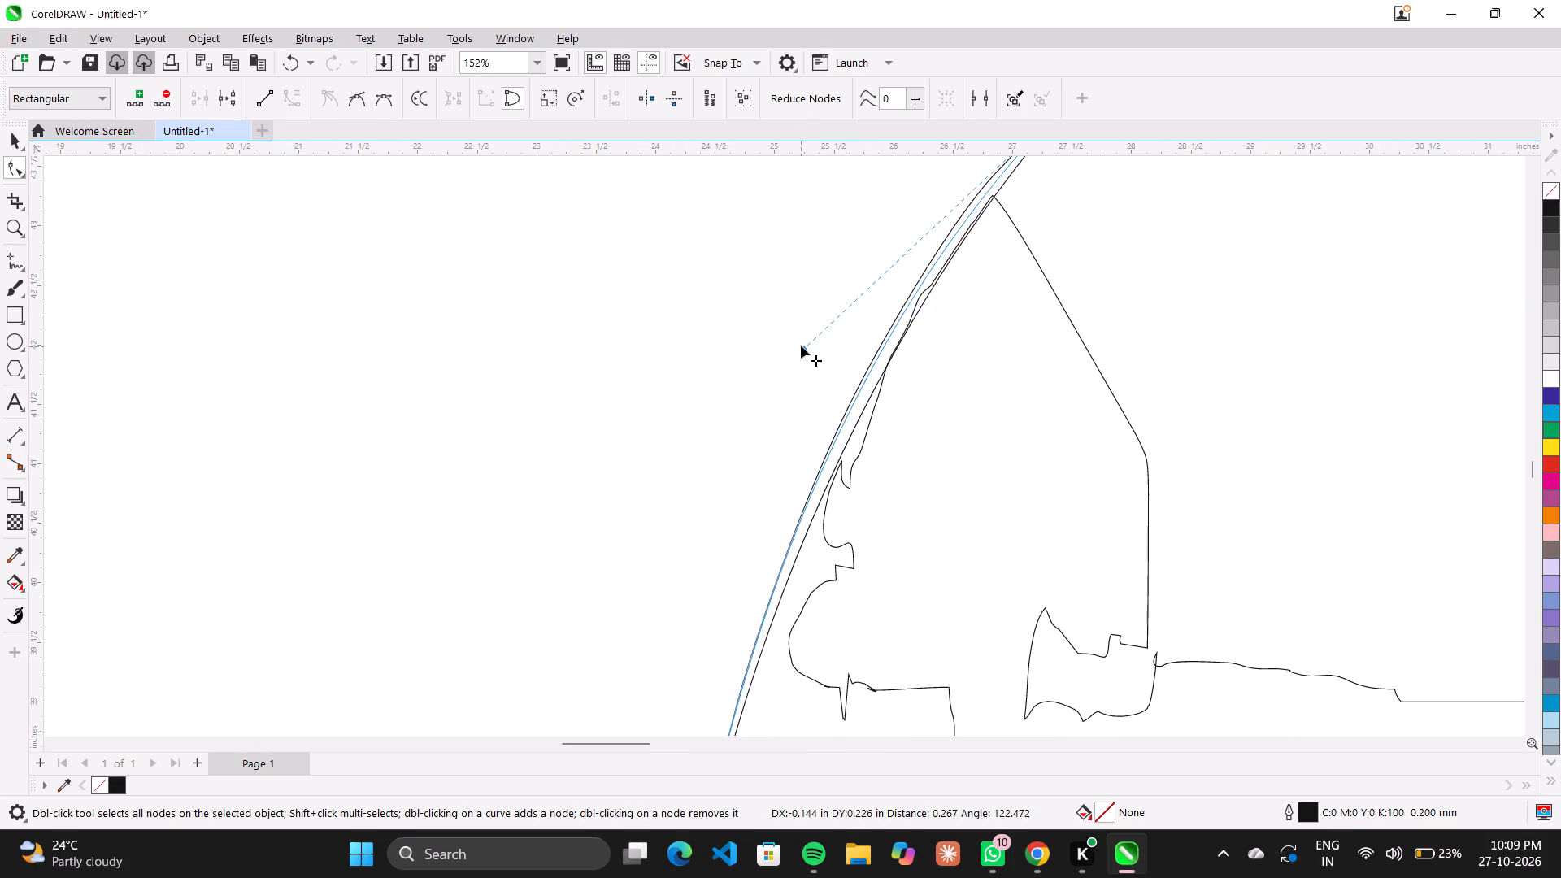
drag(801, 346, 800, 332)
Refit the lower-left segment to the mirror outline by shortening and adjusting the left-side node's lower control handle.
scroll(800, 333, down, 4)
scroll(910, 409, down, 5)
scroll(916, 201, up, 5)
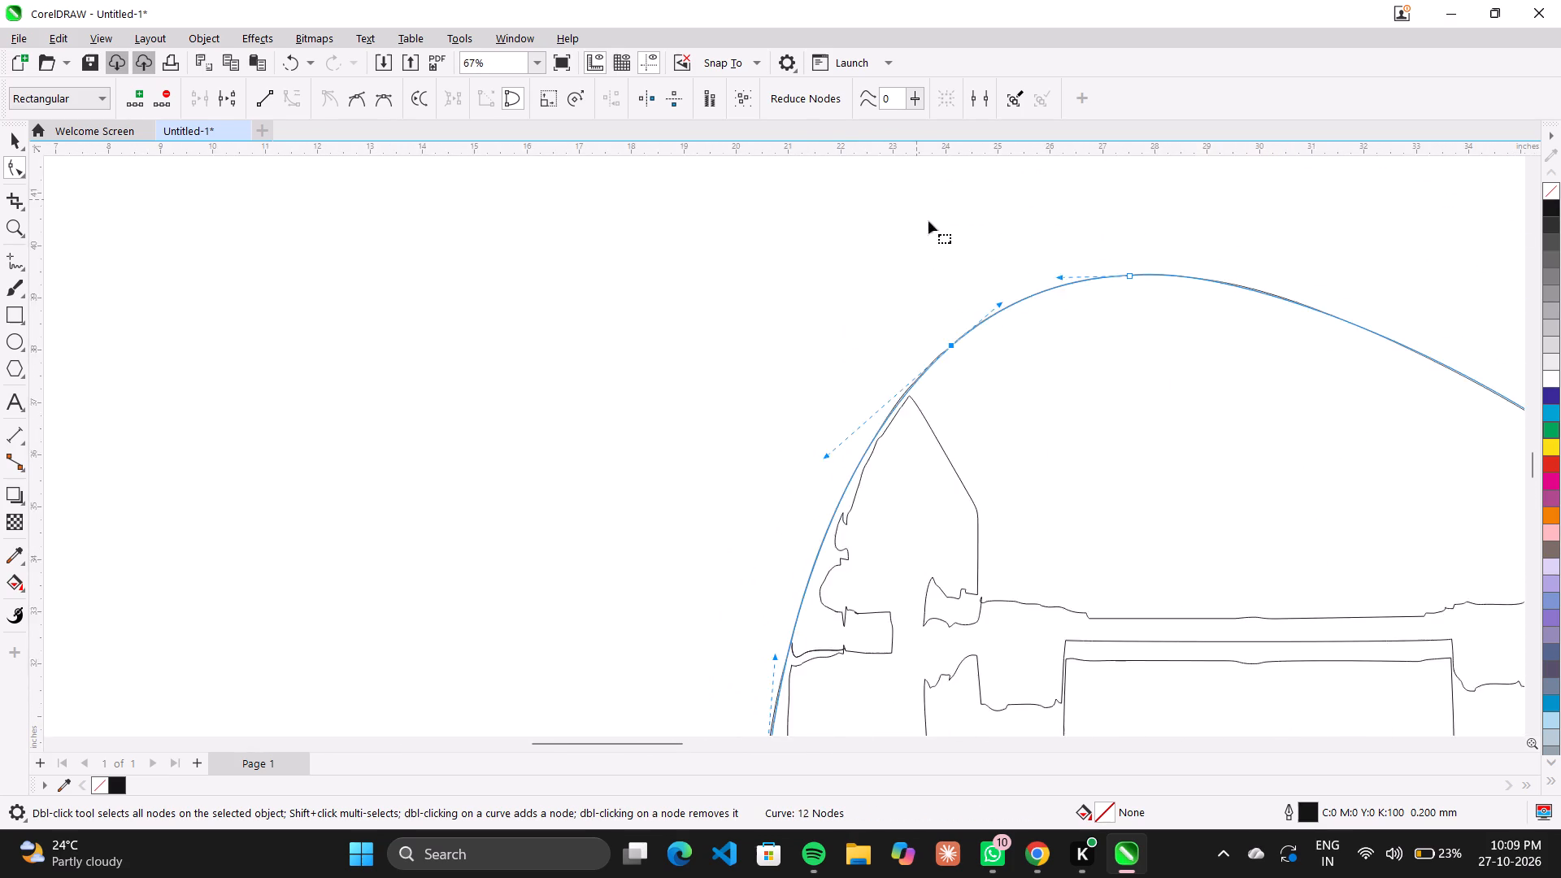
scroll(939, 352, down, 1)
scroll(941, 376, up, 10)
scroll(967, 406, down, 9)
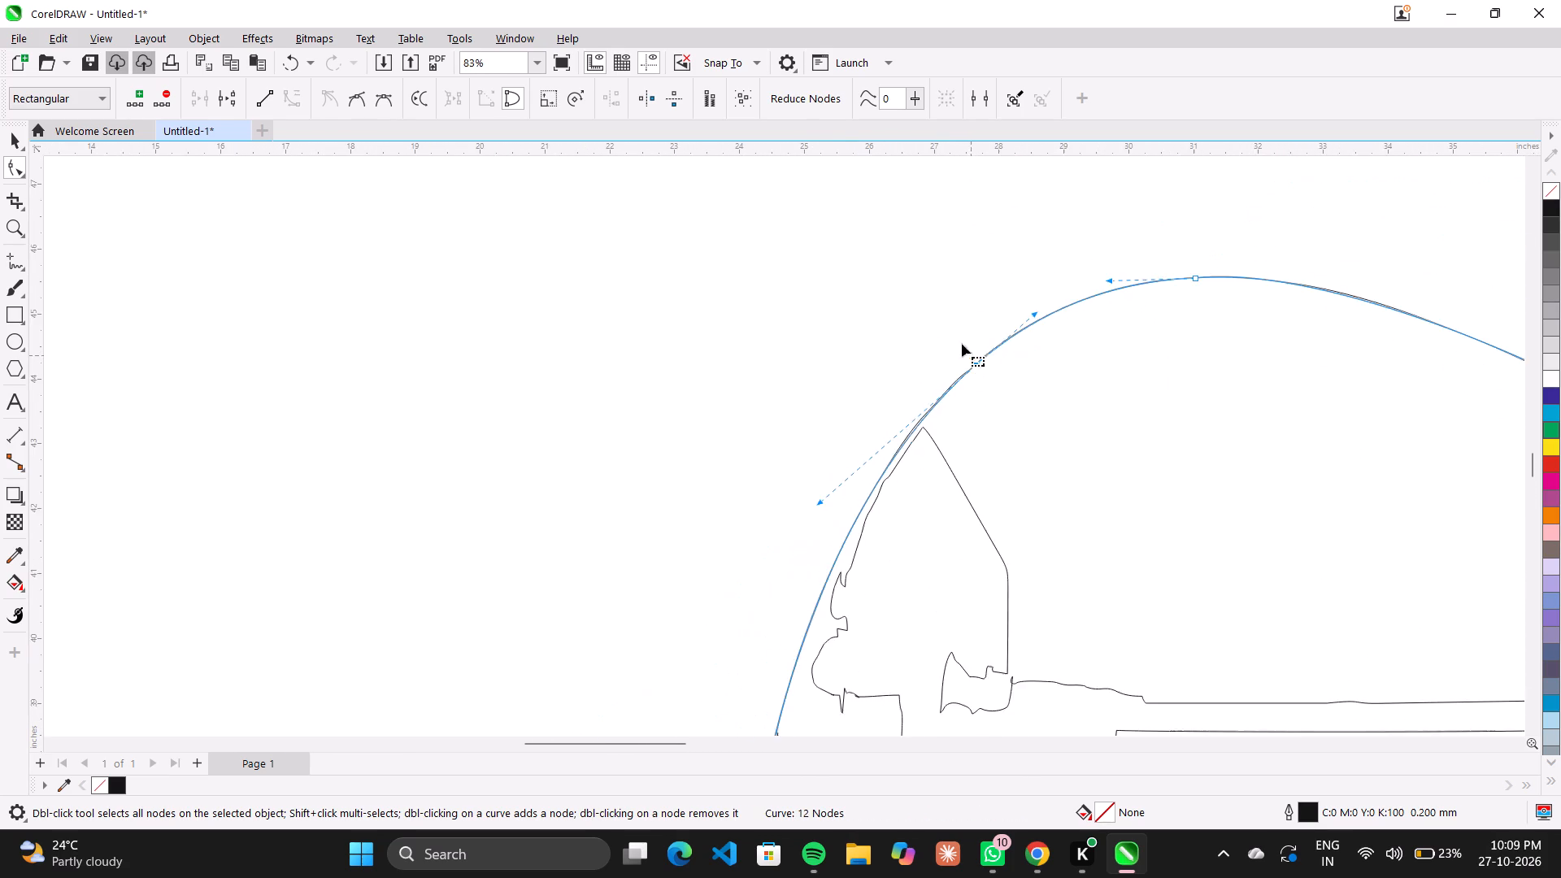
scroll(869, 303, down, 10)
scroll(822, 502, up, 11)
scroll(790, 521, down, 5)
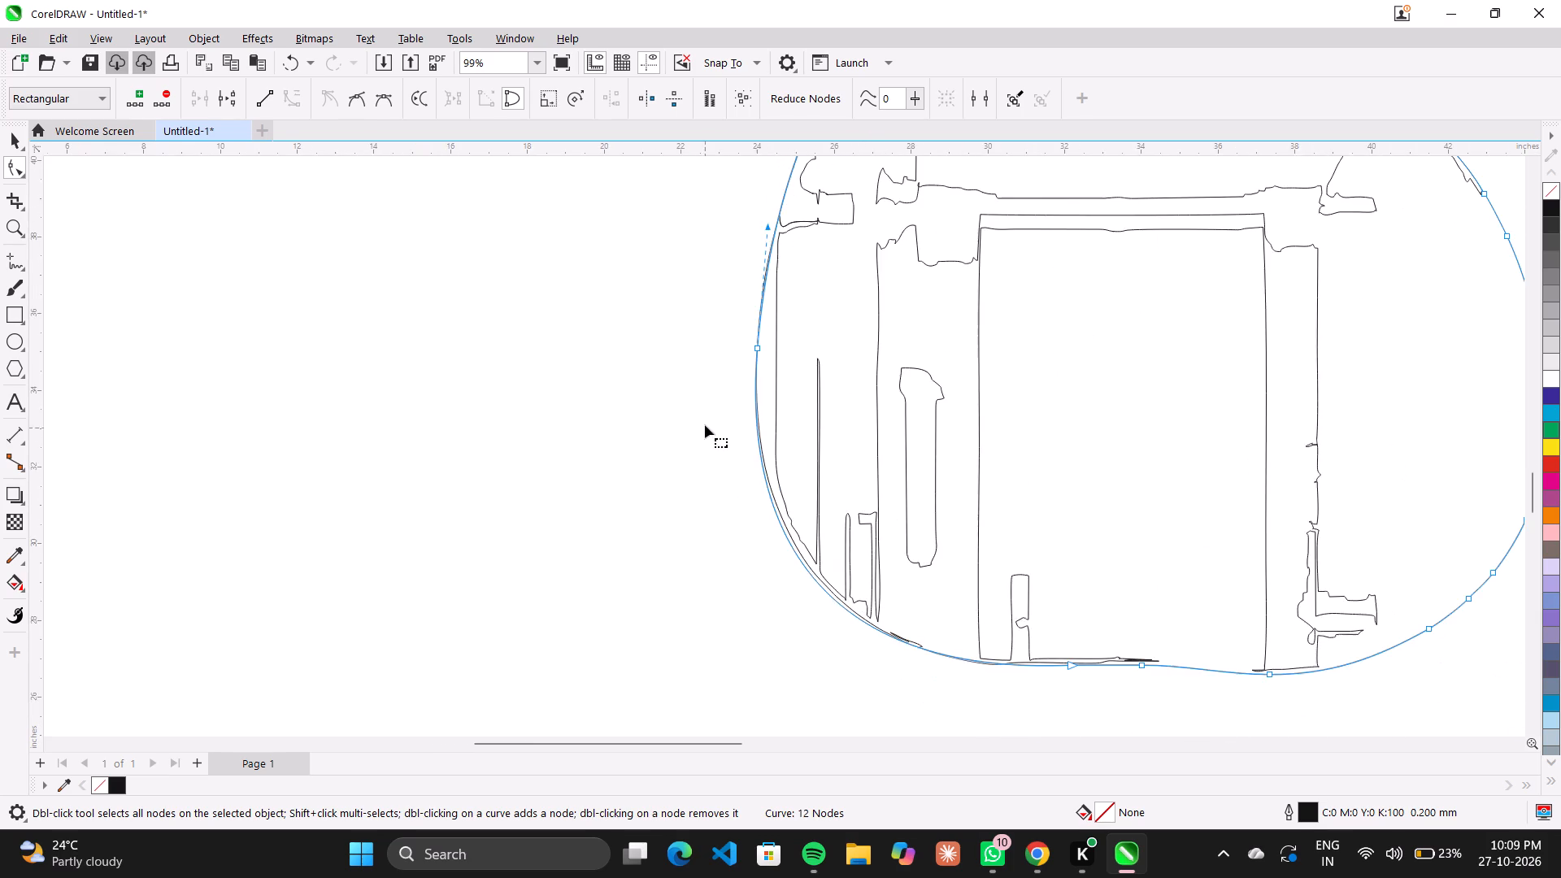
scroll(785, 537, up, 5)
scroll(810, 560, down, 6)
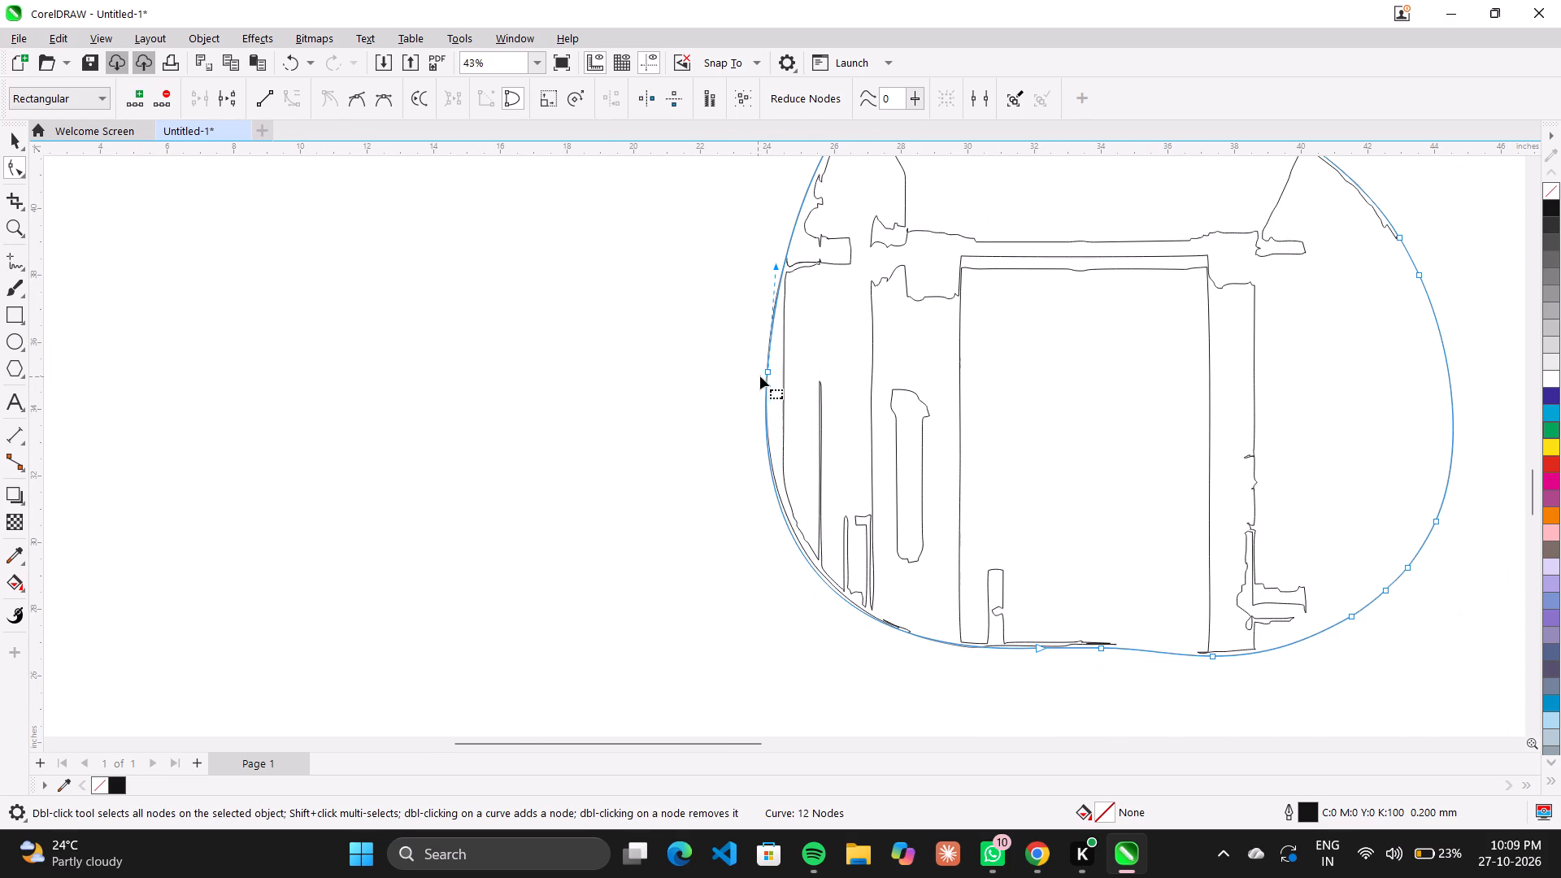
click(766, 373)
drag(754, 521, 759, 510)
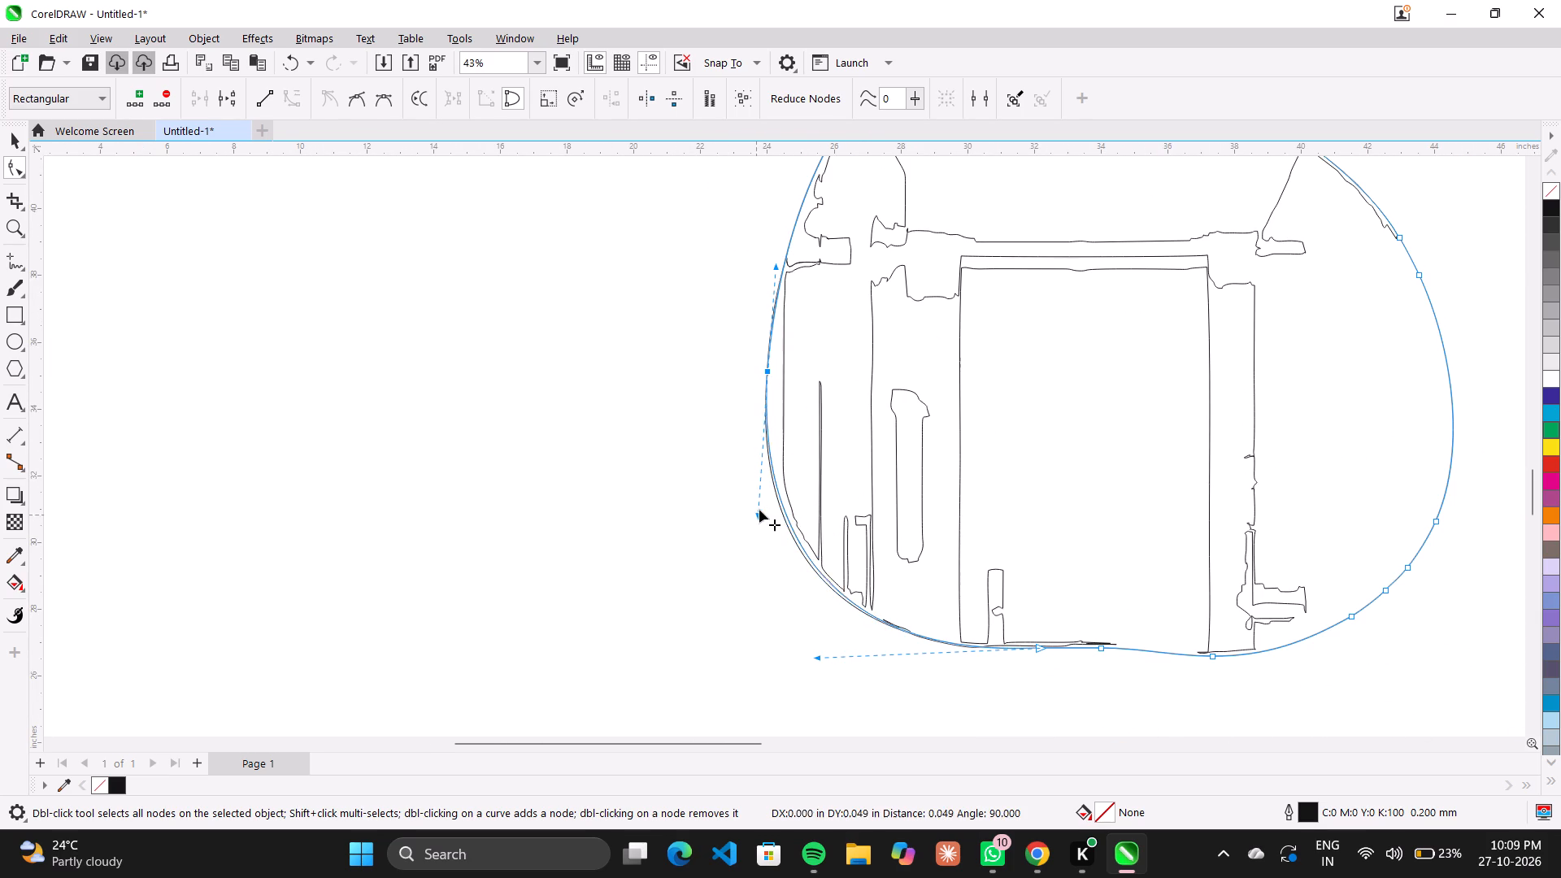
drag(759, 510, 758, 510)
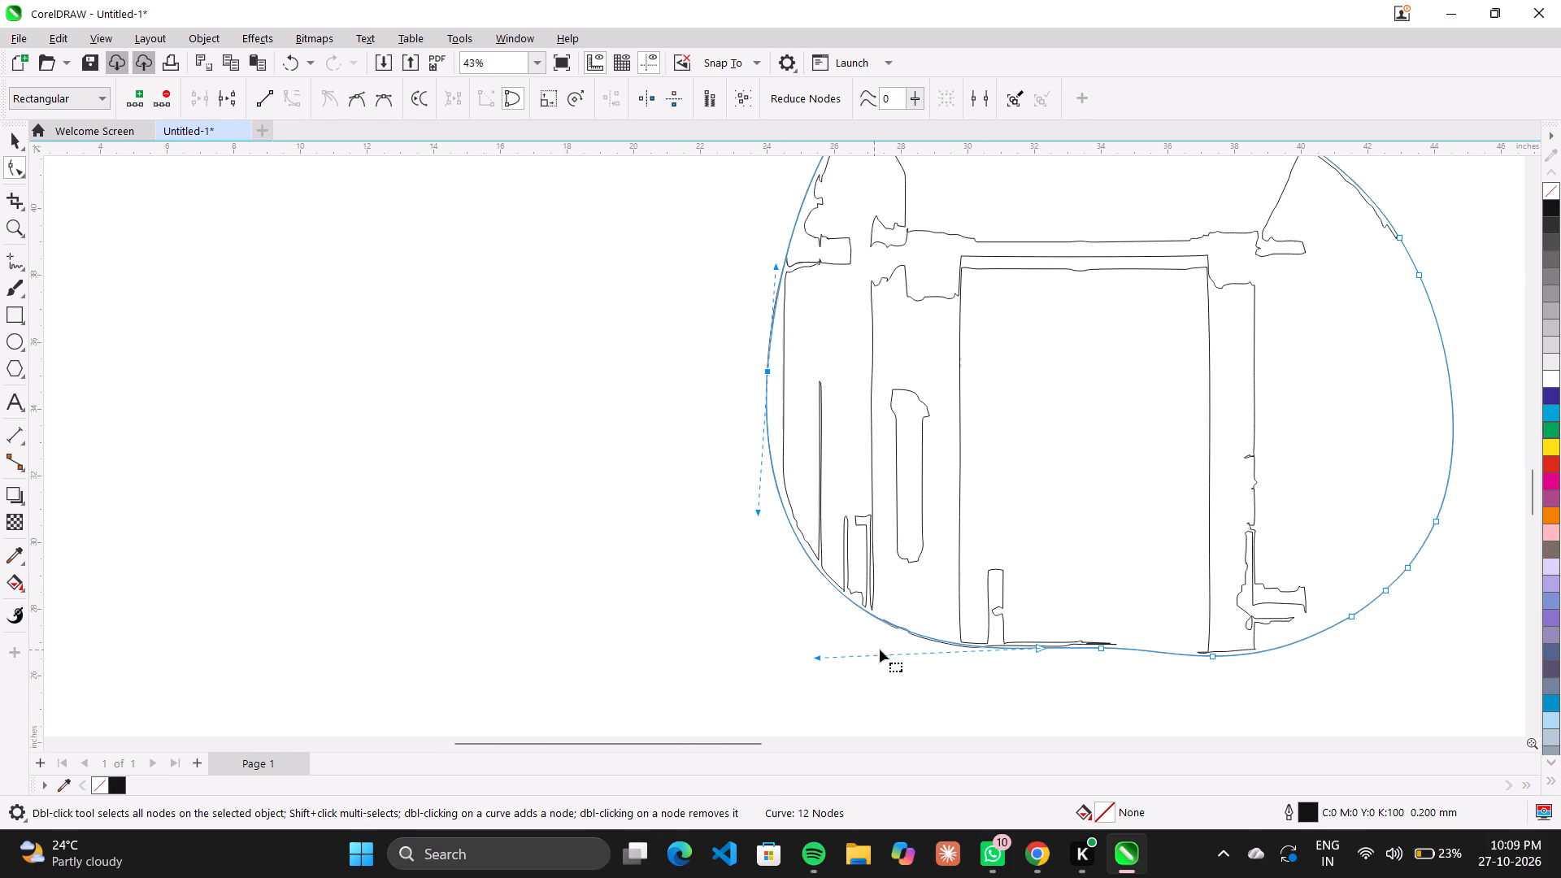
Delete the two closely spaced nodes on the lower-right curve and the redundant node in the middle of the bottom edge.
scroll(1172, 636, down, 4)
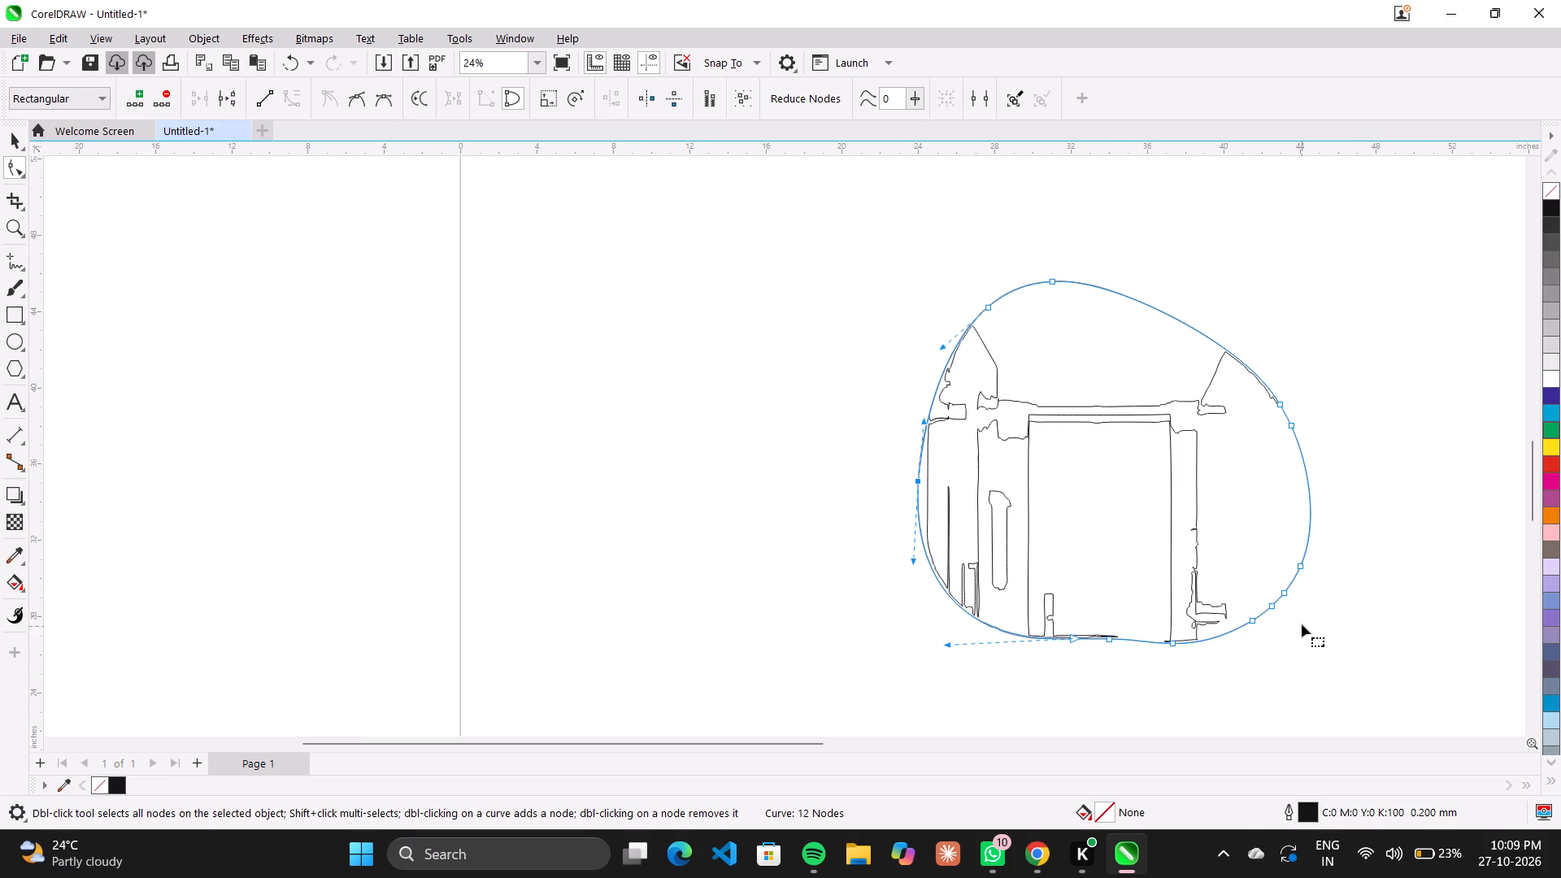
drag(1329, 587, 1257, 623)
key(Delete)
scroll(1197, 655, up, 2)
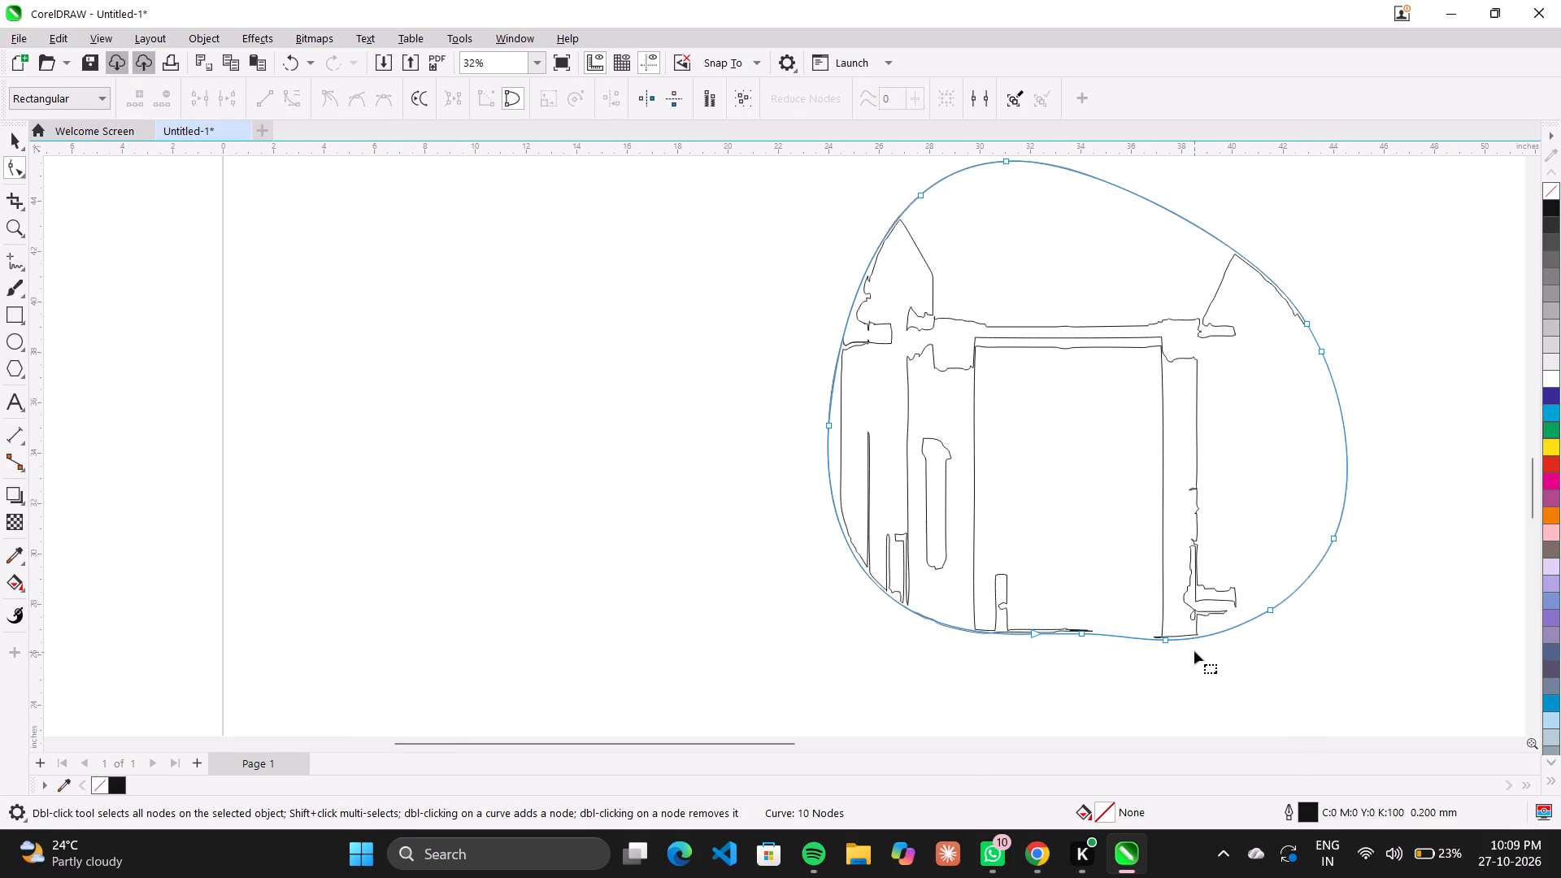
drag(1190, 642, 1067, 678)
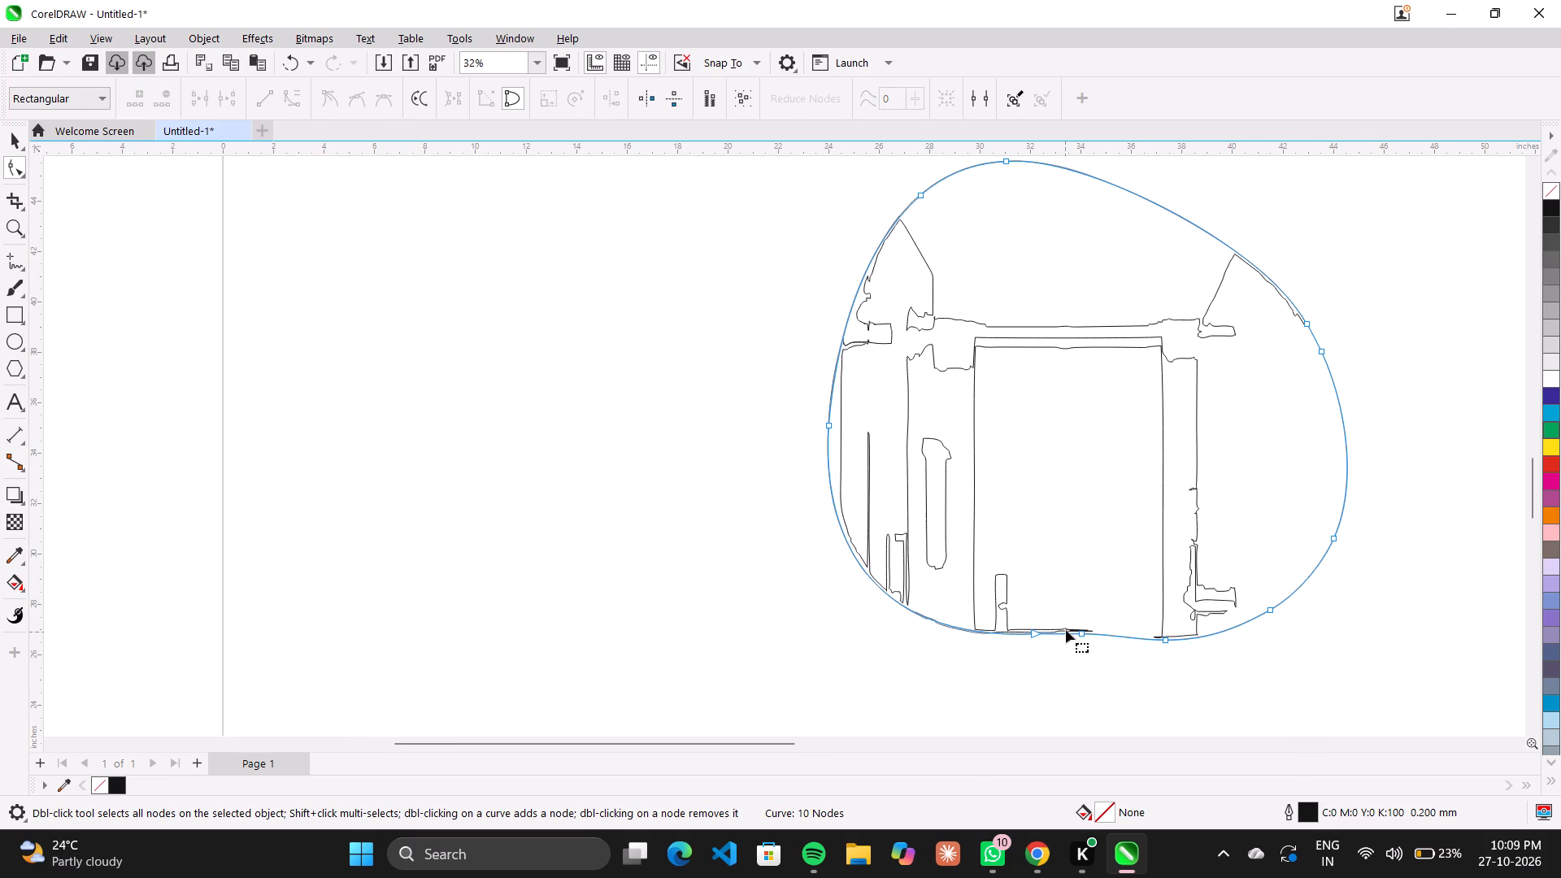
double_click(1077, 632)
Move the smooth mirror outline clear of the leftover traced linework and delete all the remaining trace pieces.
scroll(992, 393, down, 3)
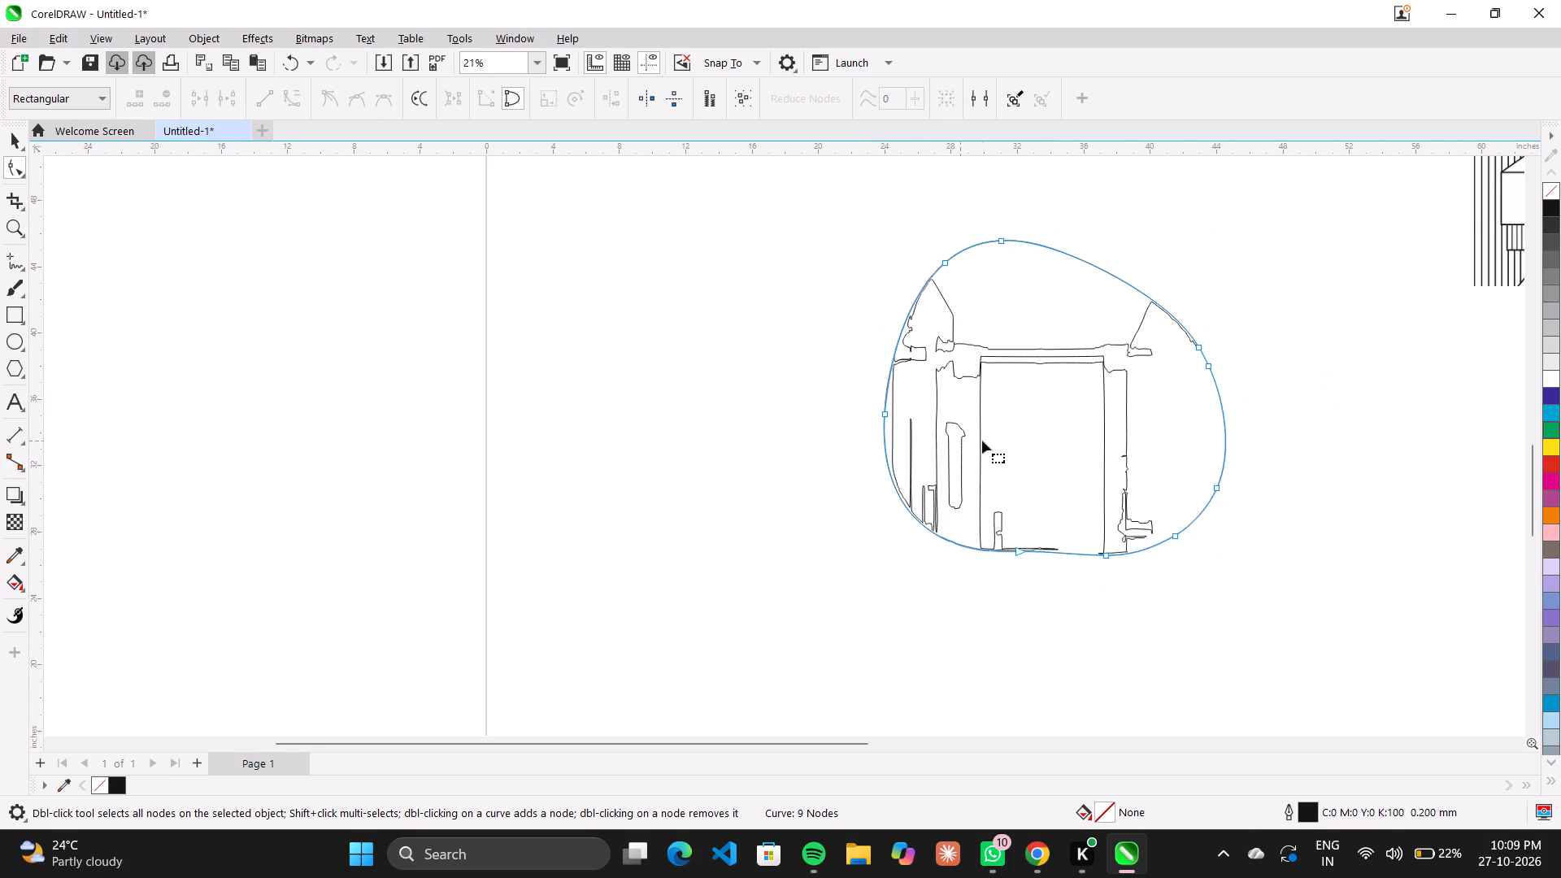
click(13, 140)
drag(1031, 308, 565, 334)
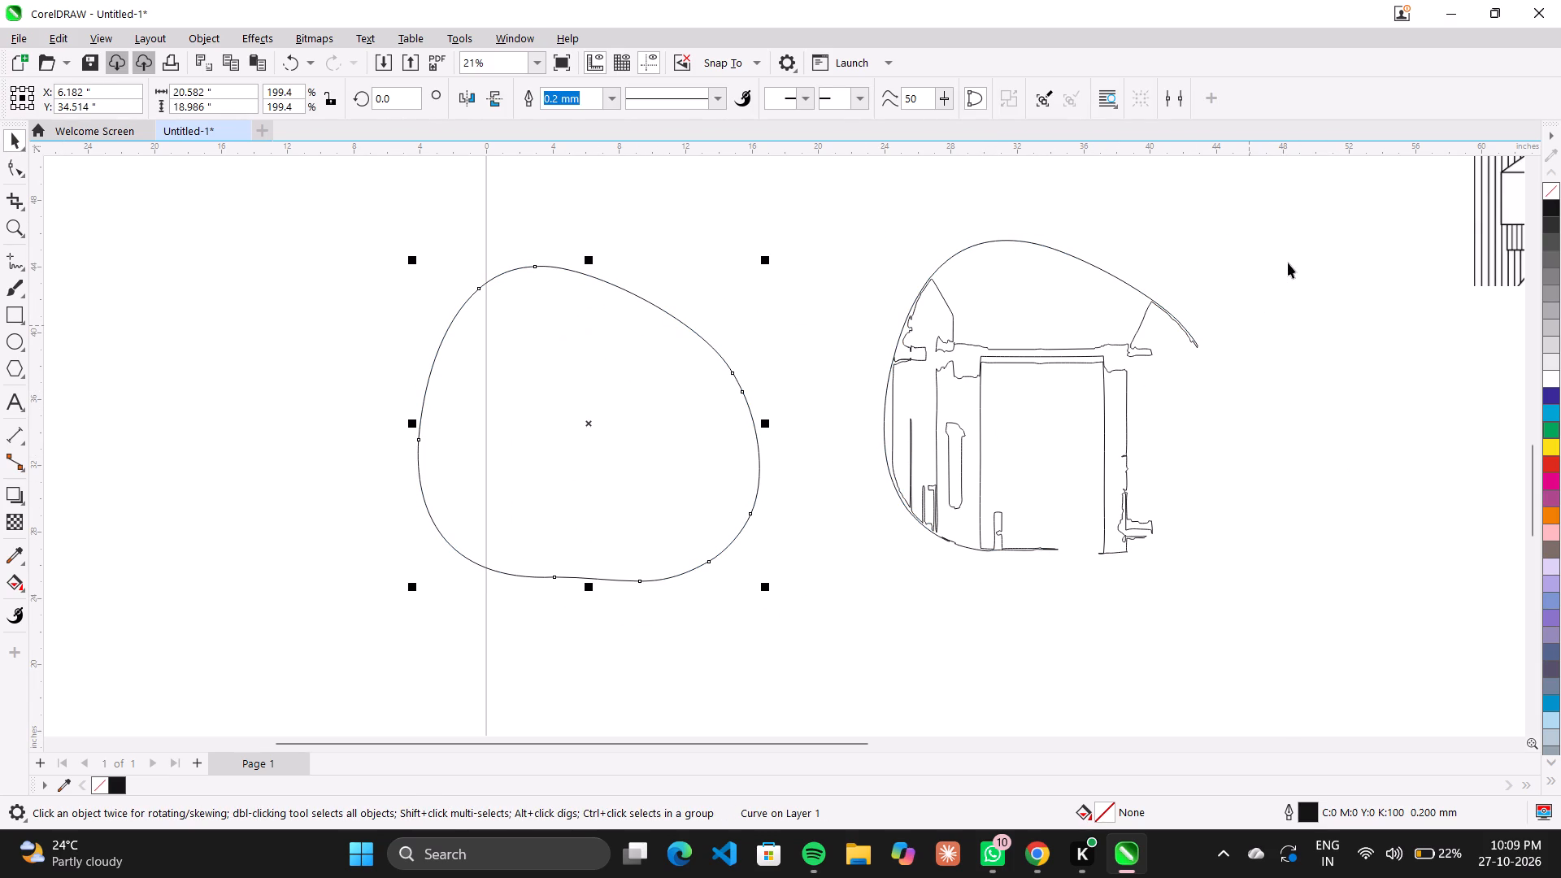
drag(1290, 245, 867, 641)
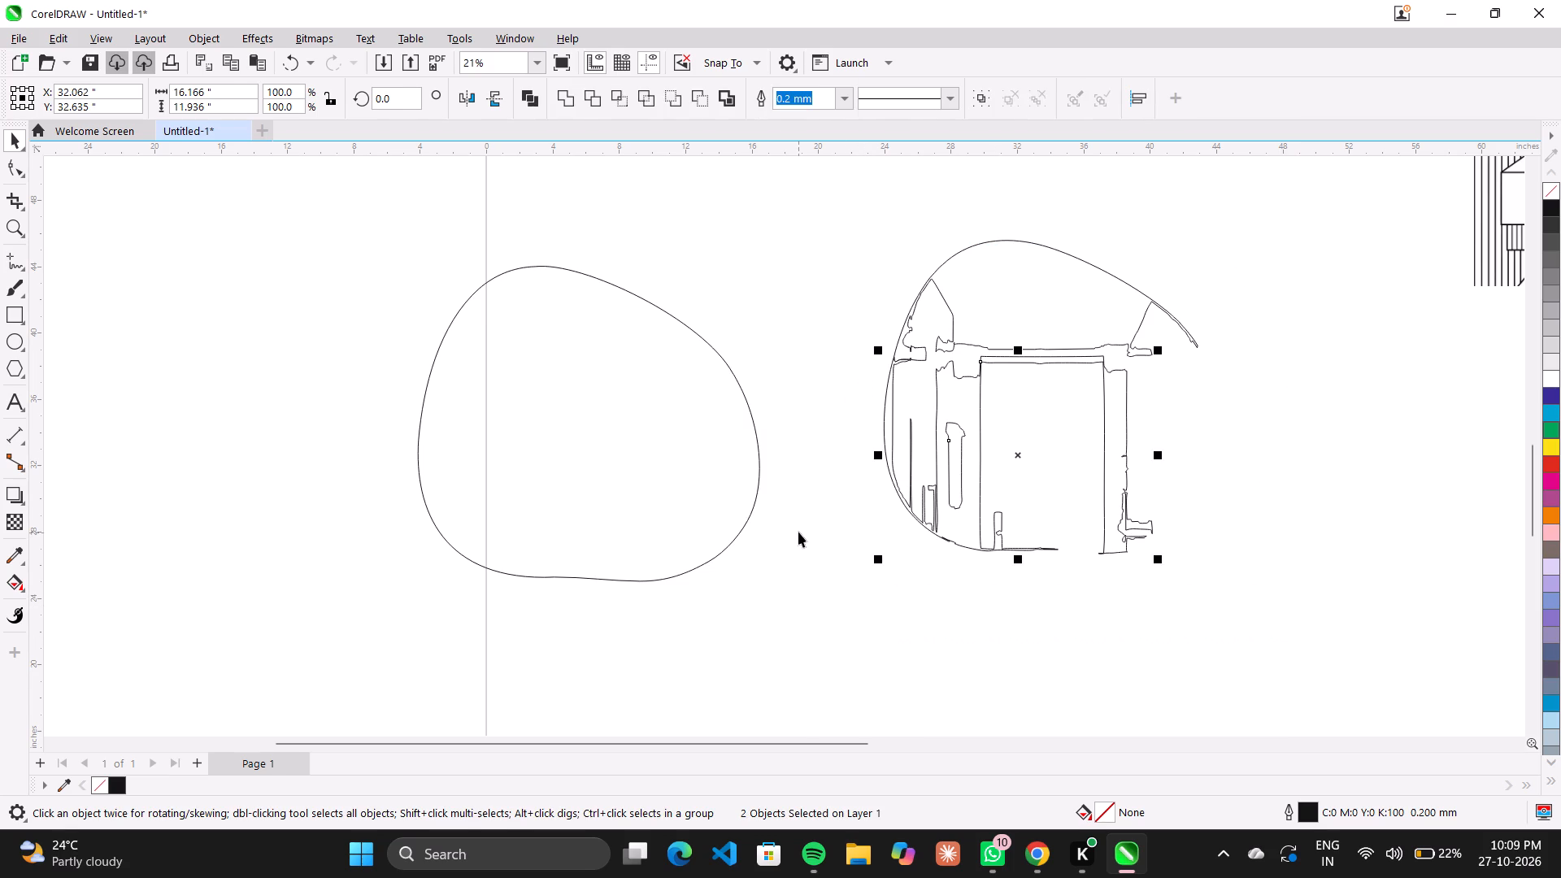
key(Delete)
drag(1281, 198, 795, 388)
key(Delete)
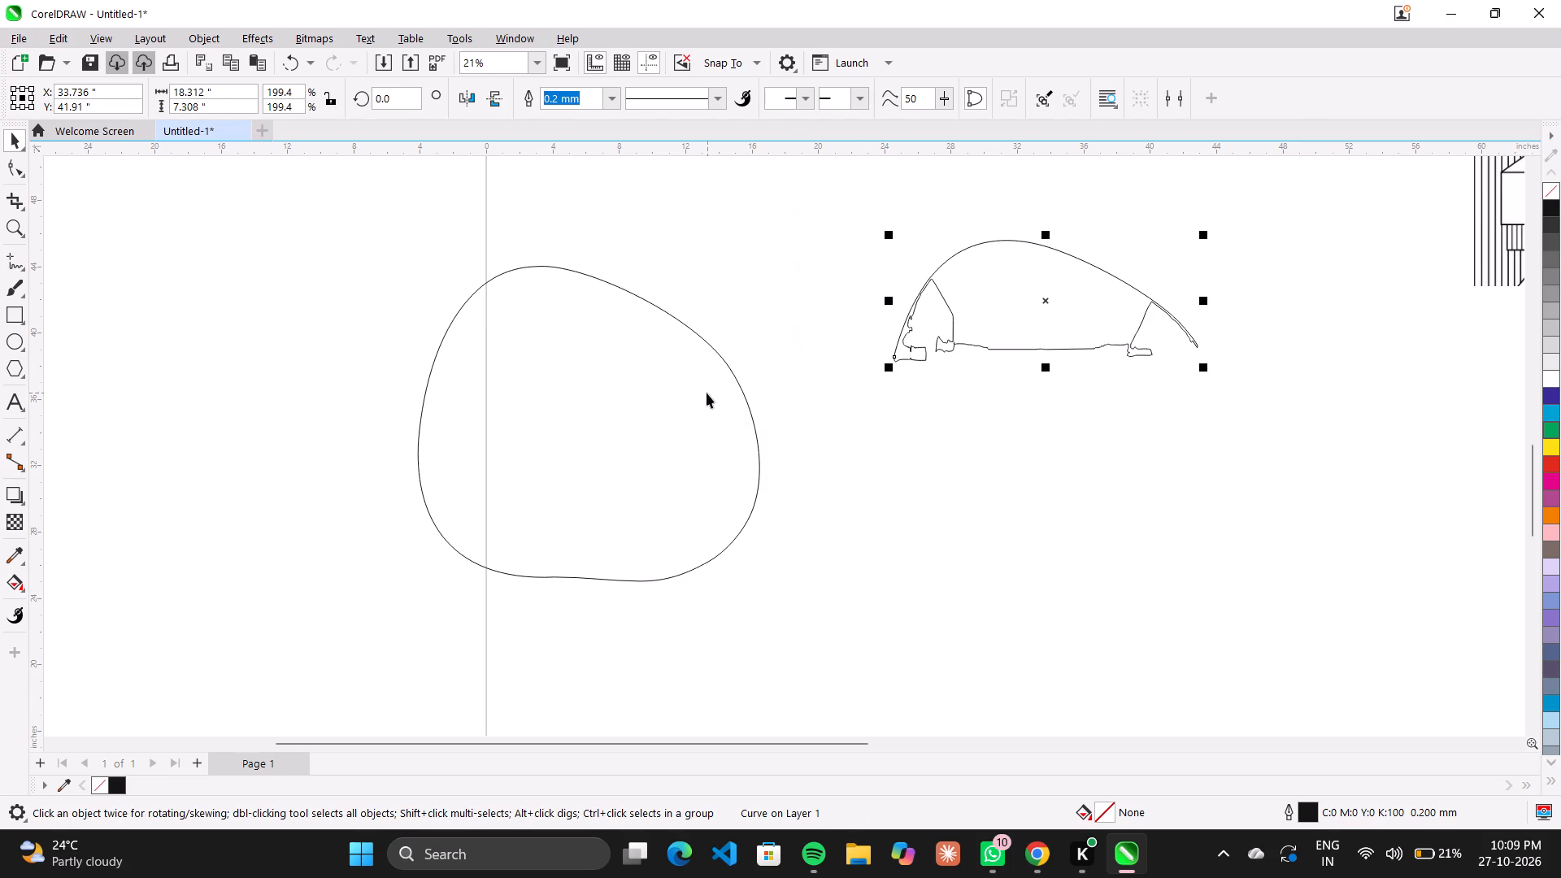
key(Delete)
key(Delete)
key(Delete)
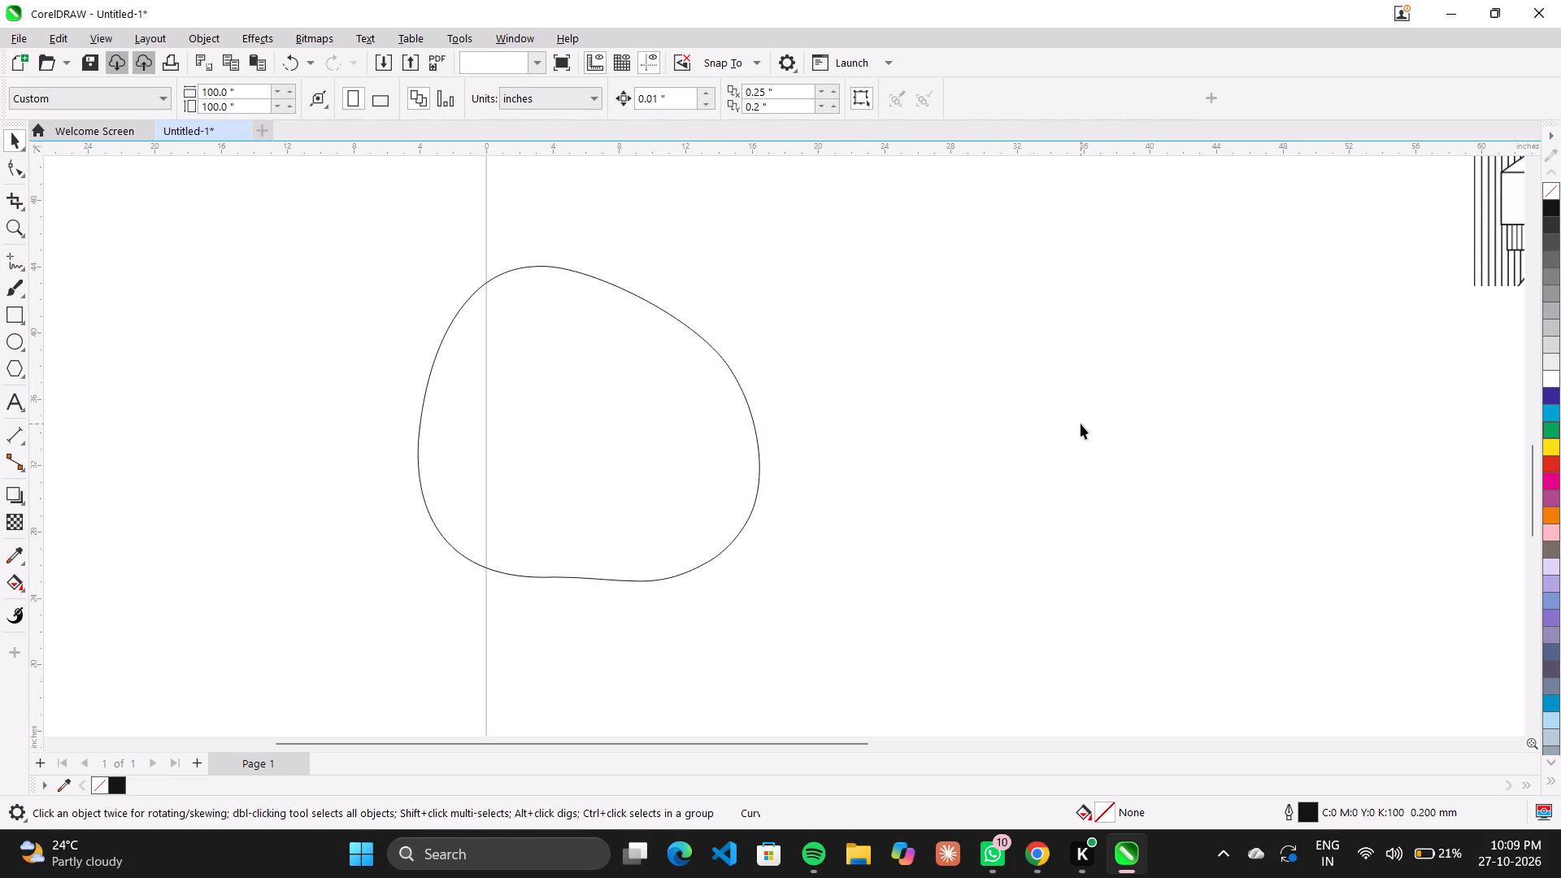
Reposition the mirror outline at about X 21.5, Y 36.5 inches and scale it proportionally to a width of 30 inches.
click(502, 493)
drag(511, 420, 765, 387)
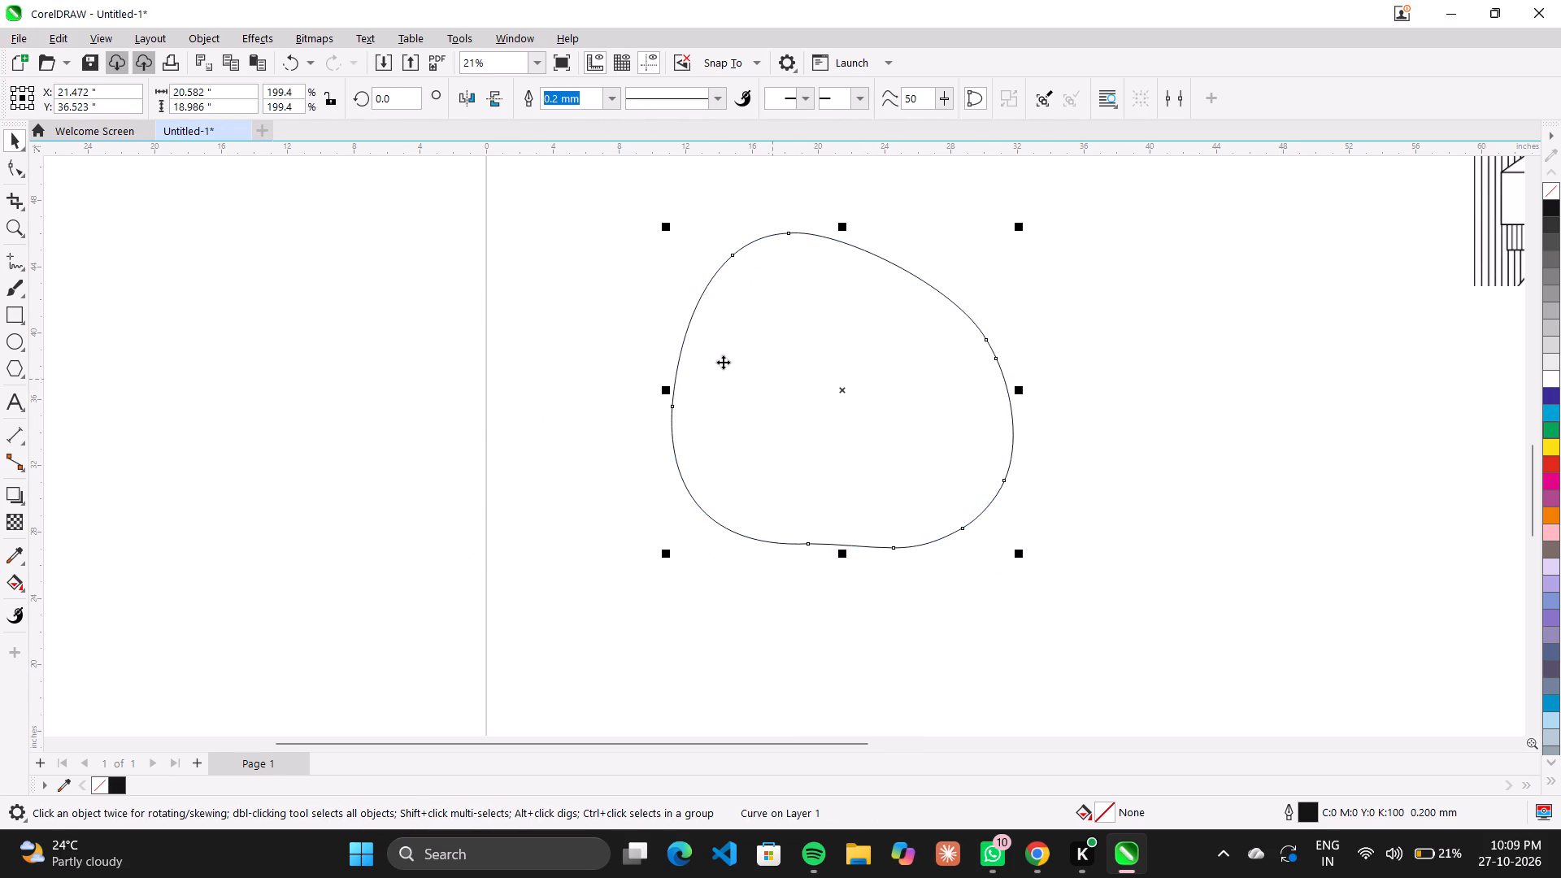
click(336, 101)
drag(229, 94, 227, 93)
drag(227, 93, 118, 98)
text(30)
key(Return)
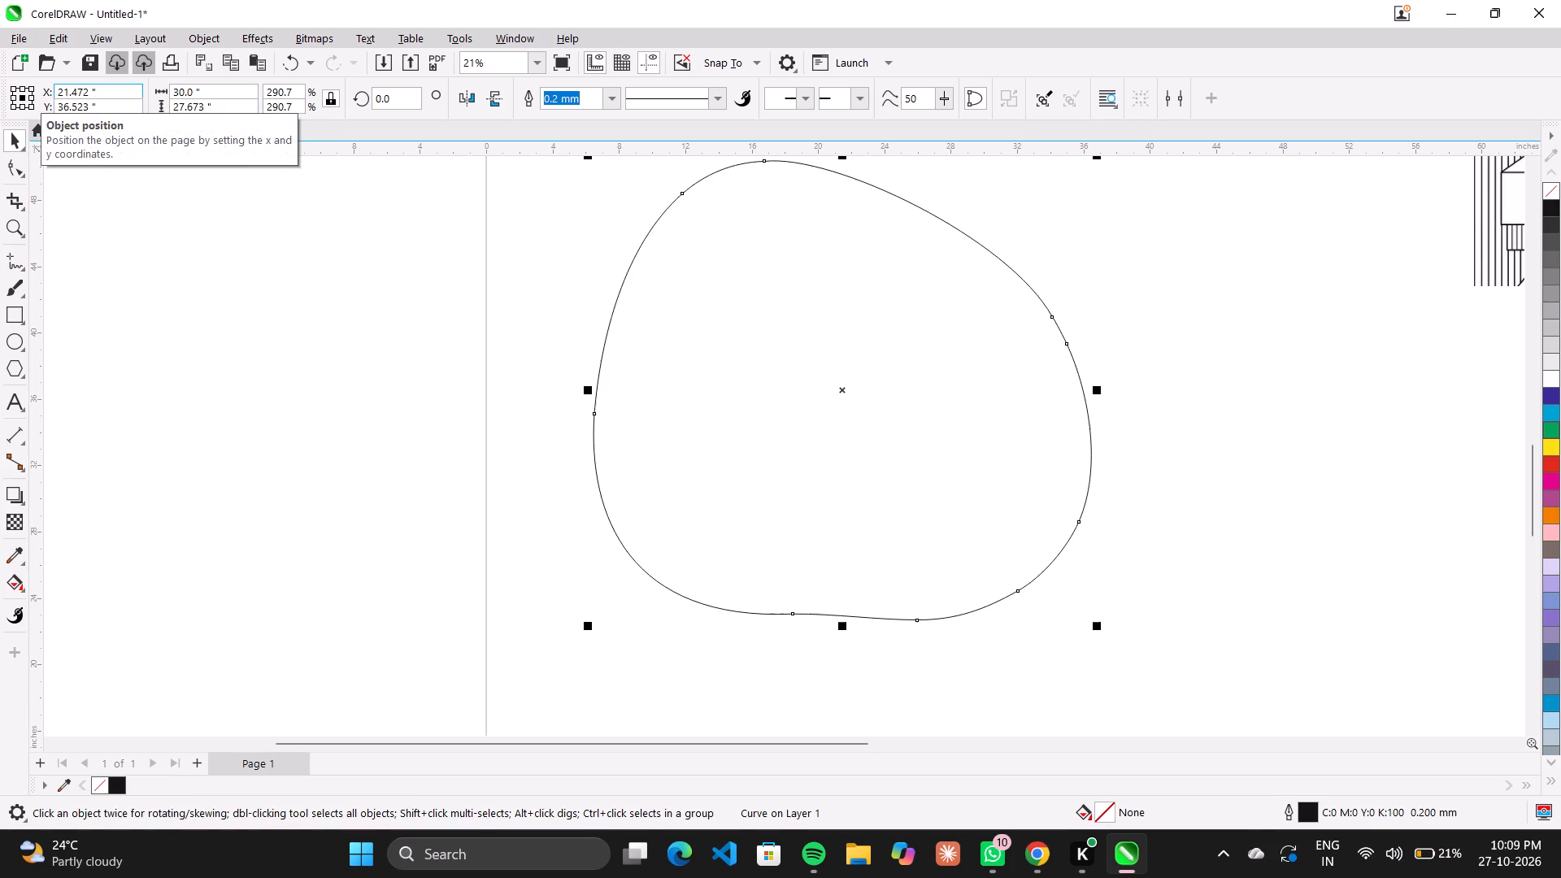
Move the cropped mirror photo off the page and delete it.
scroll(291, 270, down, 14)
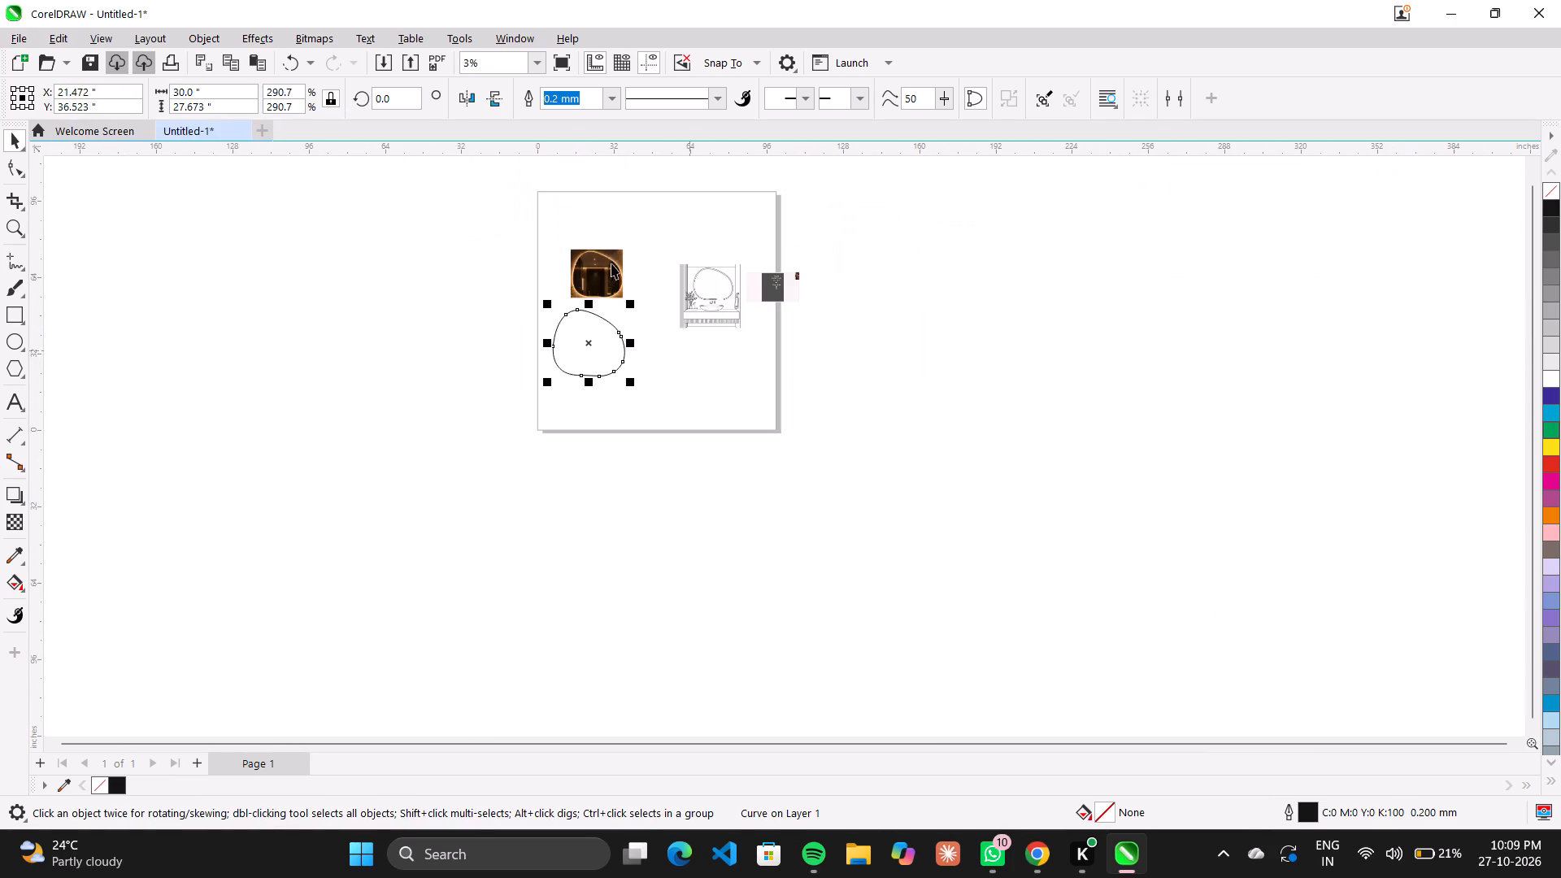
drag(589, 272, 846, 259)
key(Delete)
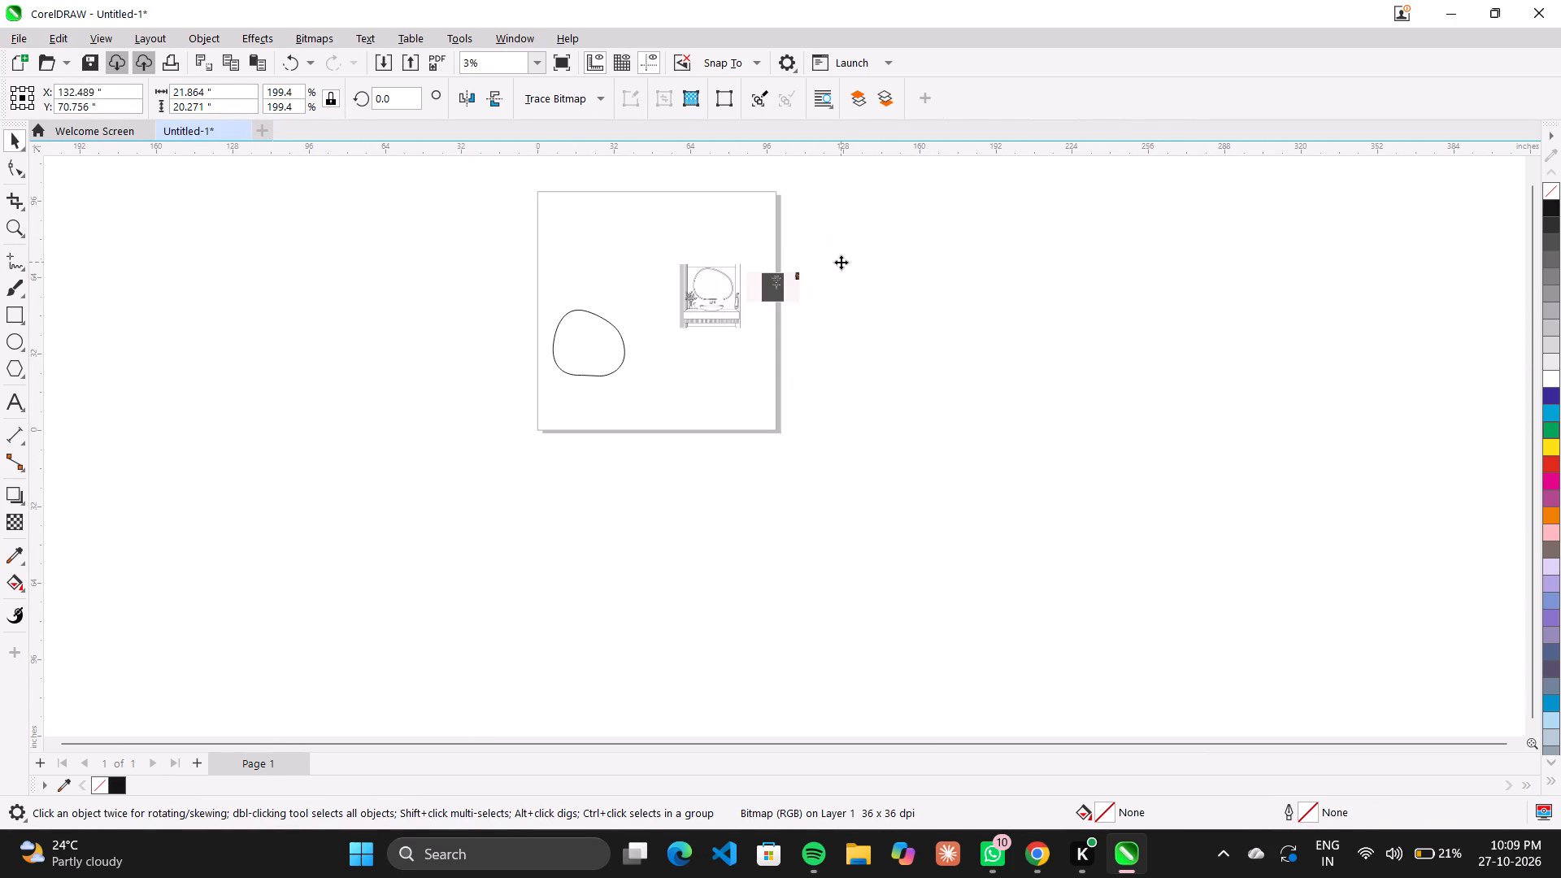
Delete the bathroom line-drawing reference image with the mirror and washbasin from the page.
drag(843, 242, 726, 318)
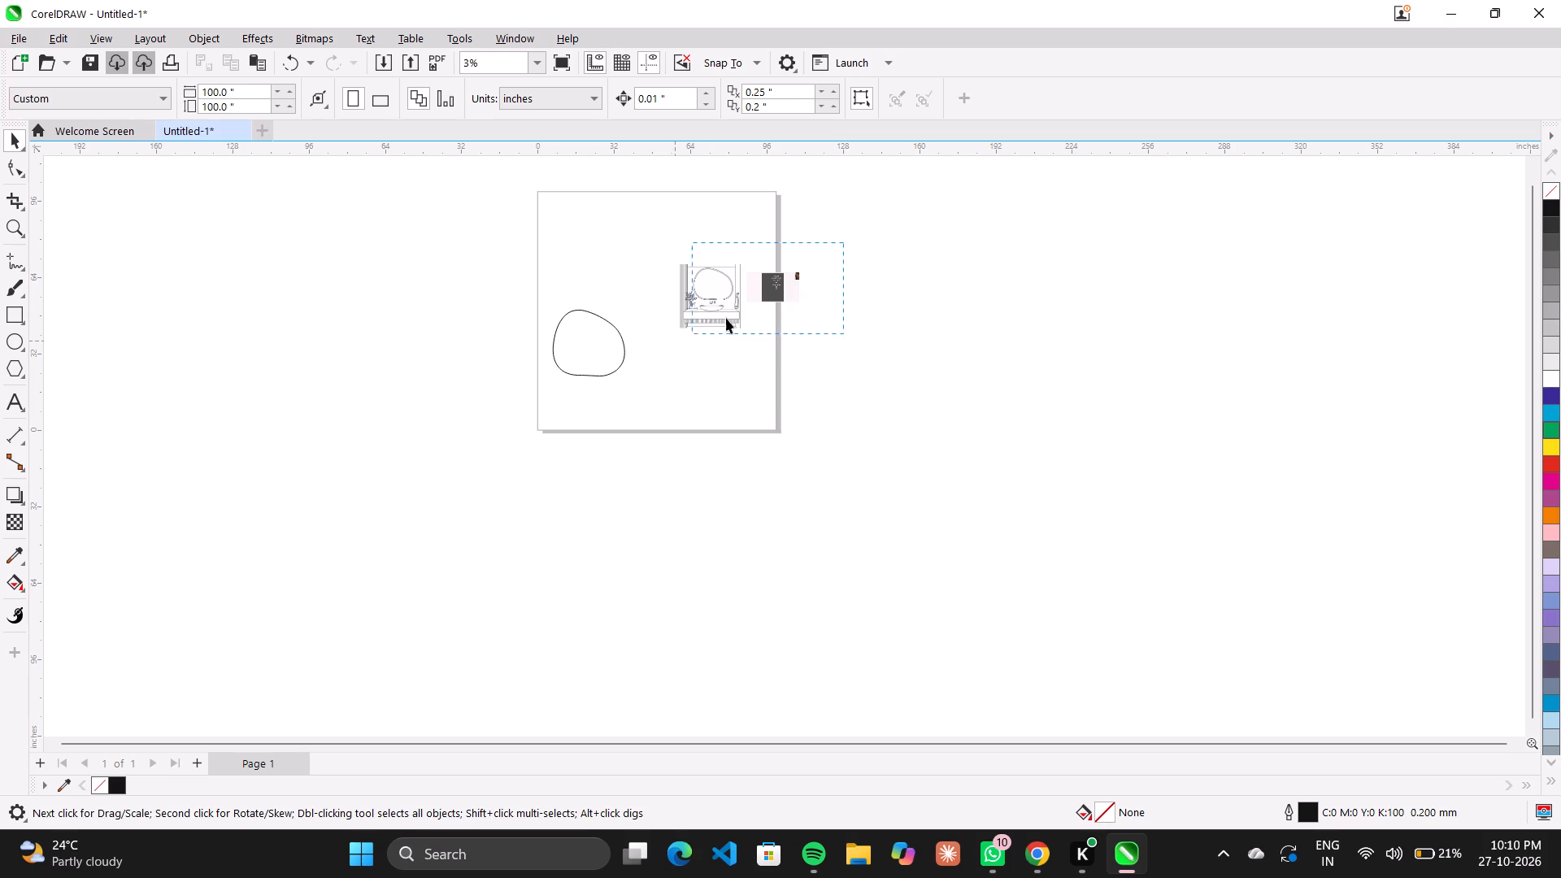
drag(726, 318, 825, 275)
scroll(808, 279, up, 1)
scroll(808, 279, down, 1)
scroll(808, 280, up, 7)
click(584, 325)
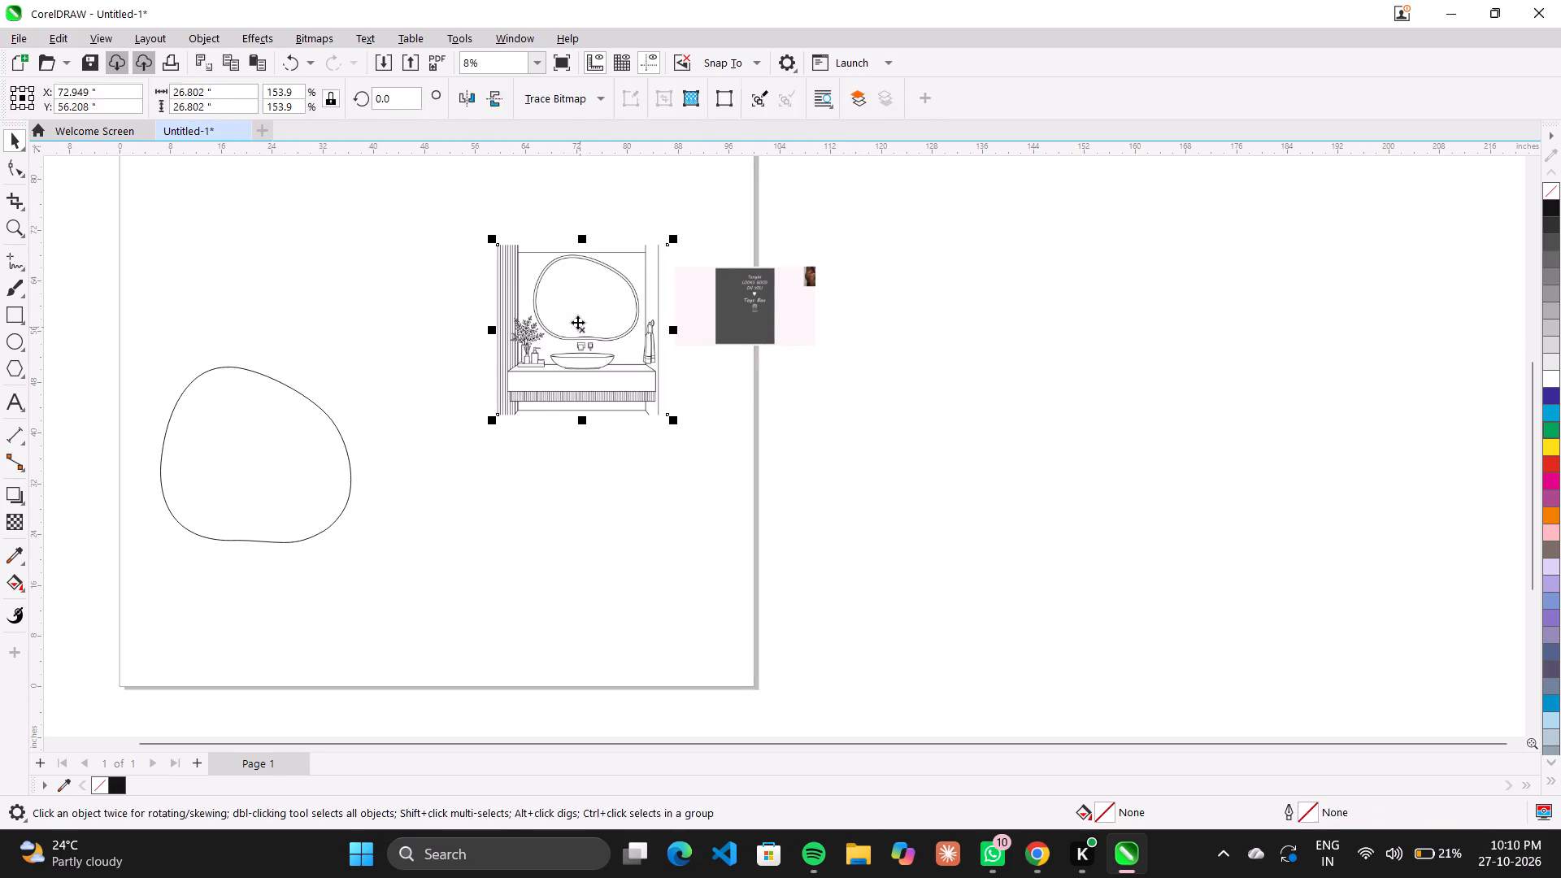
key(Delete)
Move the pink "Toys Box" reference bitmap fully onto the page, to about X 88.5, Y 45 inches.
click(809, 272)
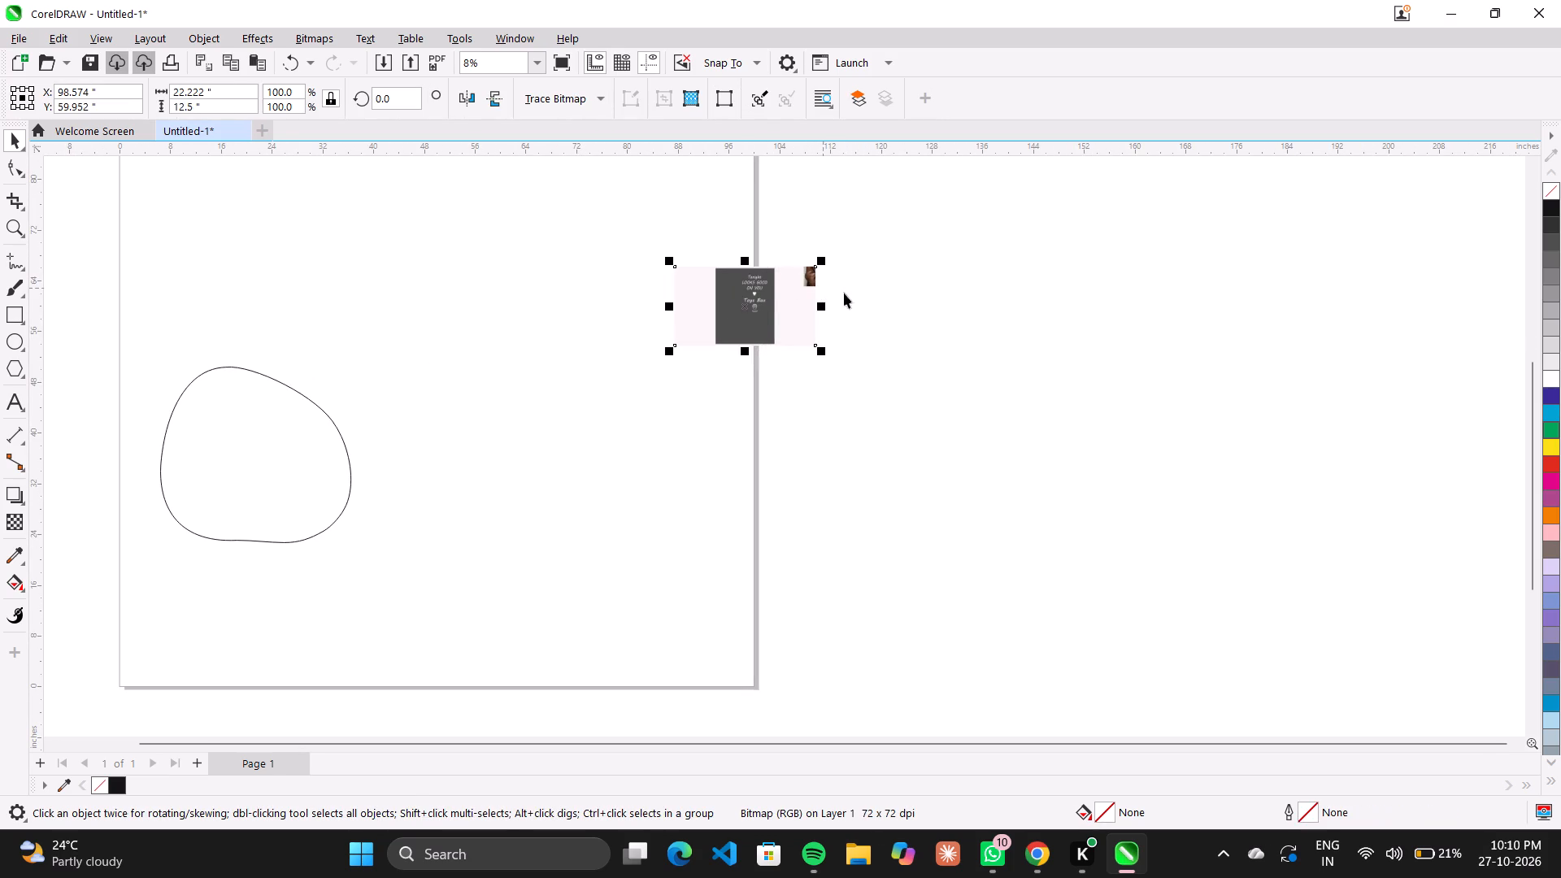
drag(712, 301, 648, 396)
scroll(665, 415, up, 6)
scroll(816, 305, up, 7)
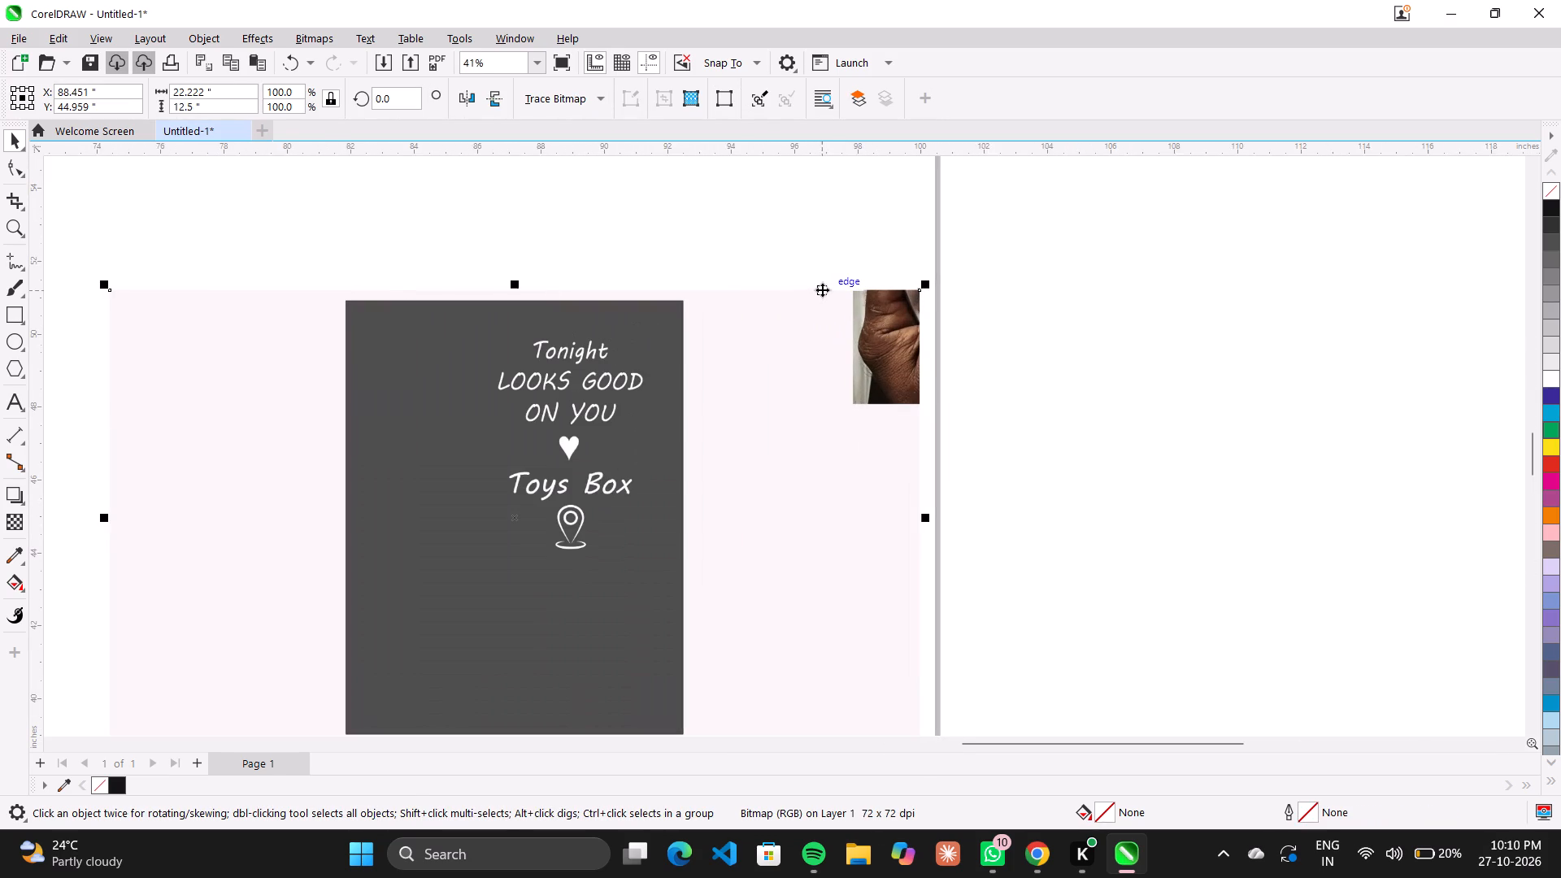
scroll(823, 288, down, 13)
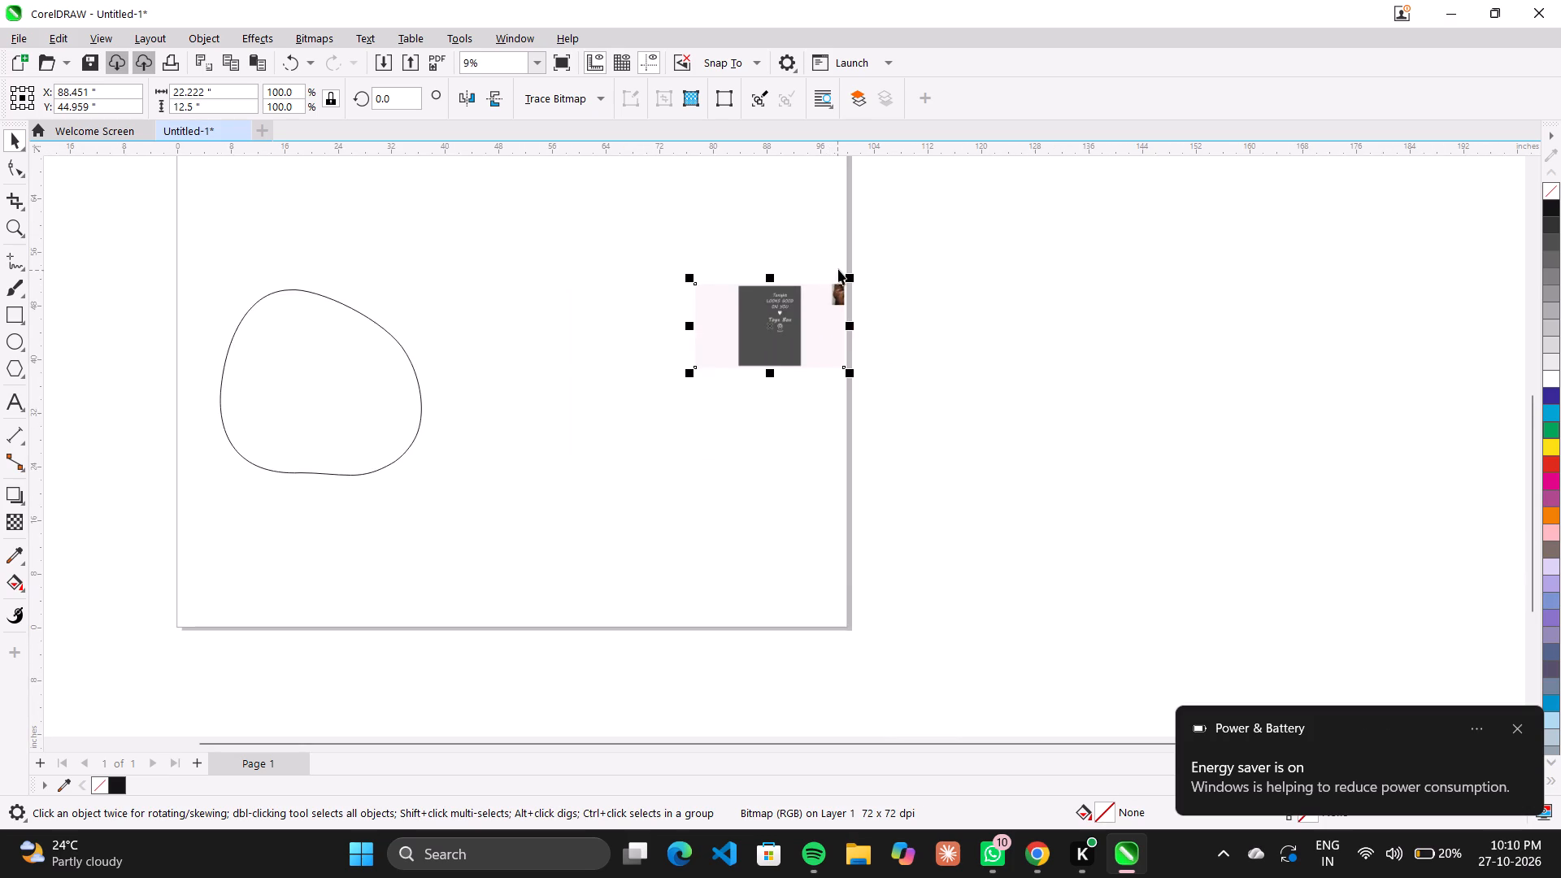
scroll(838, 269, down, 1)
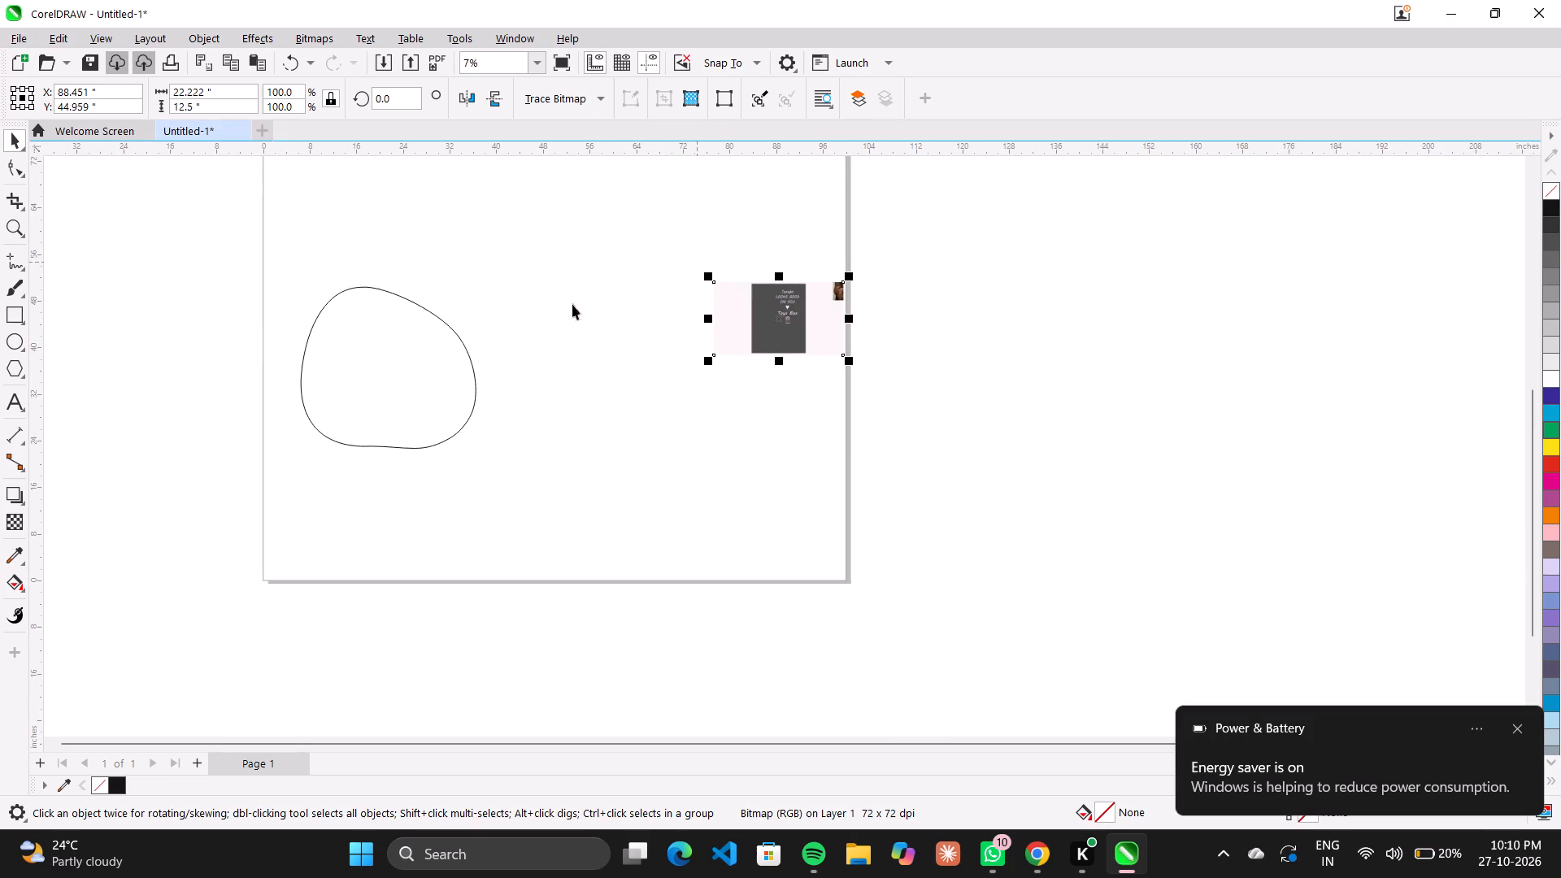
Unlock the mirror outline's proportions and set its height to 30 inches independently of its width.
click(373, 345)
click(337, 104)
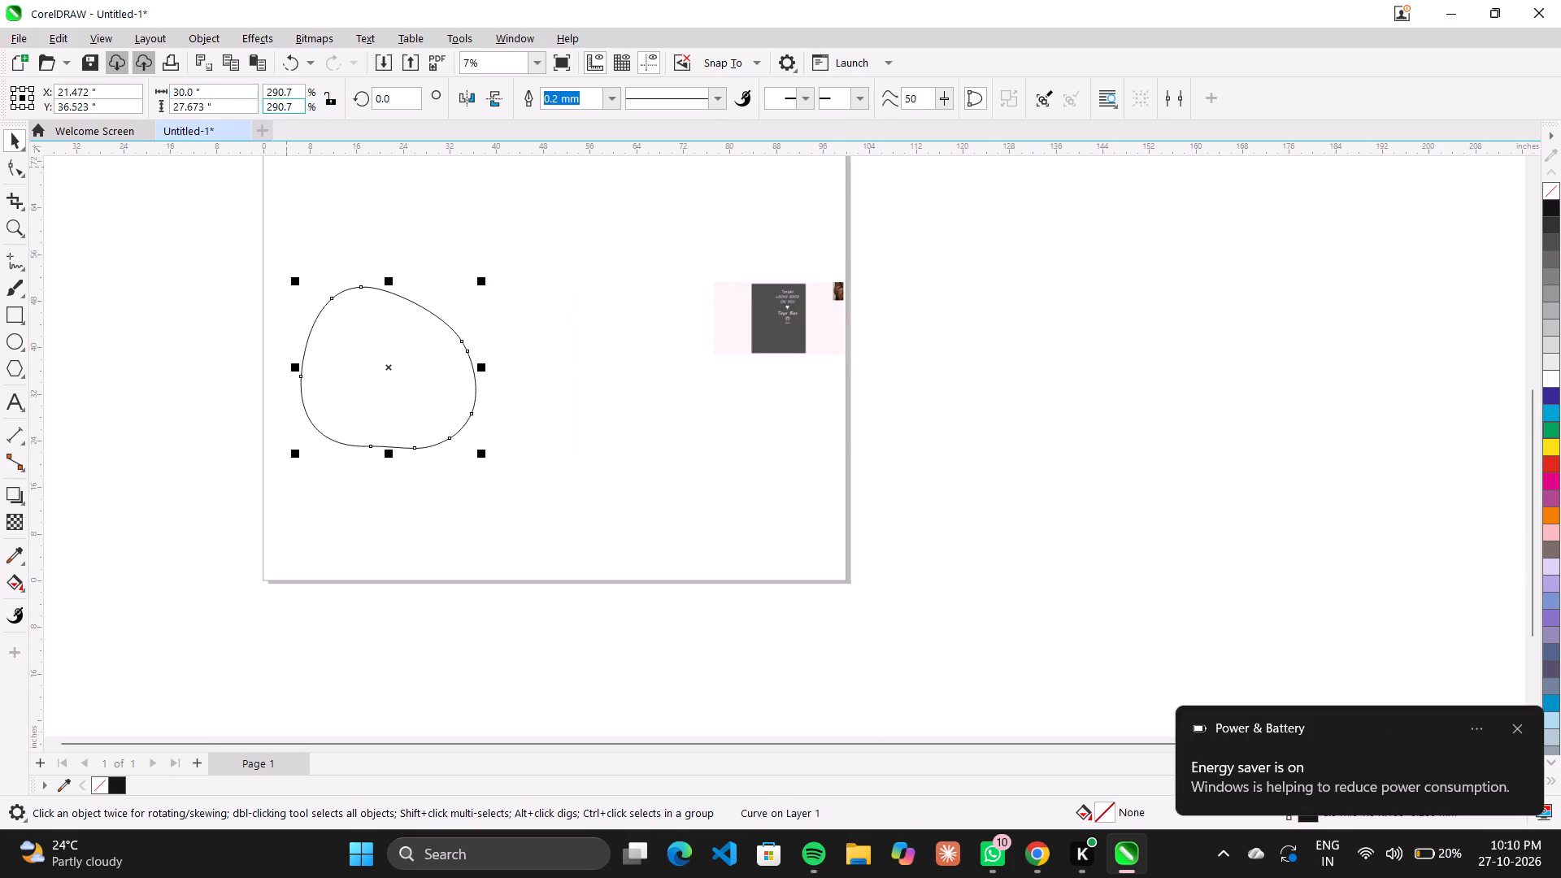
drag(228, 111, 84, 122)
text(30)
key(Return)
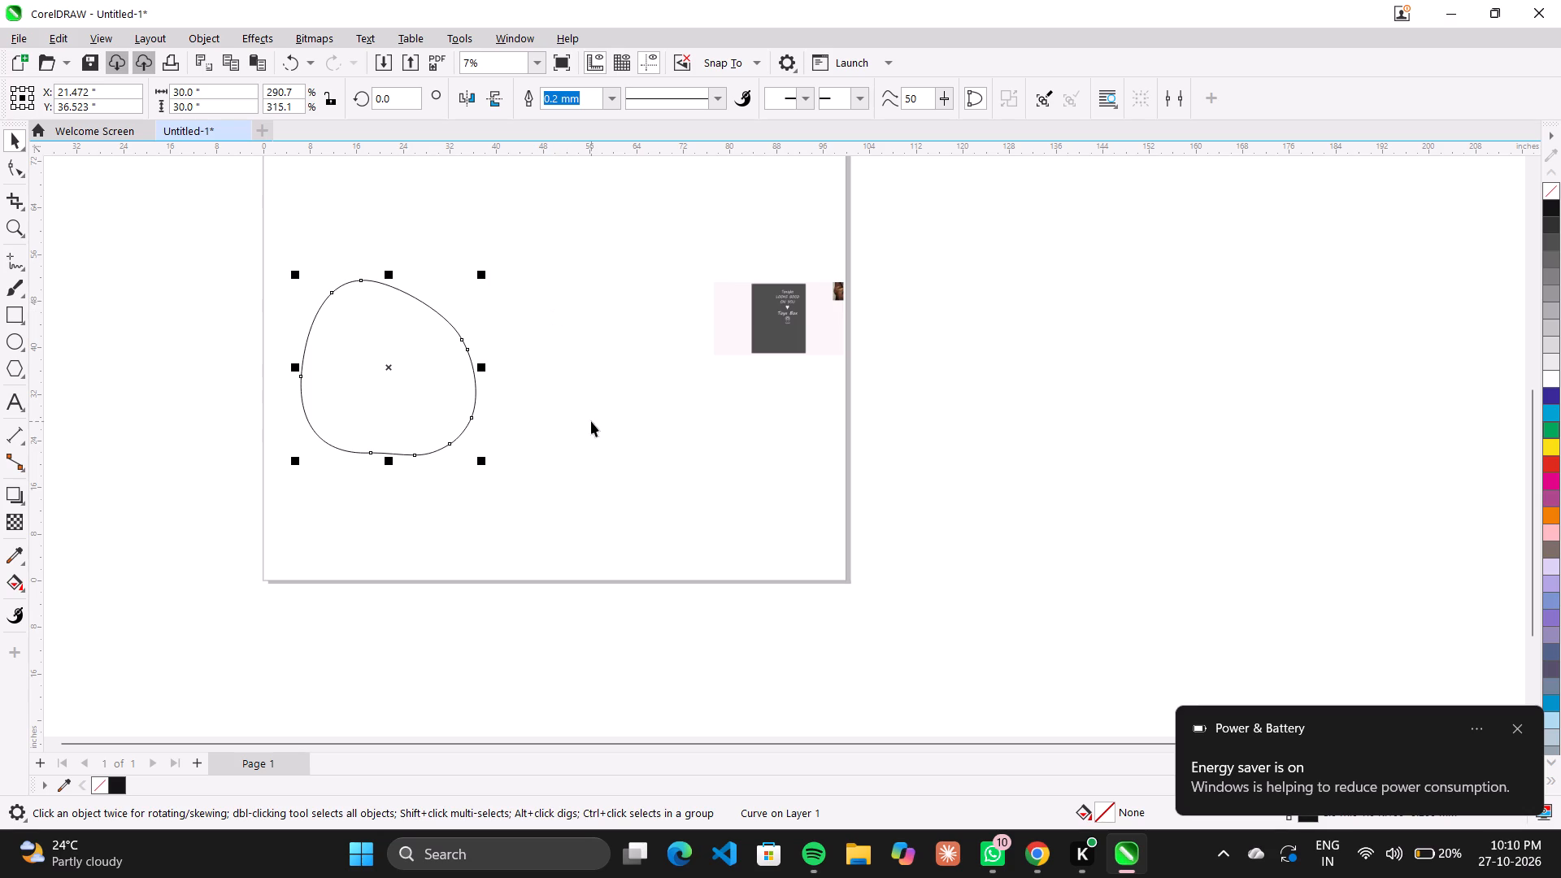
Reselect the mirror outline and lock its width-to-height ratio again.
click(685, 371)
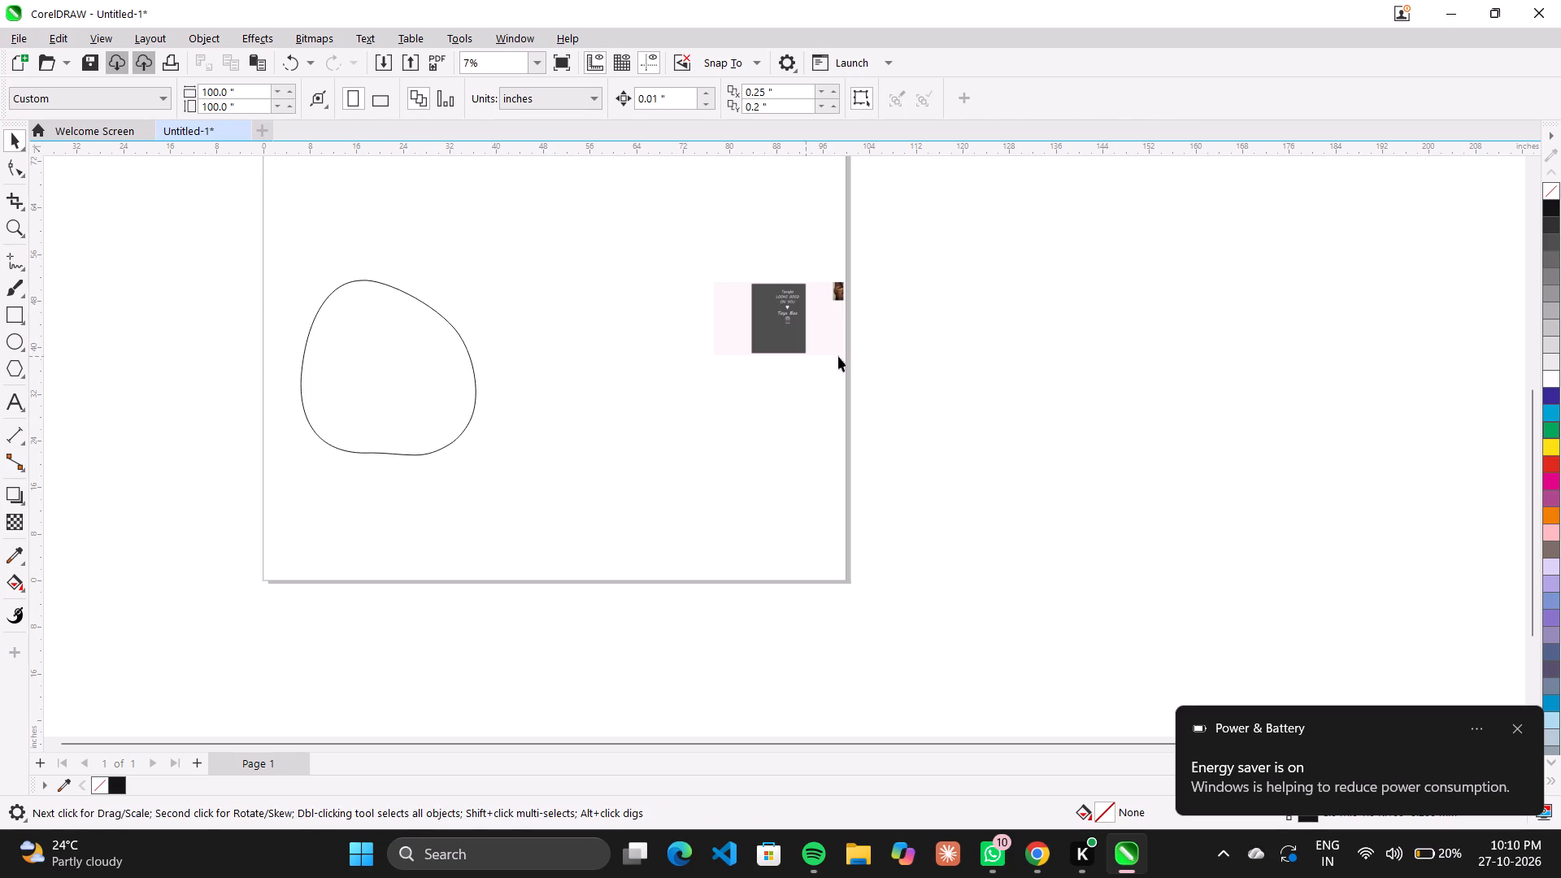
click(364, 337)
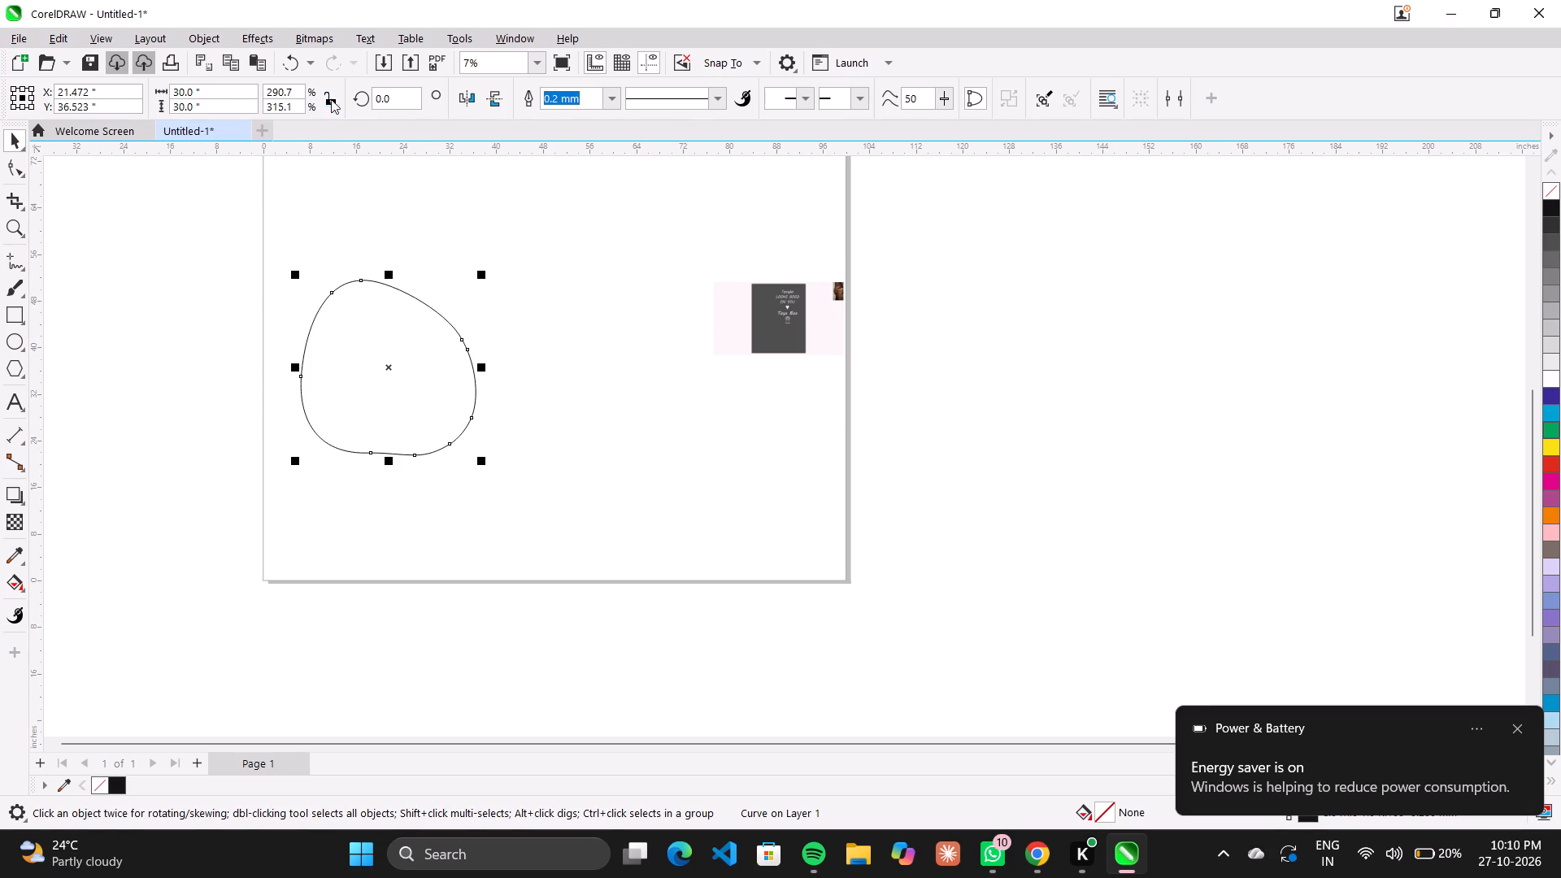
click(332, 102)
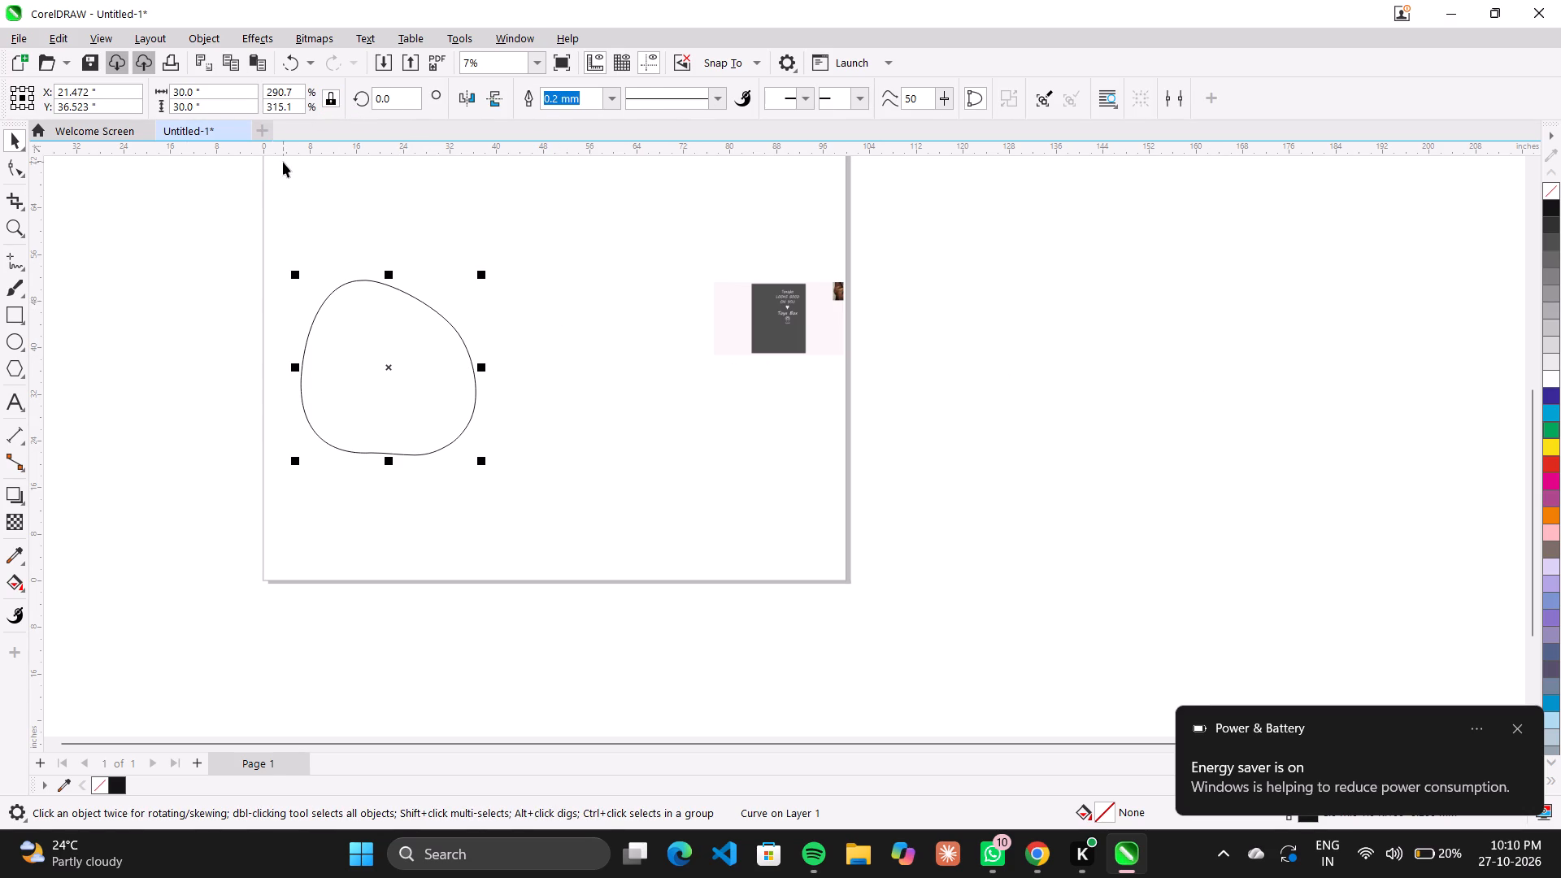
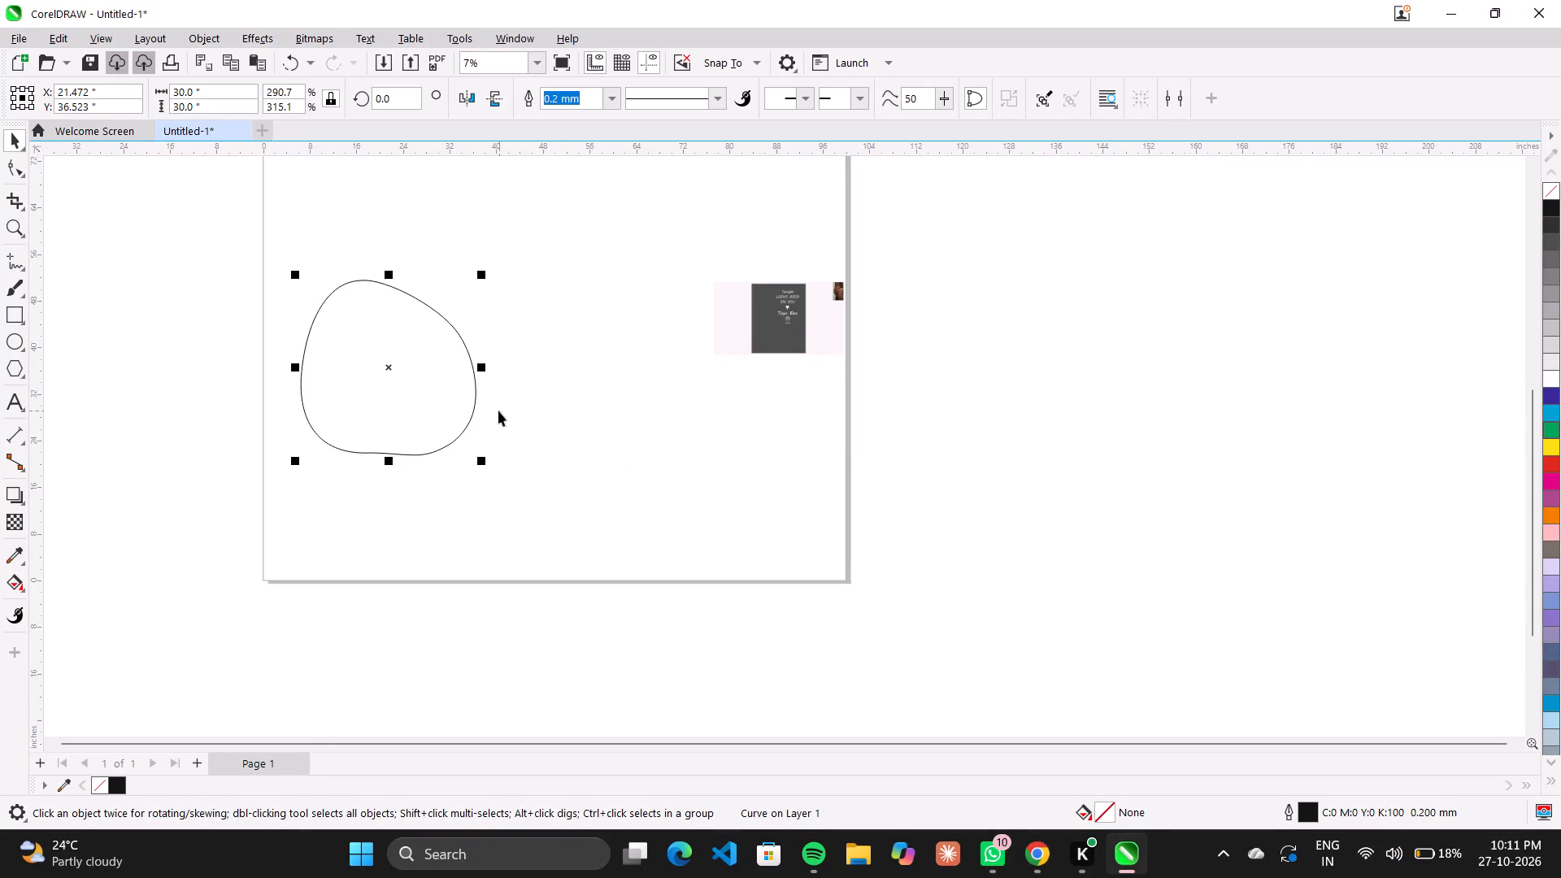
Enlarge the "Toys Box" bitmap proportionally to about 52.7 by 29.6 inches and move it to about X 74.8, Y 31.5 inches.
click(806, 334)
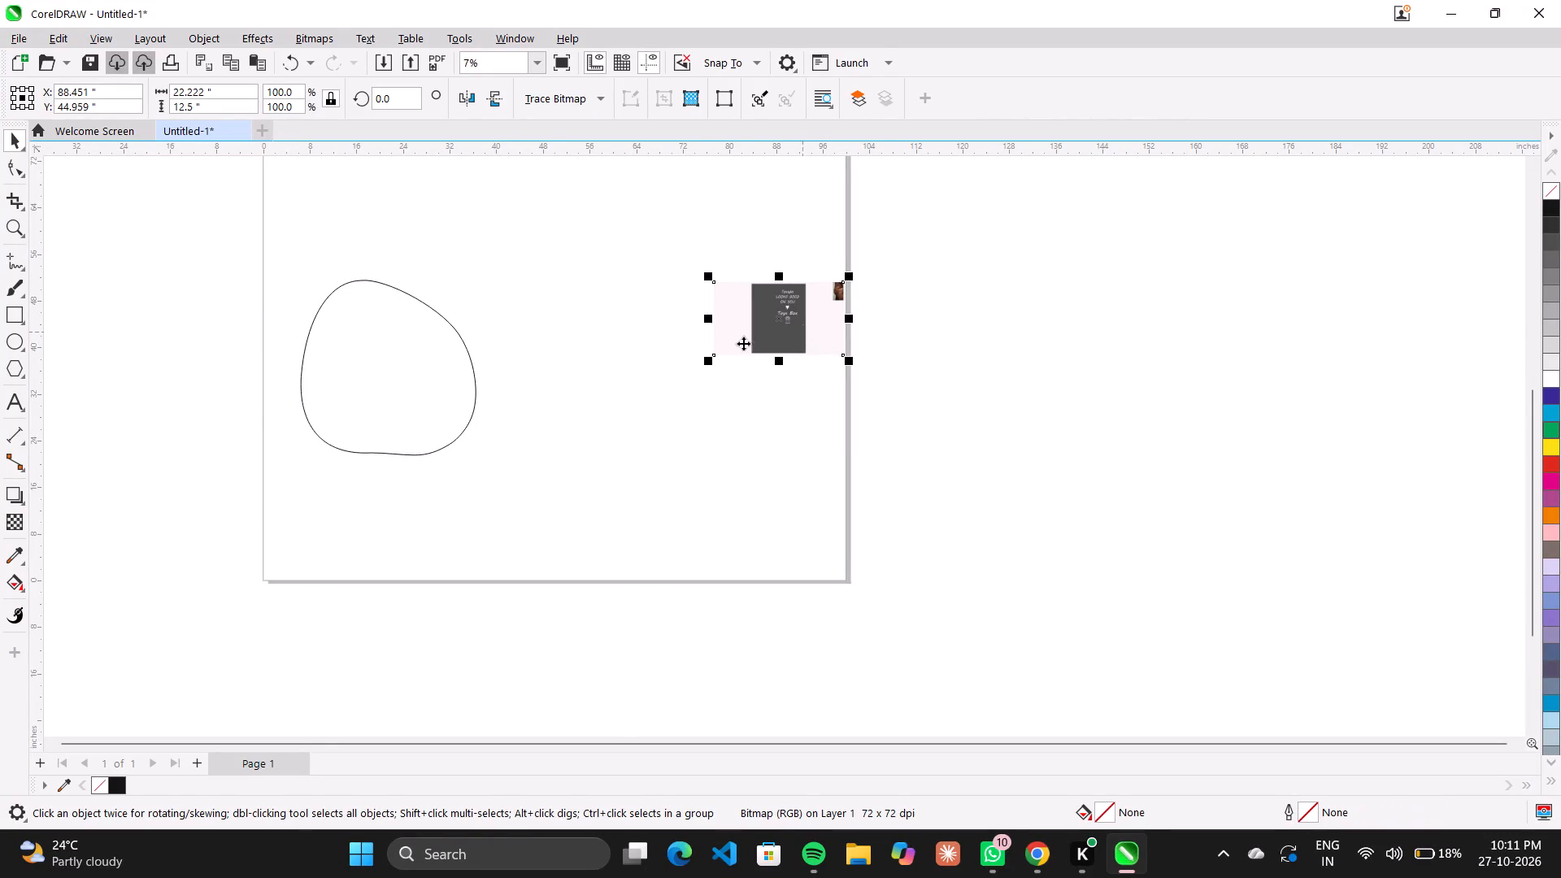
drag(710, 359, 533, 611)
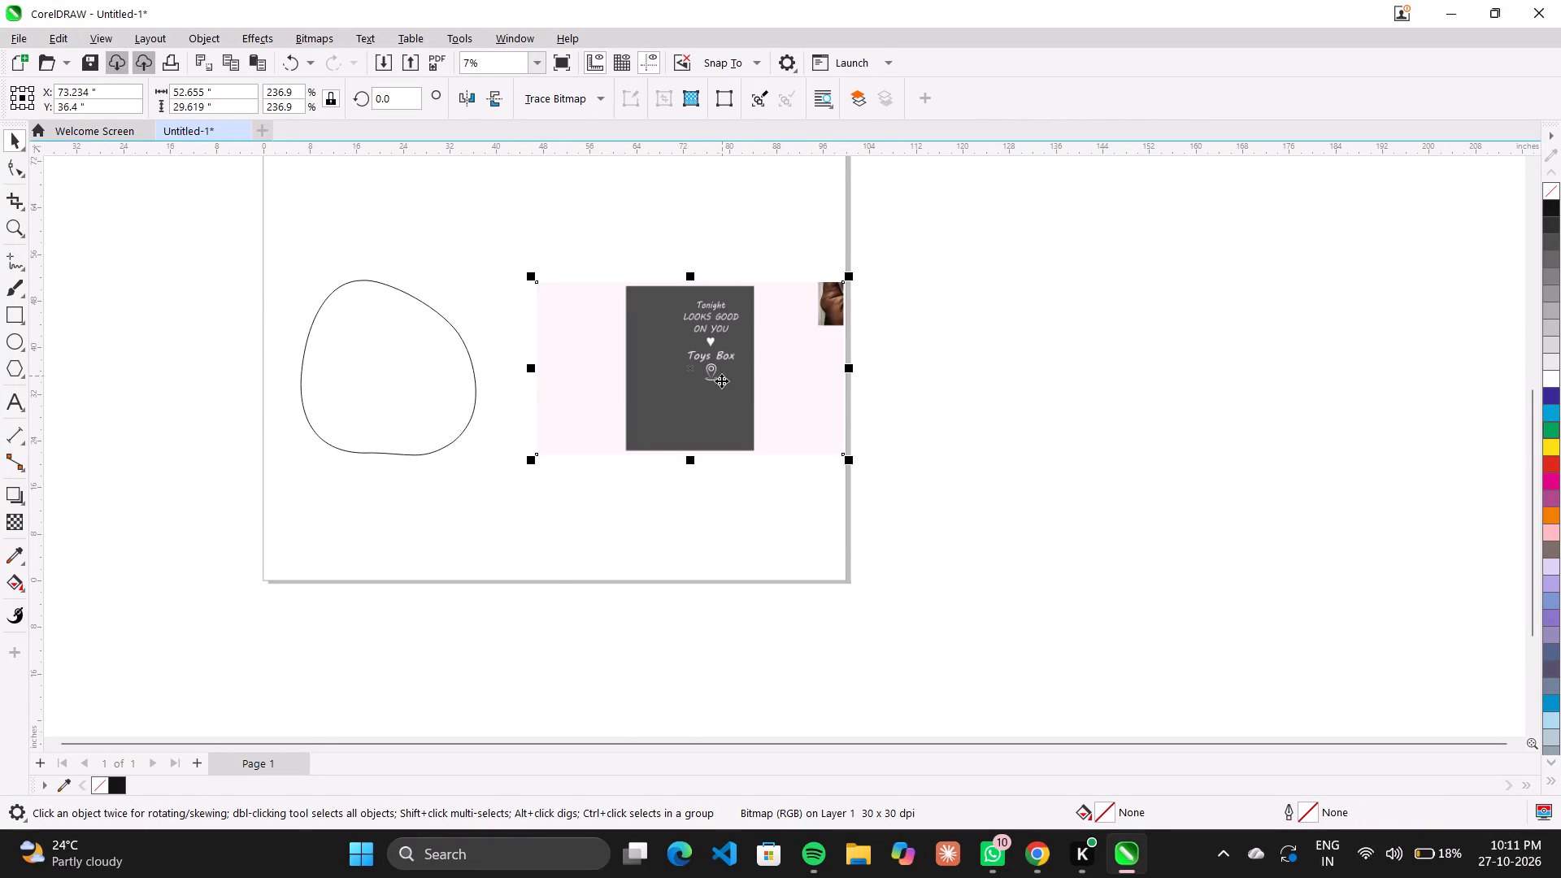
drag(721, 380, 730, 409)
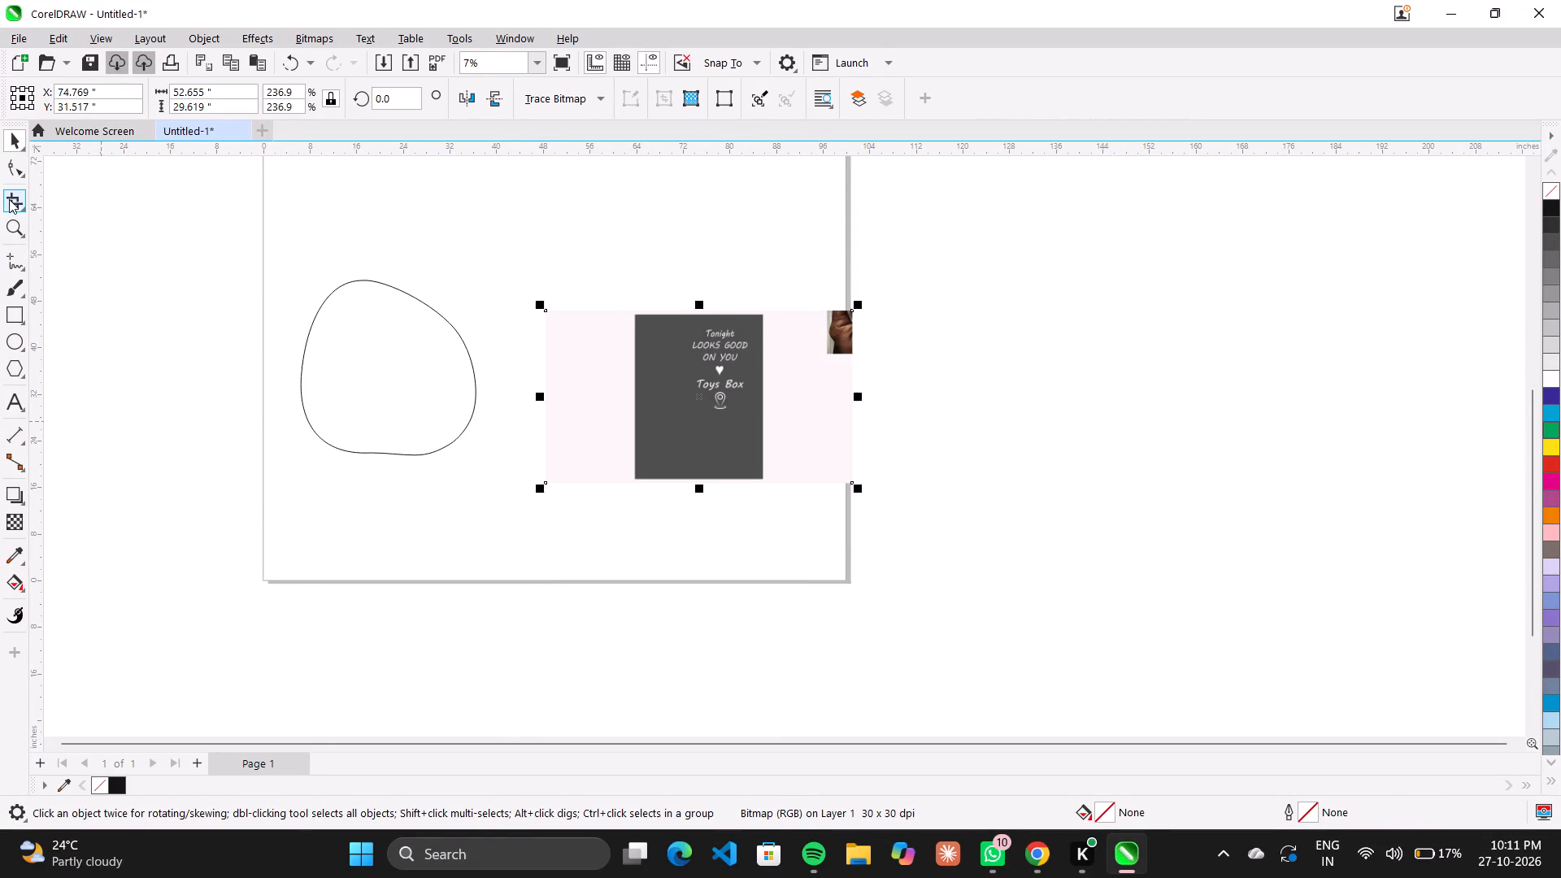
Crop the bitmap to the "Tonight looks good on you / Toys Box" lettering and pin, about 14.4 by 16 inches.
click(9, 199)
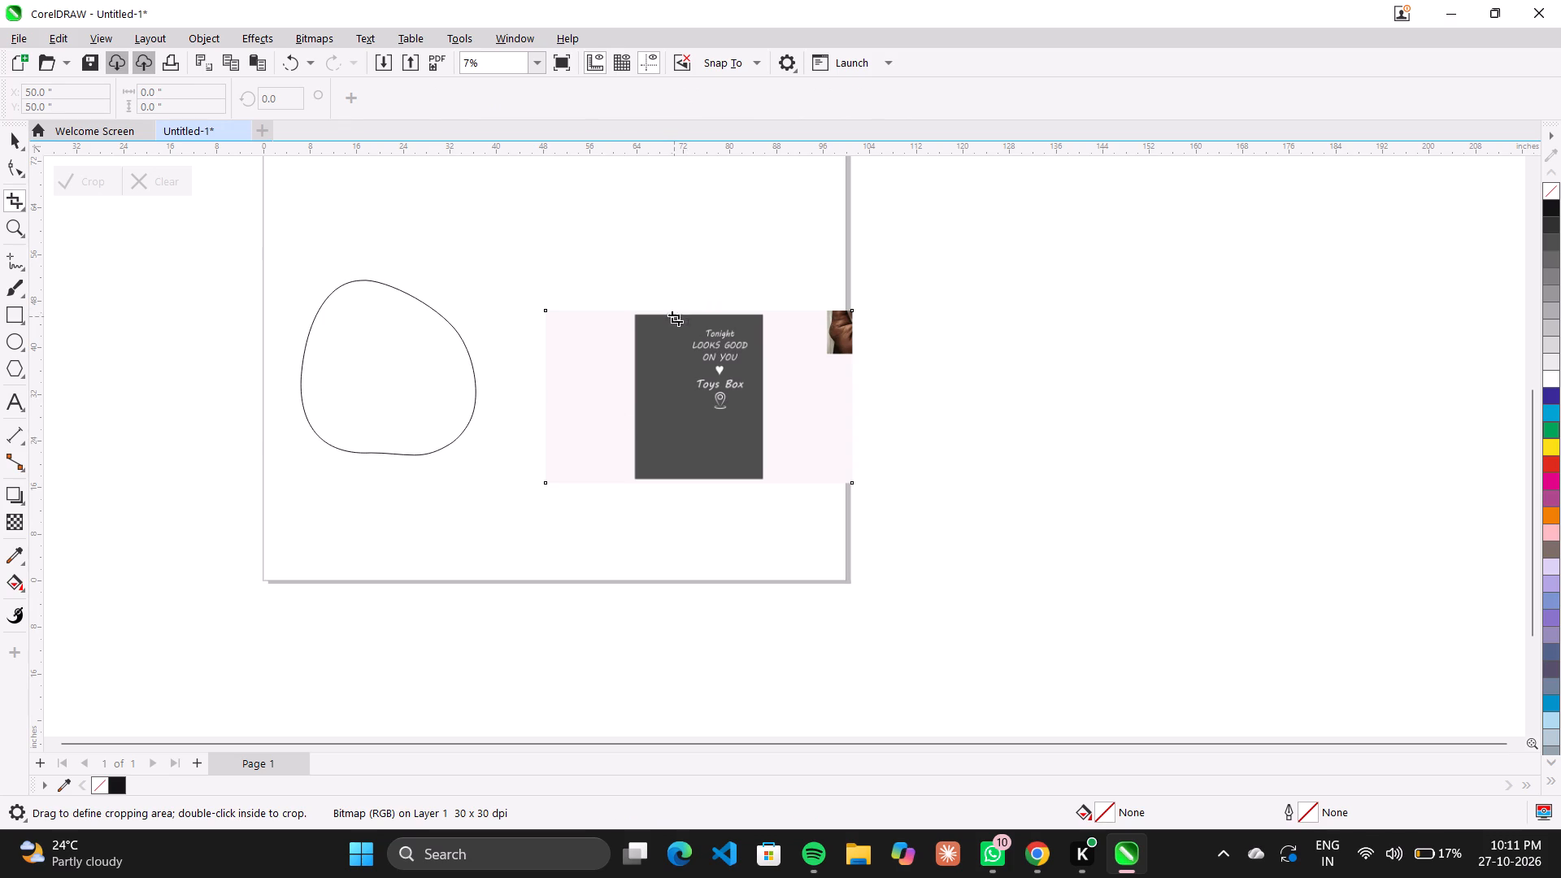
drag(677, 323, 761, 419)
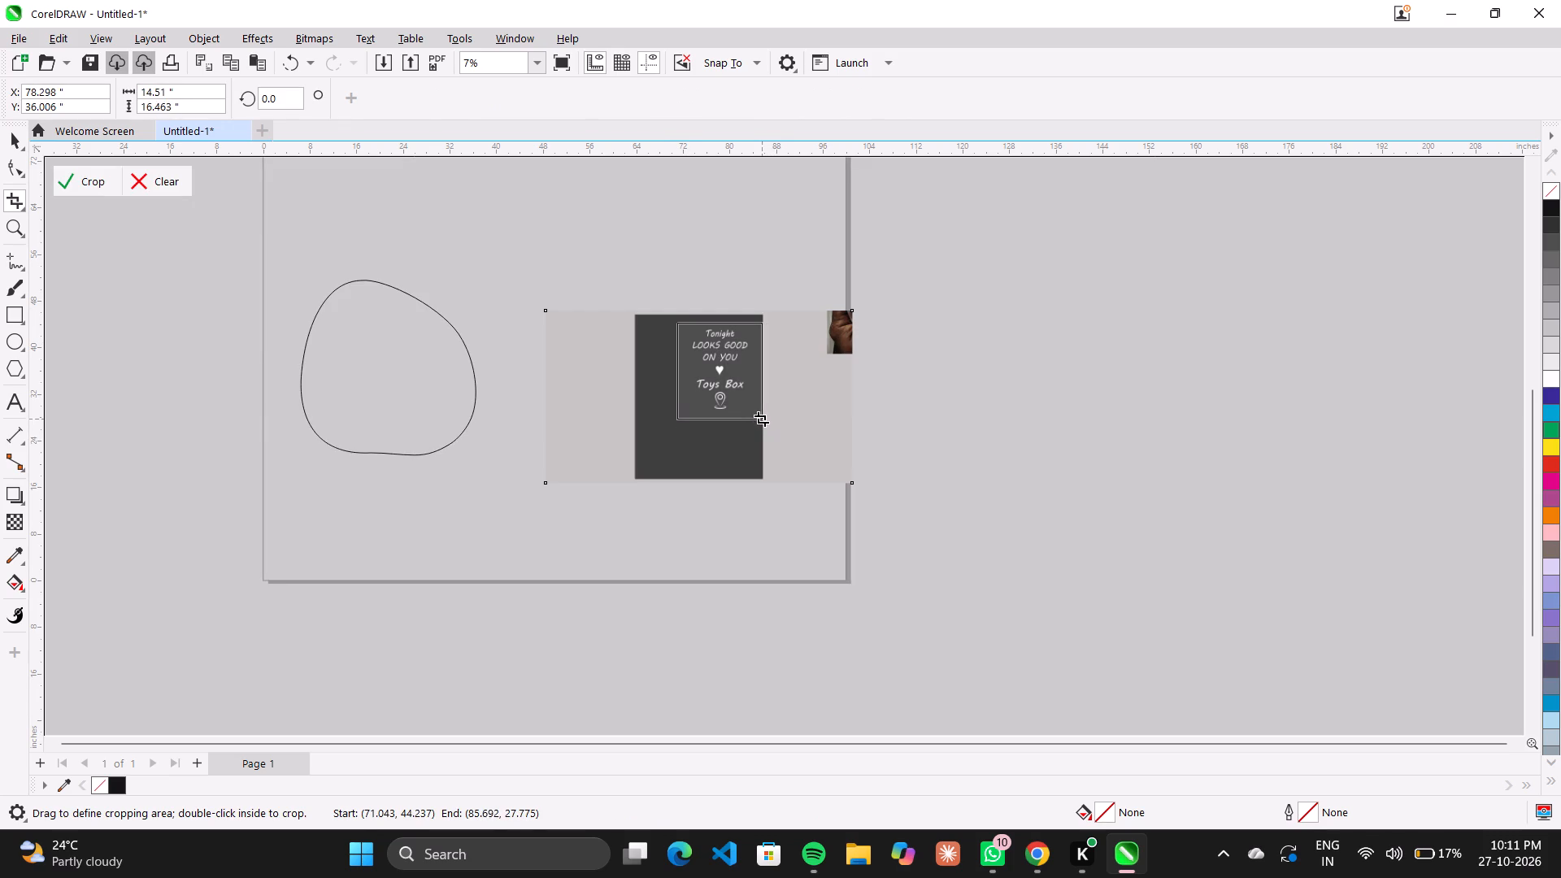
drag(761, 419, 761, 416)
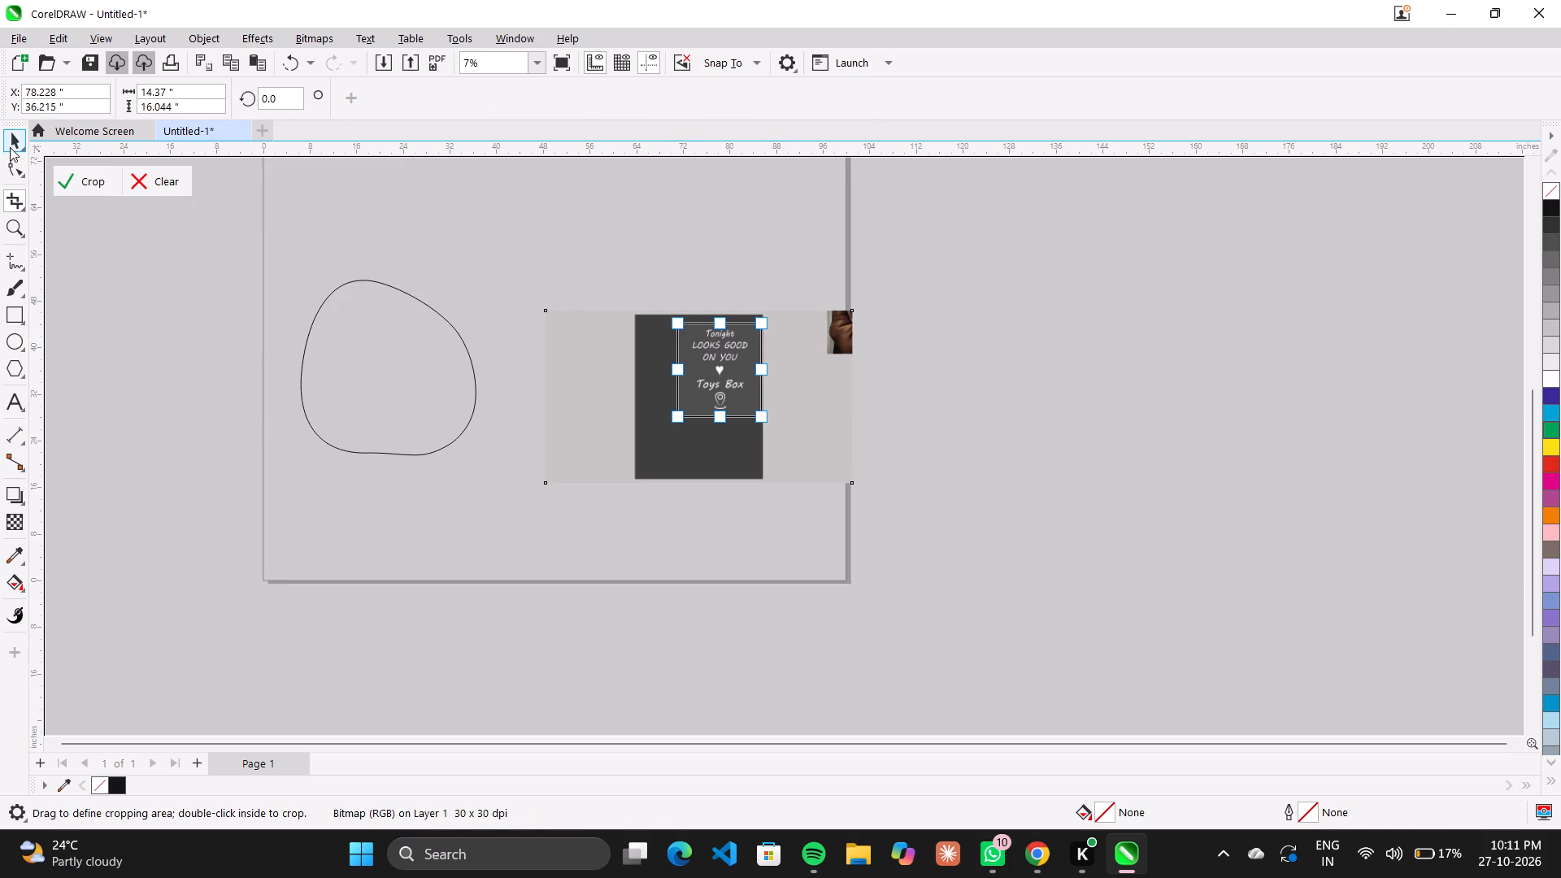
click(95, 196)
click(95, 185)
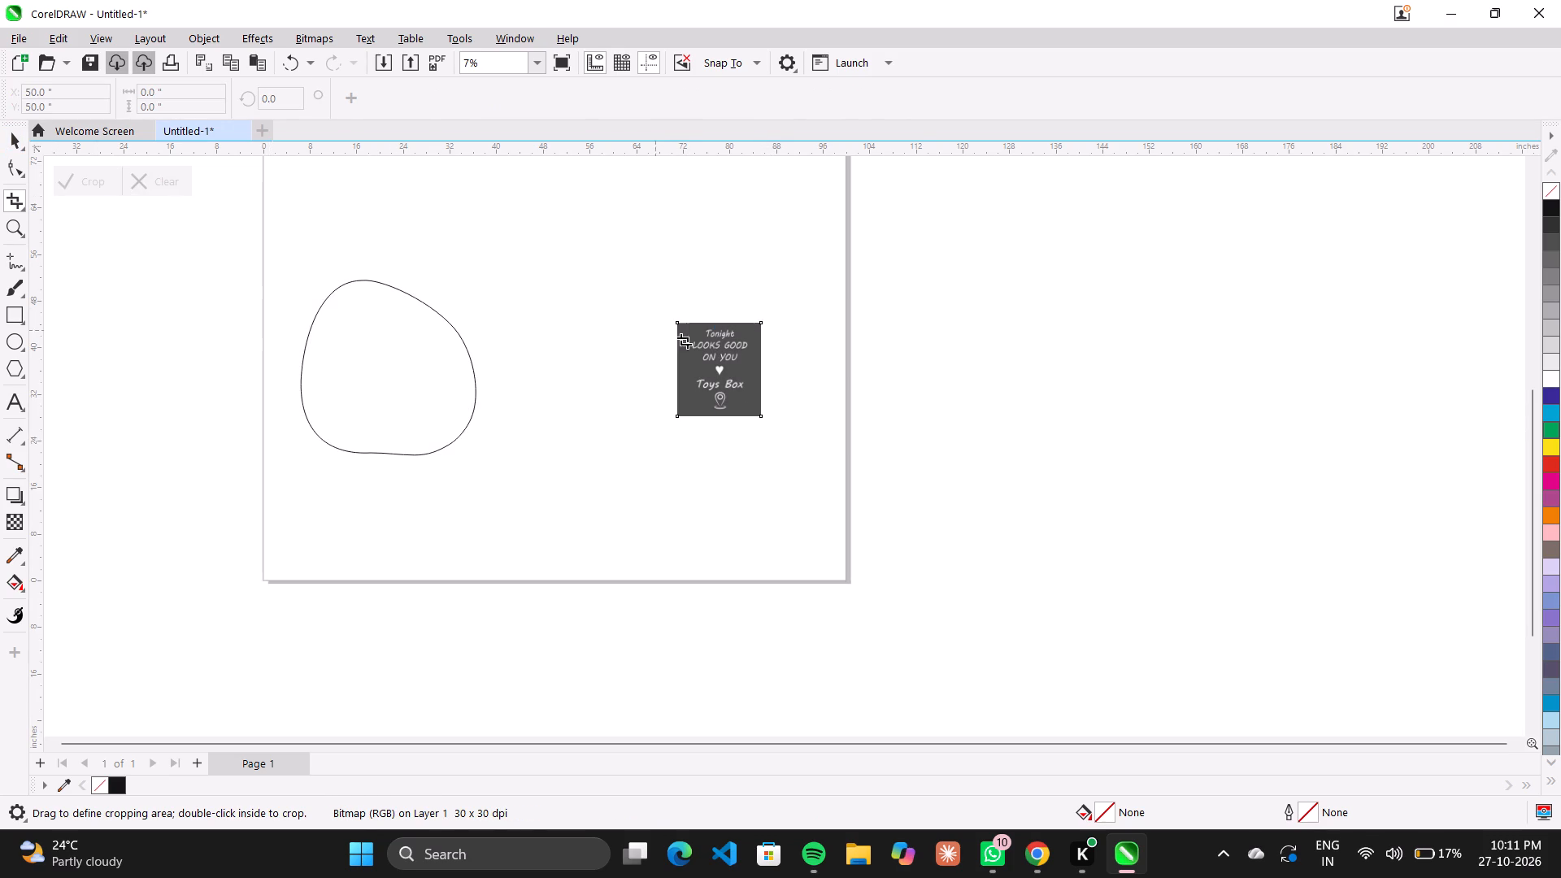
Enlarge the cropped lettering bitmap proportionally to about 27.7 by 30.9 inches and position it beside the mirror outline.
scroll(650, 380, up, 5)
scroll(714, 350, down, 1)
scroll(715, 350, up, 3)
scroll(731, 340, down, 5)
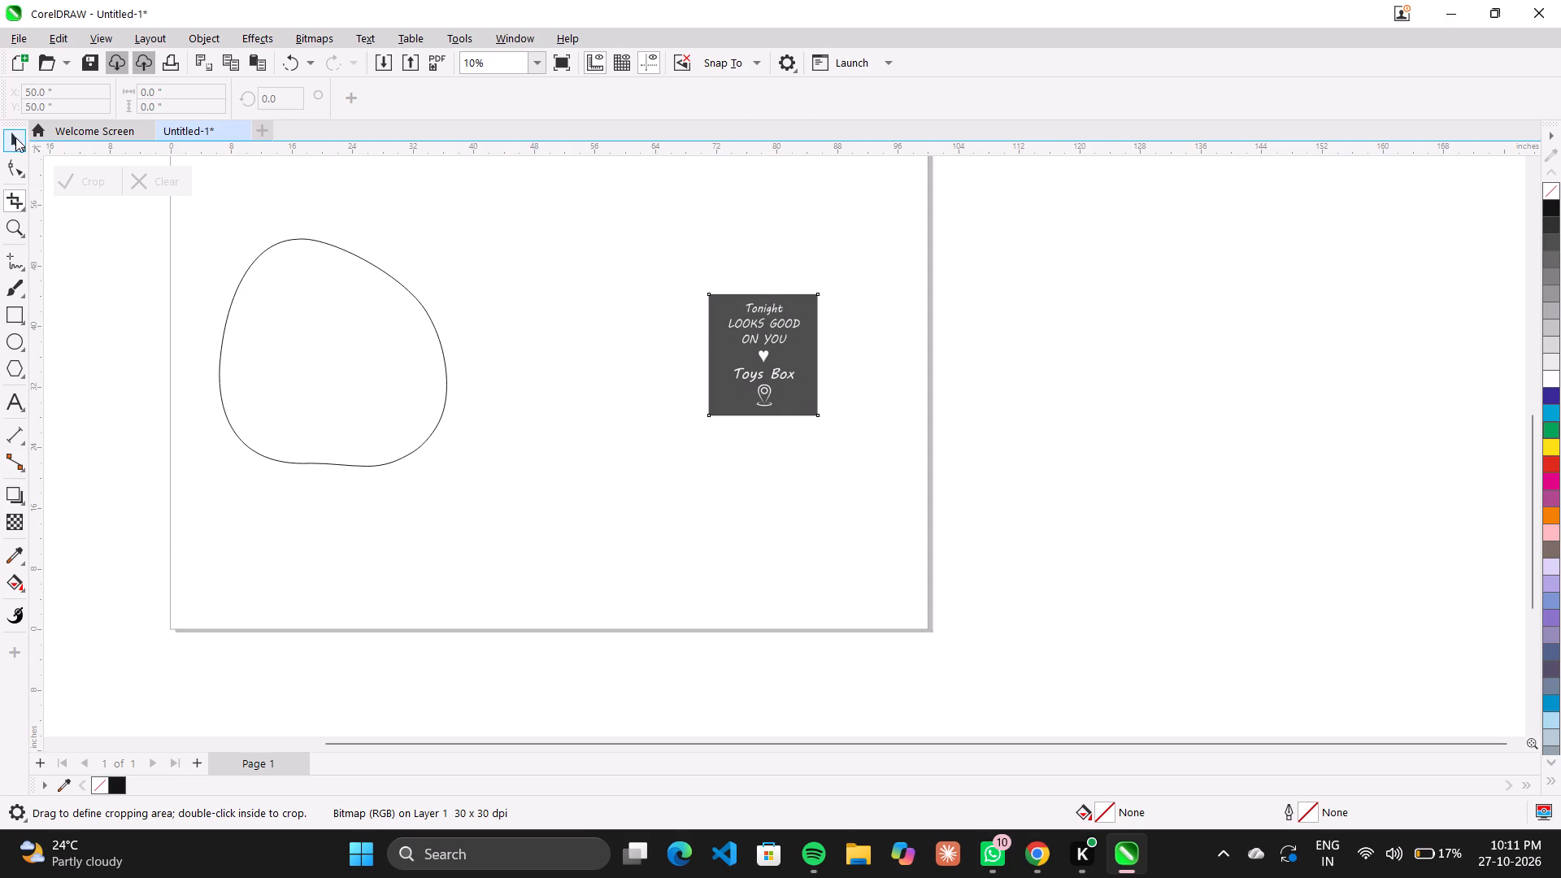
click(13, 136)
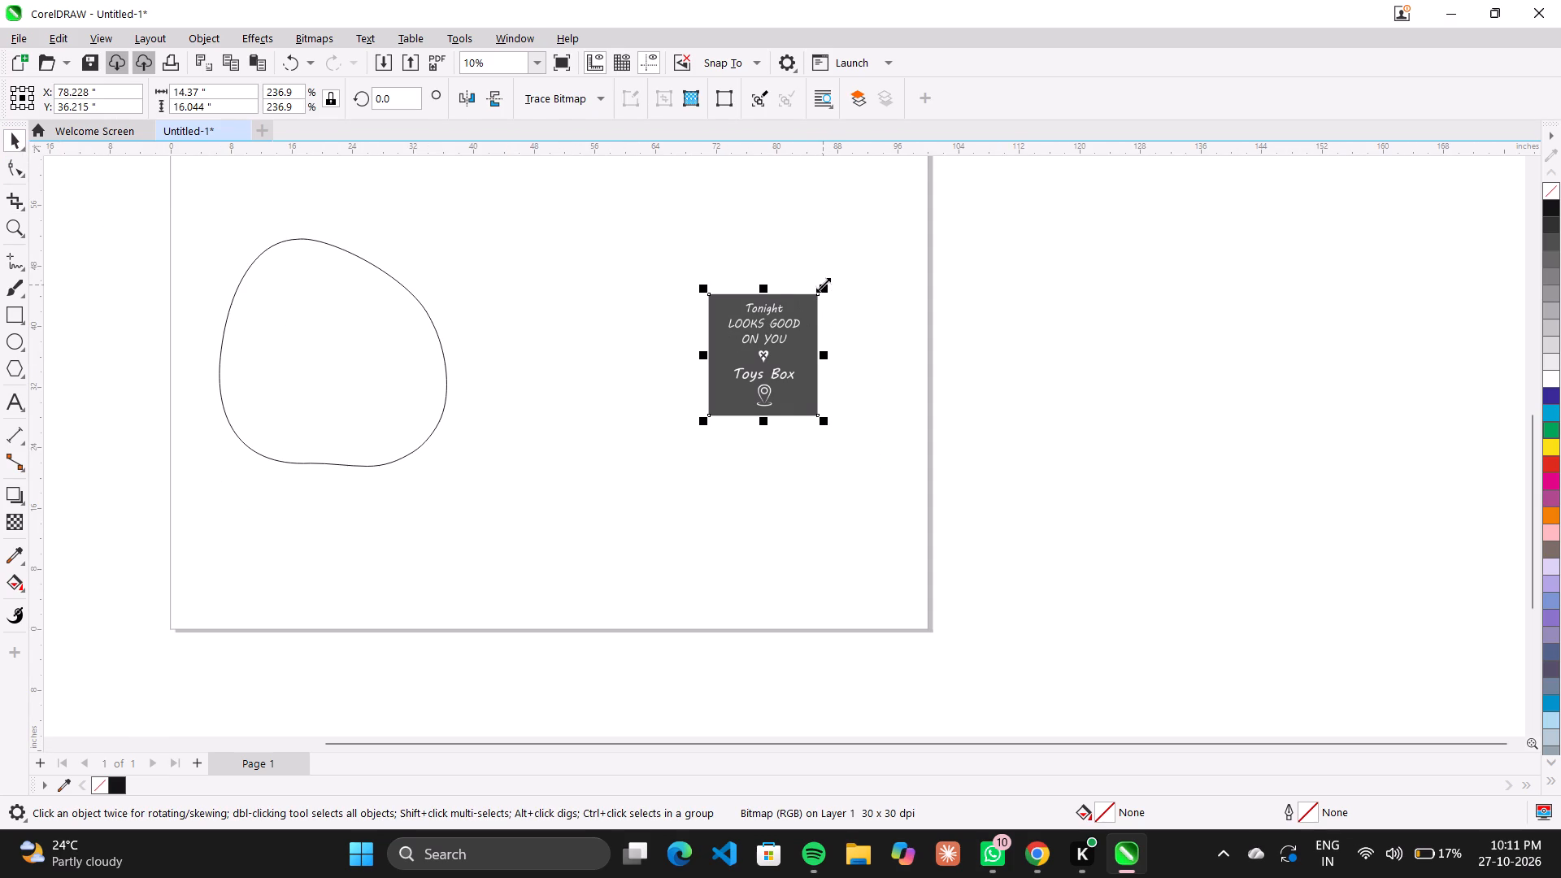
drag(823, 285, 1058, 103)
drag(870, 382, 705, 517)
drag(867, 242, 862, 254)
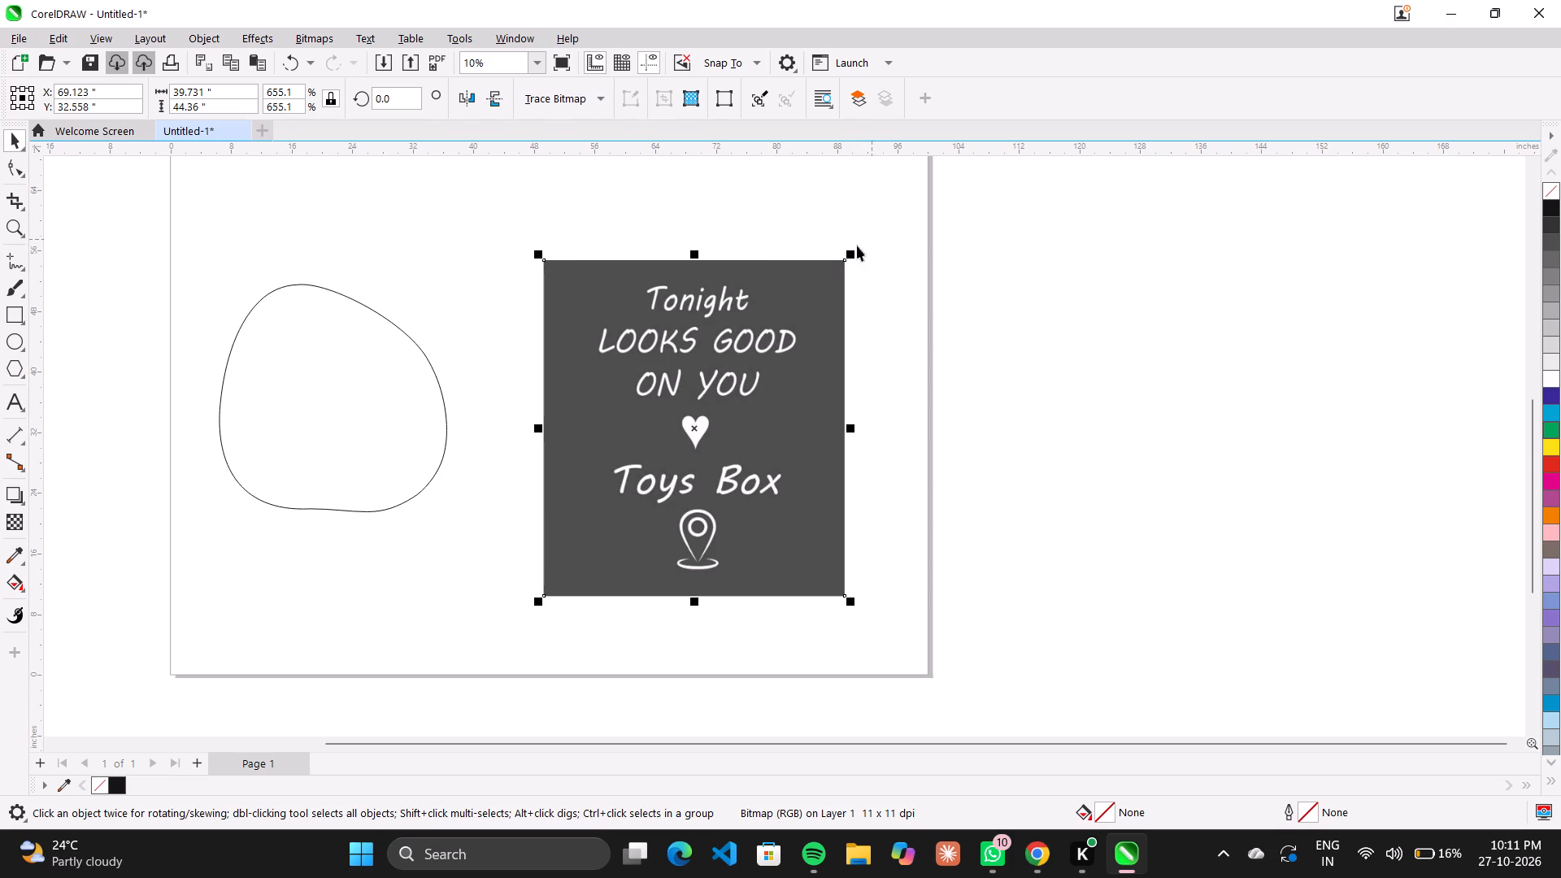
drag(850, 253, 772, 342)
drag(689, 432, 700, 341)
drag(788, 252, 778, 264)
click(712, 342)
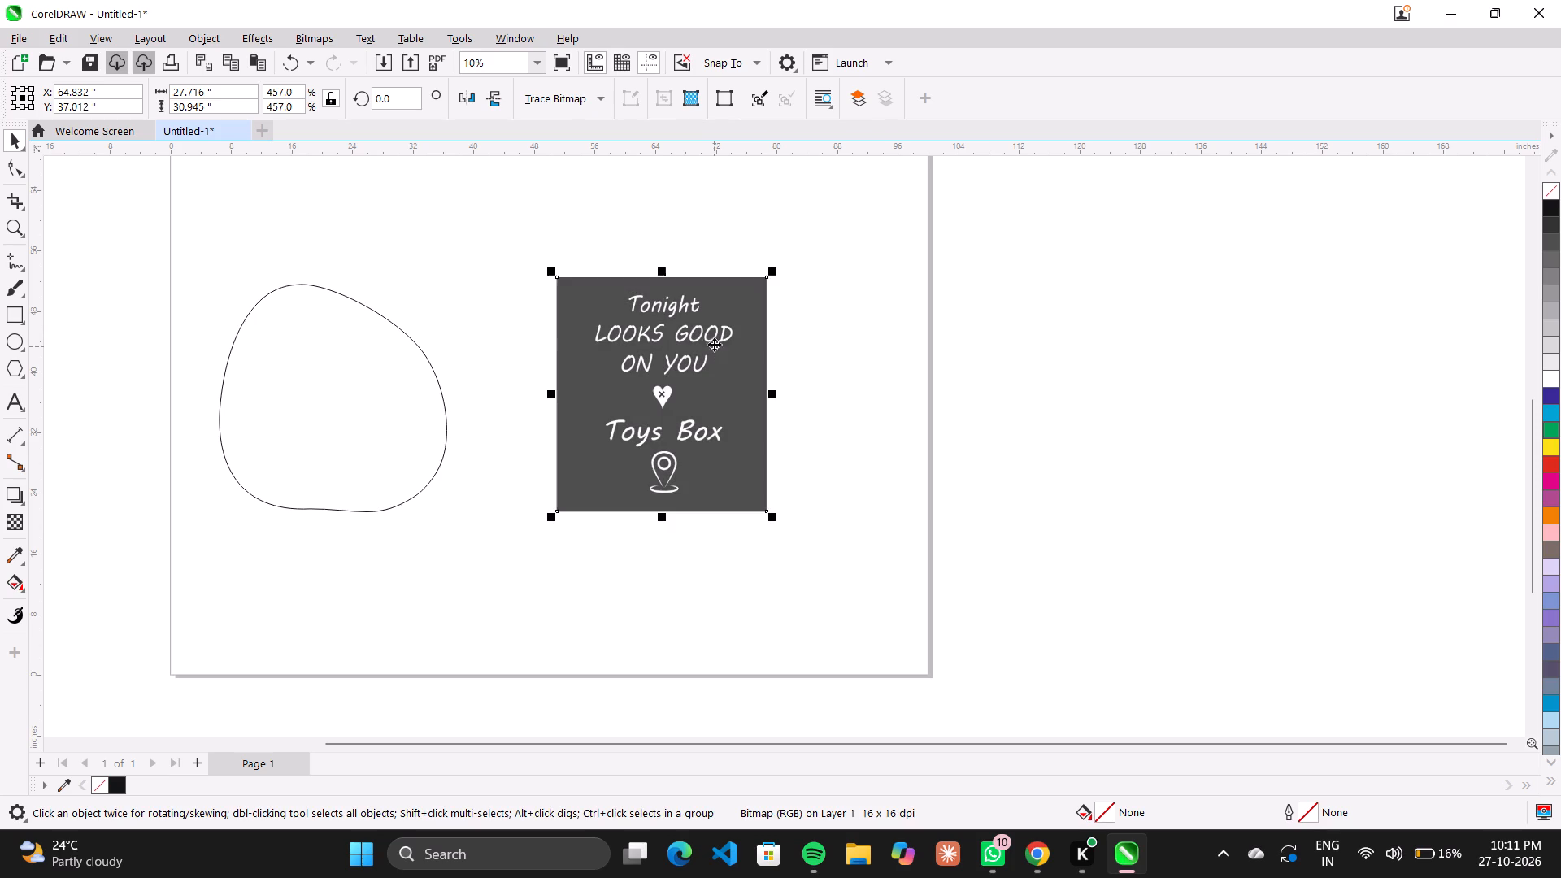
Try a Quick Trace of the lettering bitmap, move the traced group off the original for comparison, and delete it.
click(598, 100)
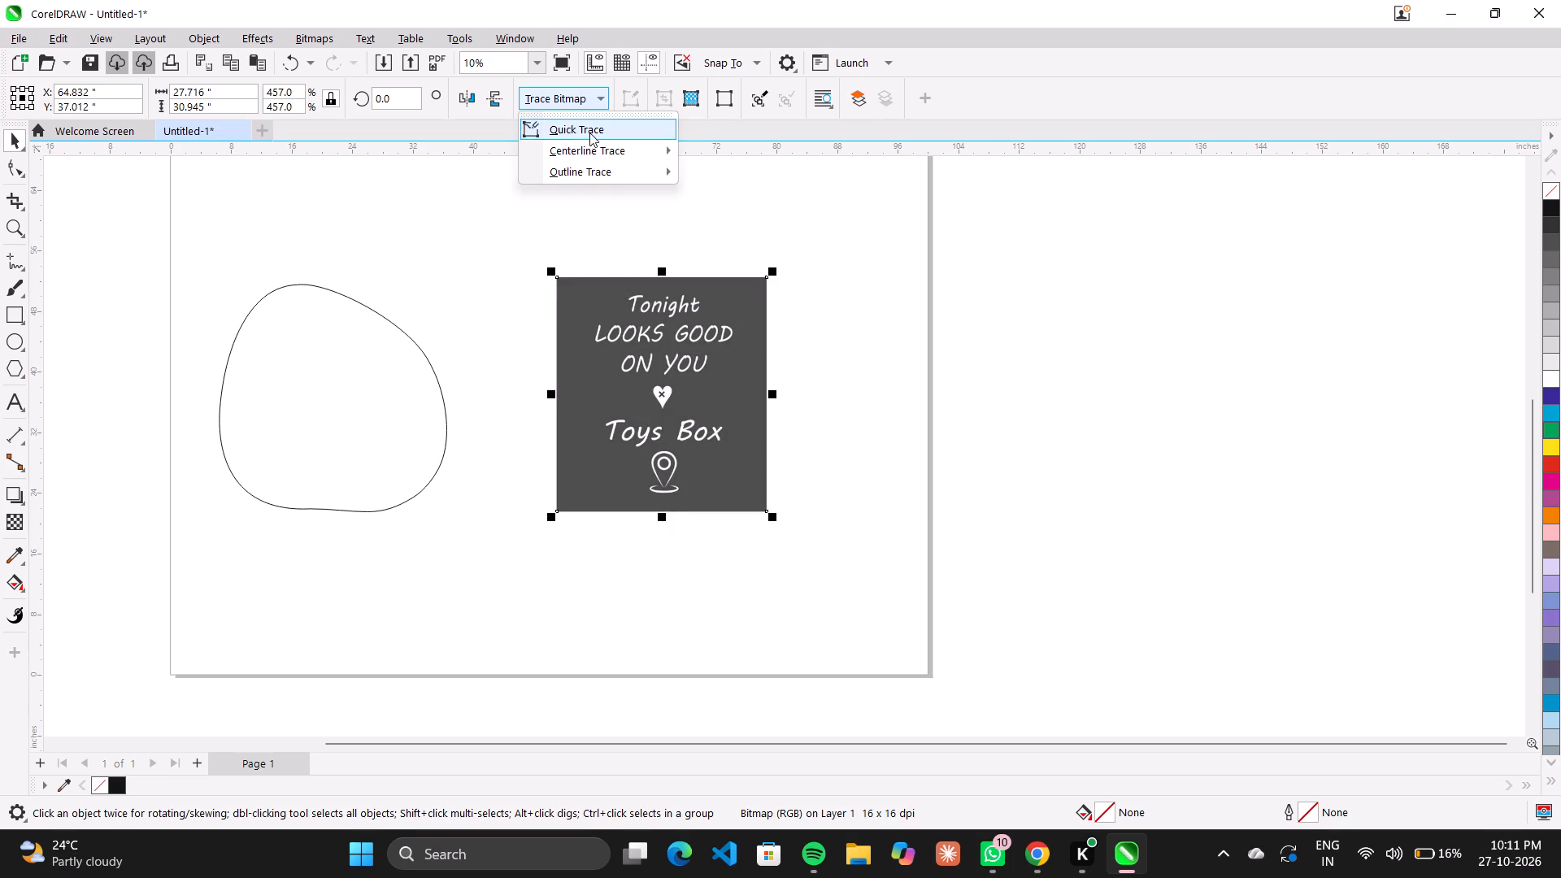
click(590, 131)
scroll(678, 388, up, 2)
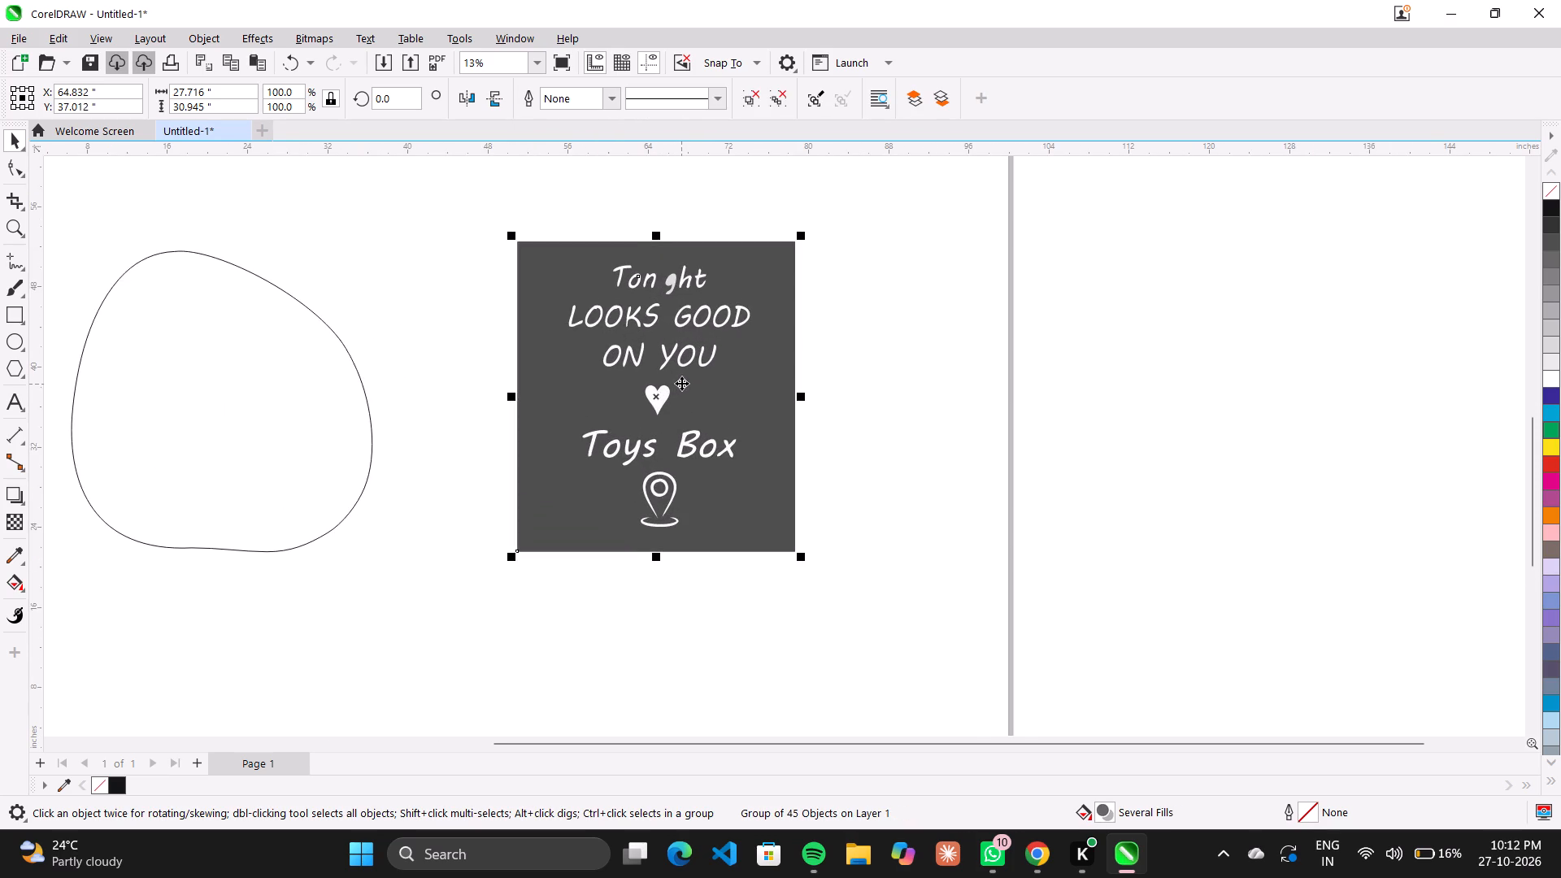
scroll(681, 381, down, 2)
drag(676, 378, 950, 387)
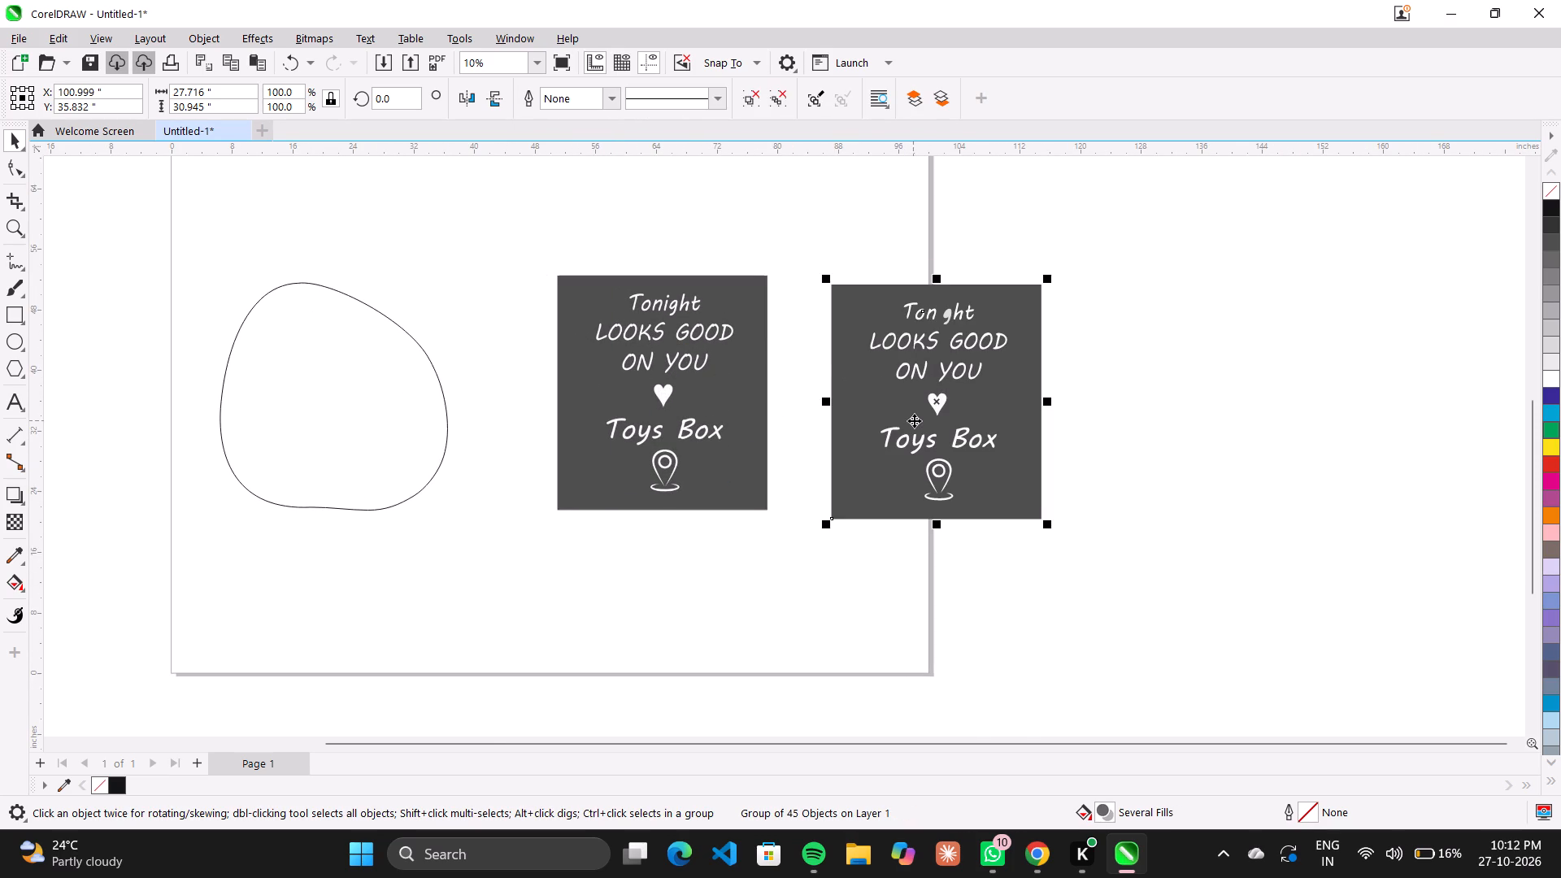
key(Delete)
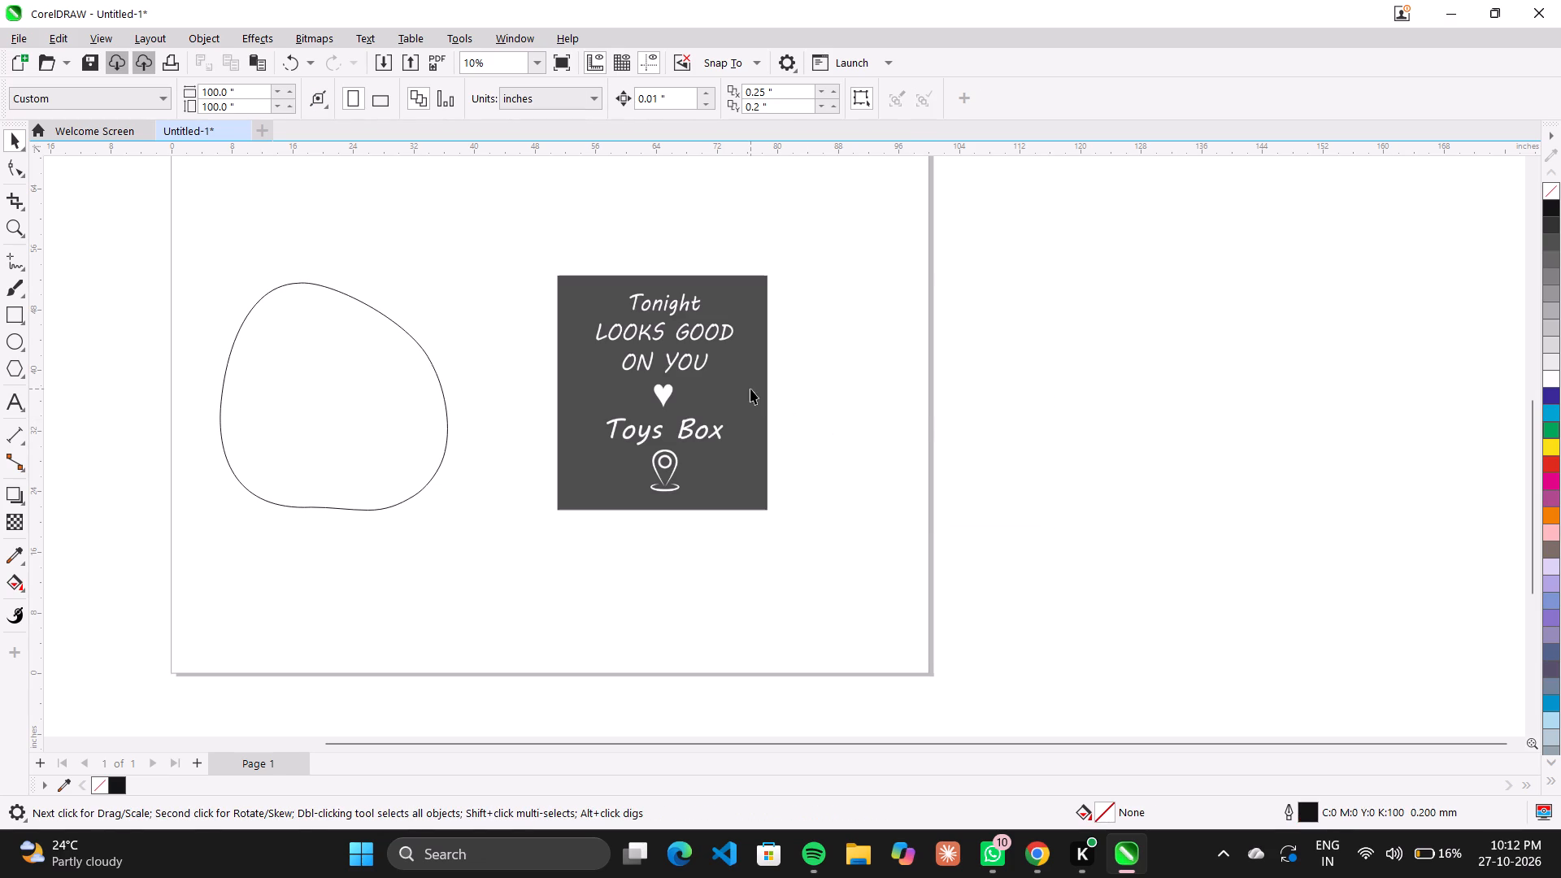
click(729, 405)
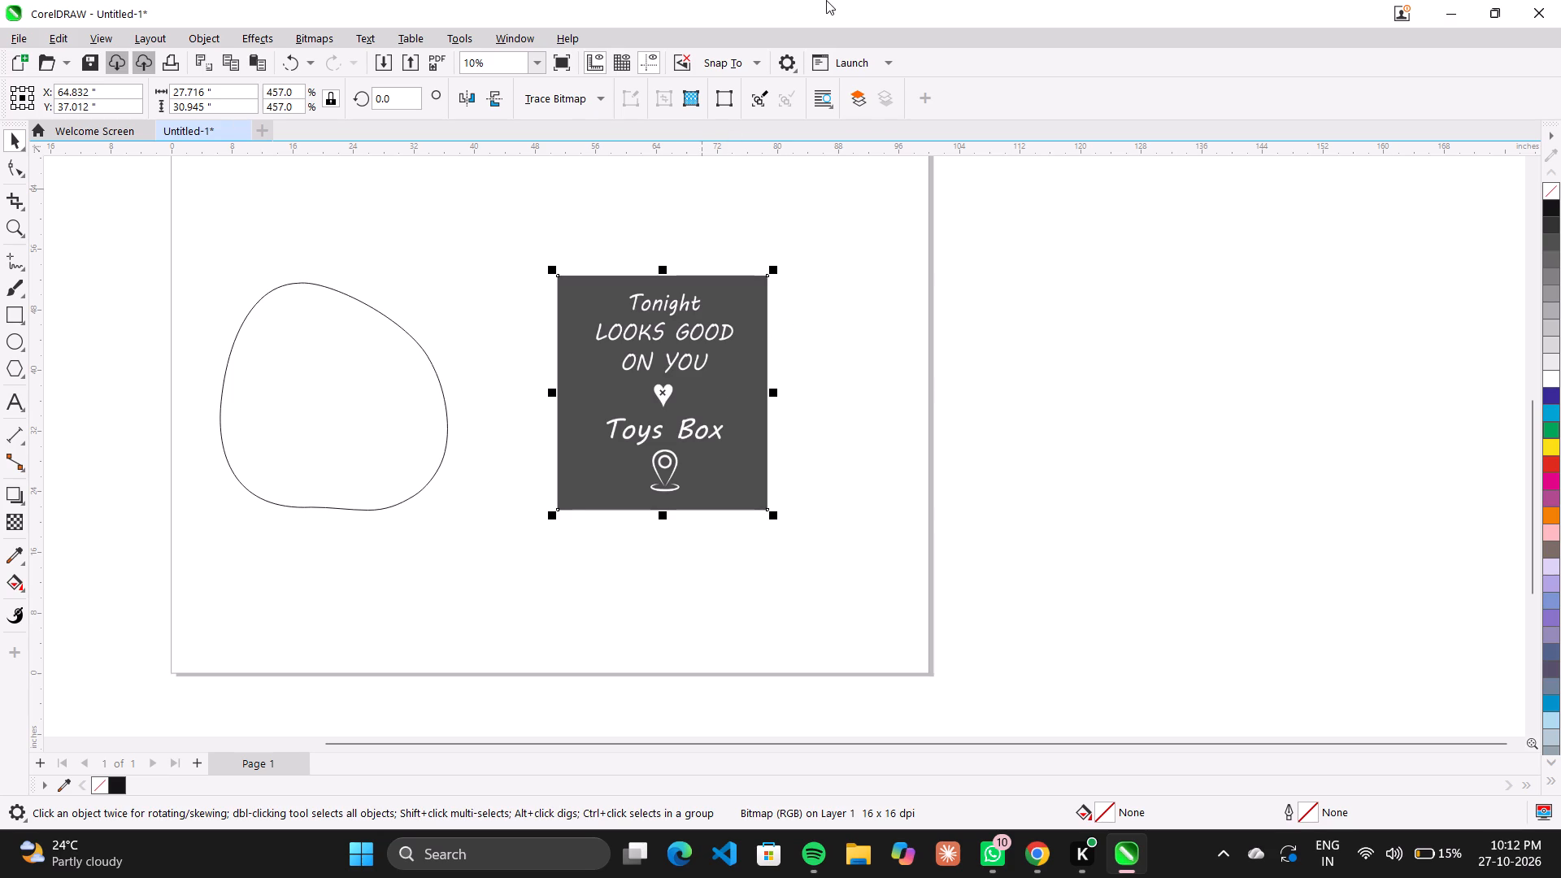
scroll(263, 326, up, 4)
scroll(641, 321, down, 2)
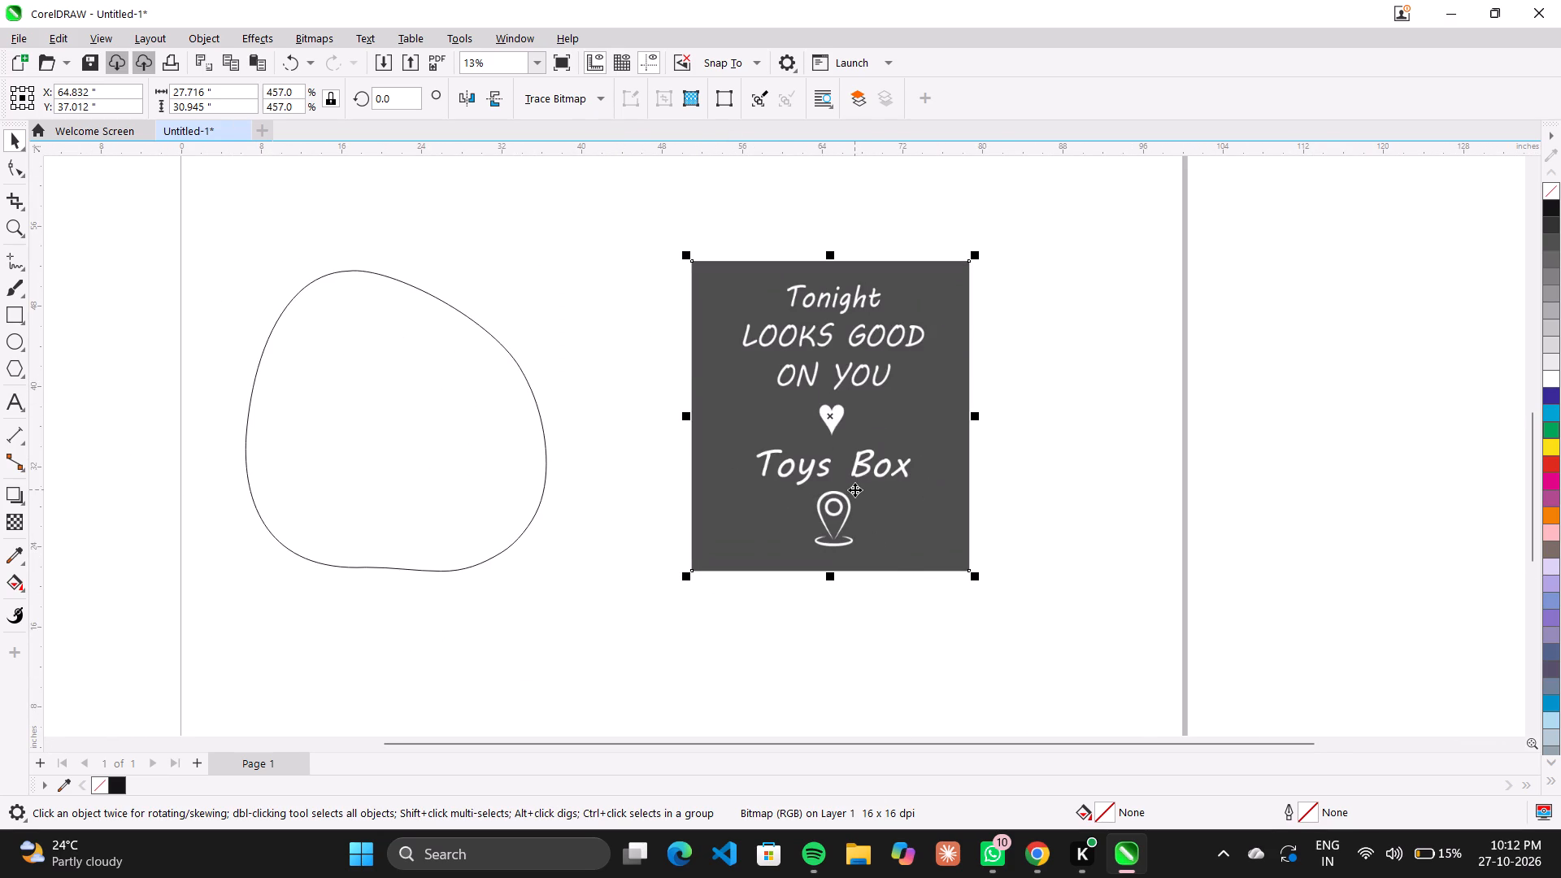
key(ctrl+c)
click(1030, 847)
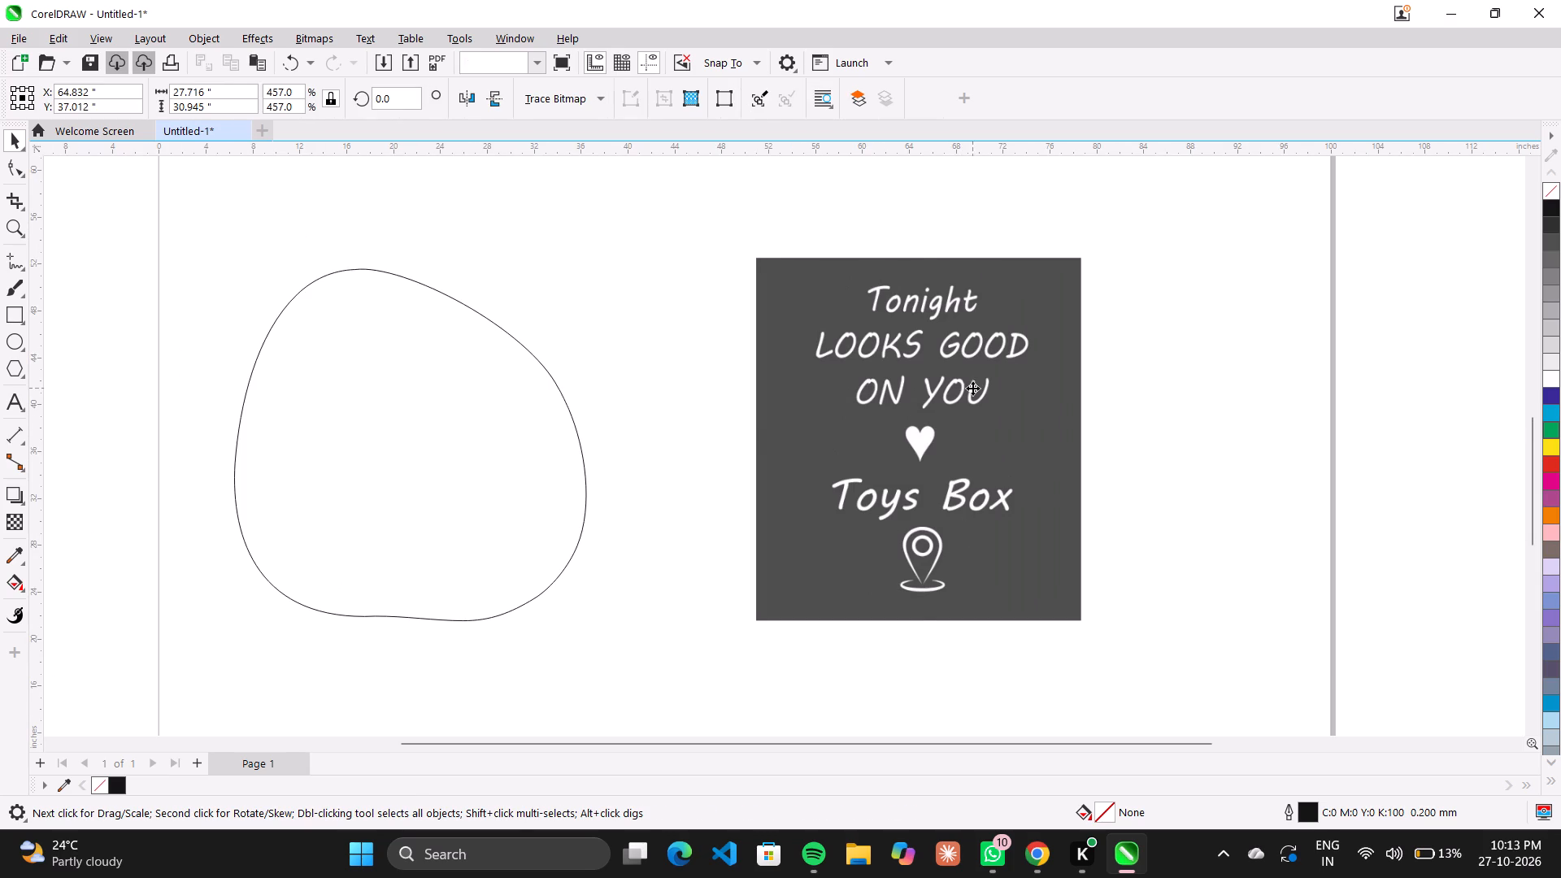
drag(1089, 247, 1059, 302)
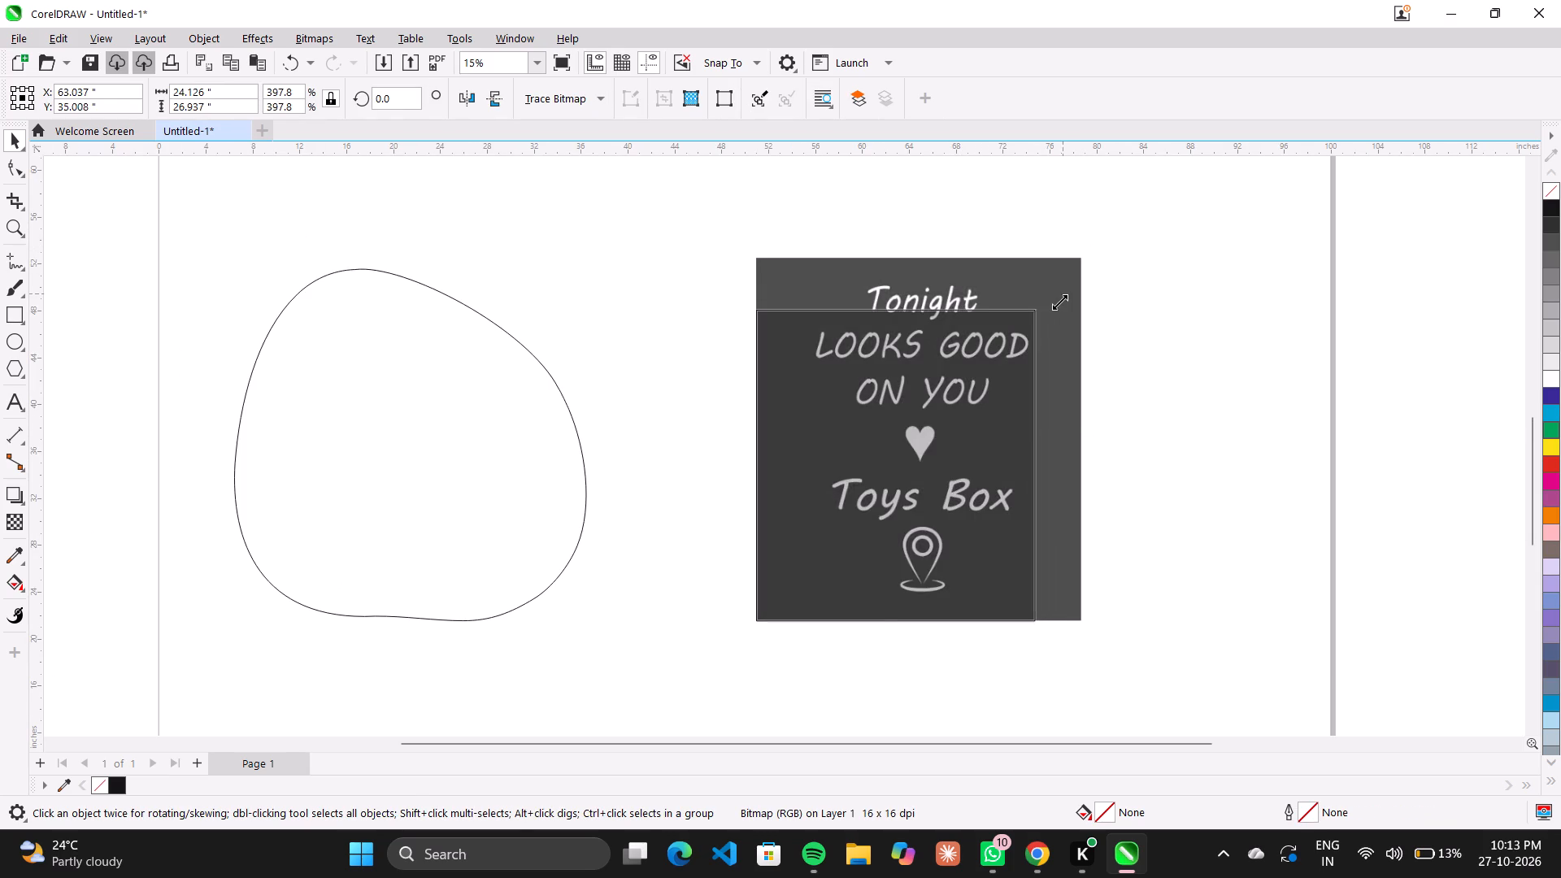
drag(1059, 302, 1057, 305)
drag(899, 445, 904, 414)
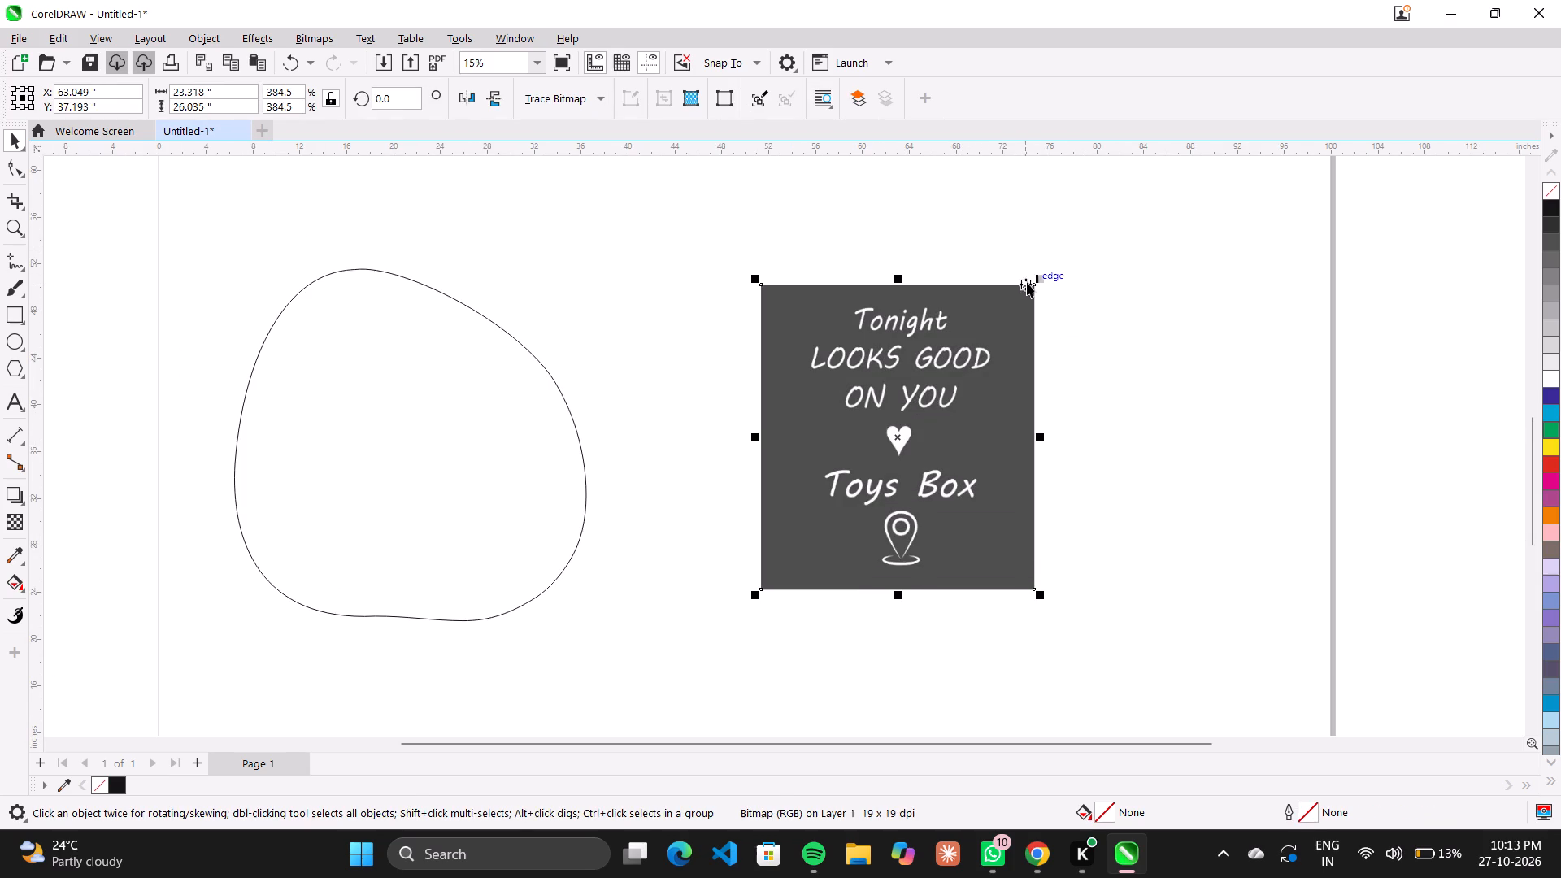
drag(1039, 281, 1019, 309)
Move the lettering bitmap over the mirror outline, to about X 19.6, Y 35.5 inches.
drag(918, 483, 604, 550)
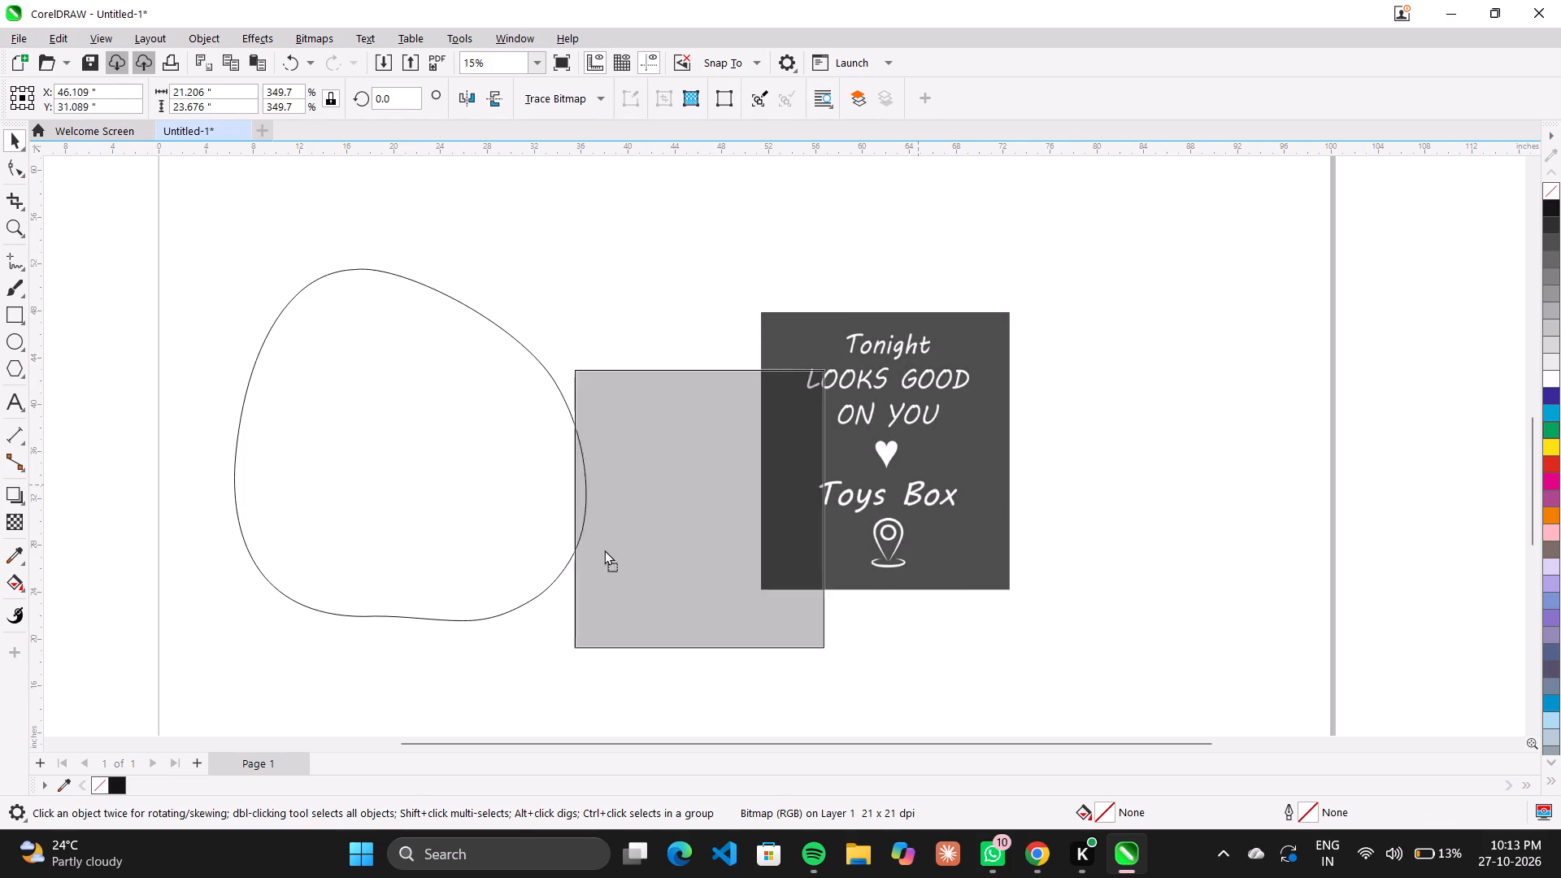
drag(604, 550, 432, 484)
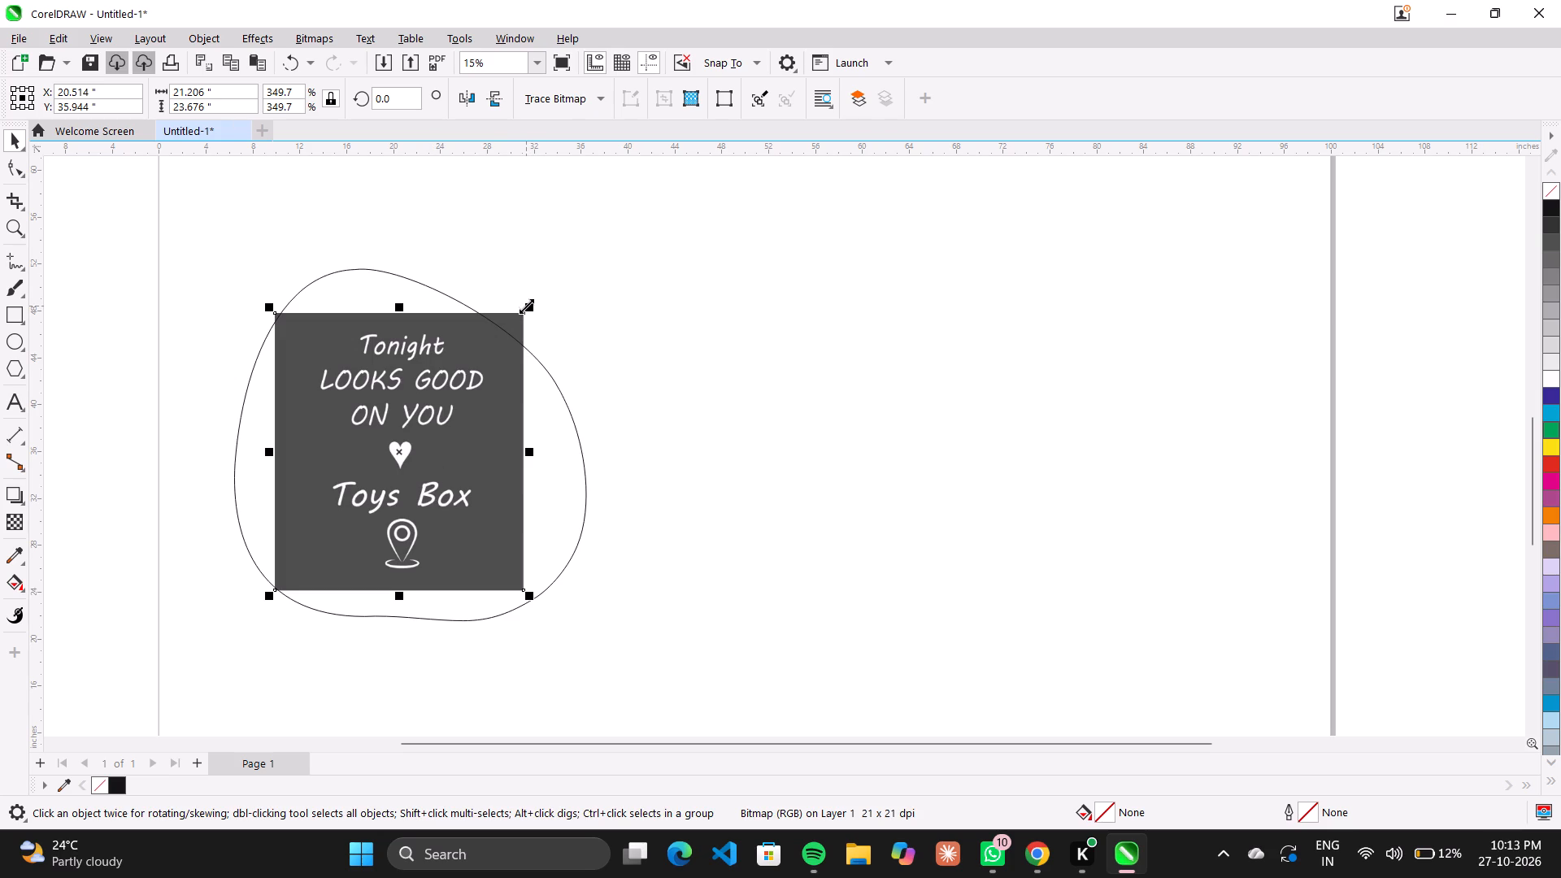
drag(525, 306, 513, 319)
Move the mirror outline off the lettering bitmap into the empty page area to its right.
drag(424, 406, 855, 377)
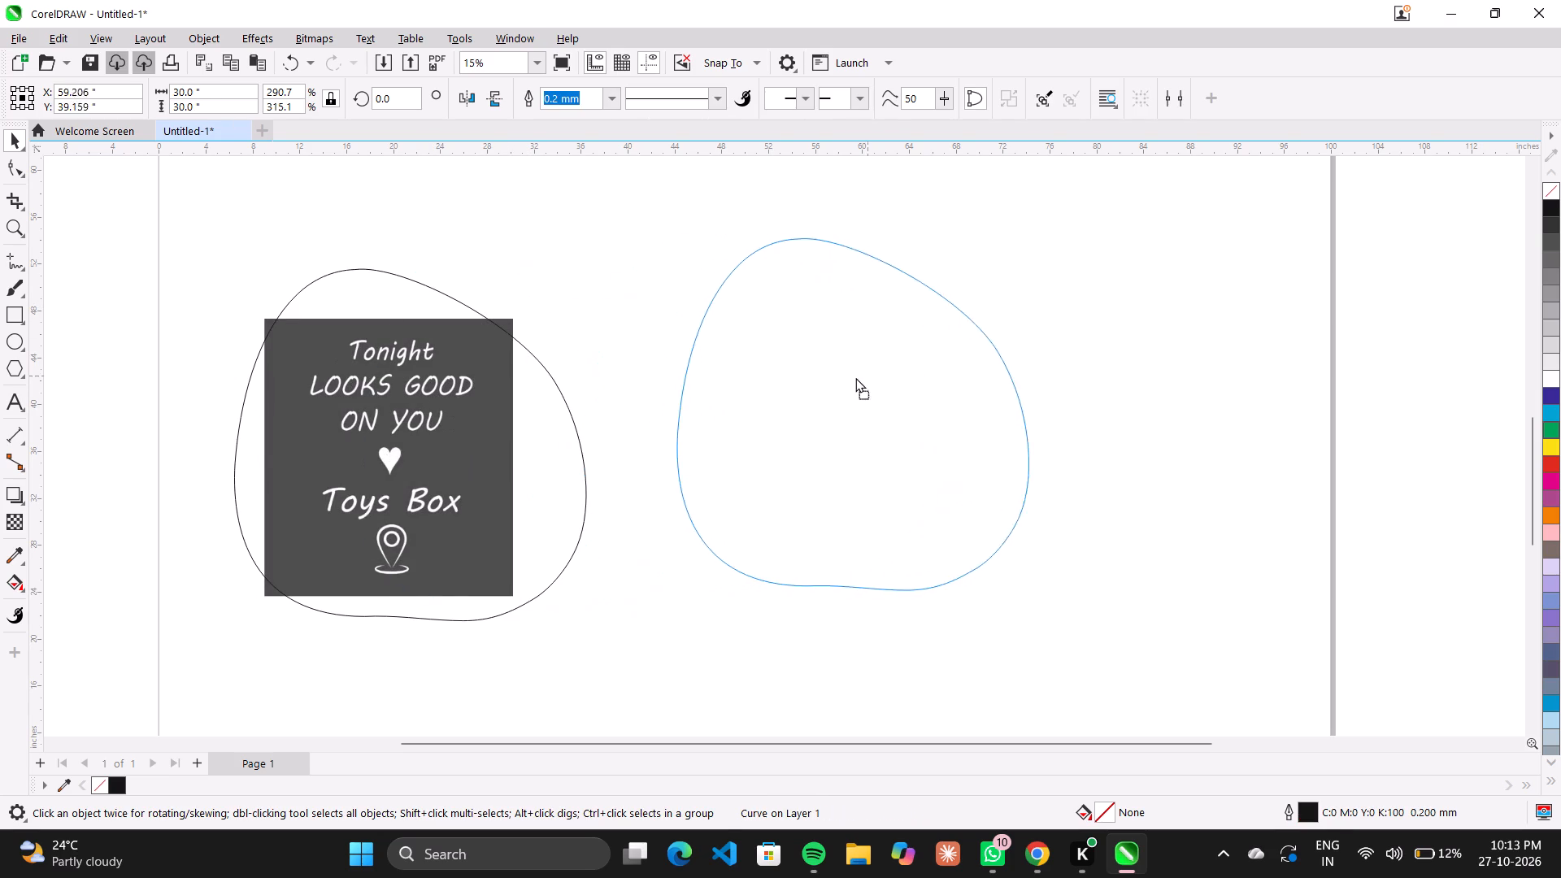
drag(855, 377, 828, 385)
Quick Trace the lettering bitmap into vector artwork.
click(420, 446)
click(558, 97)
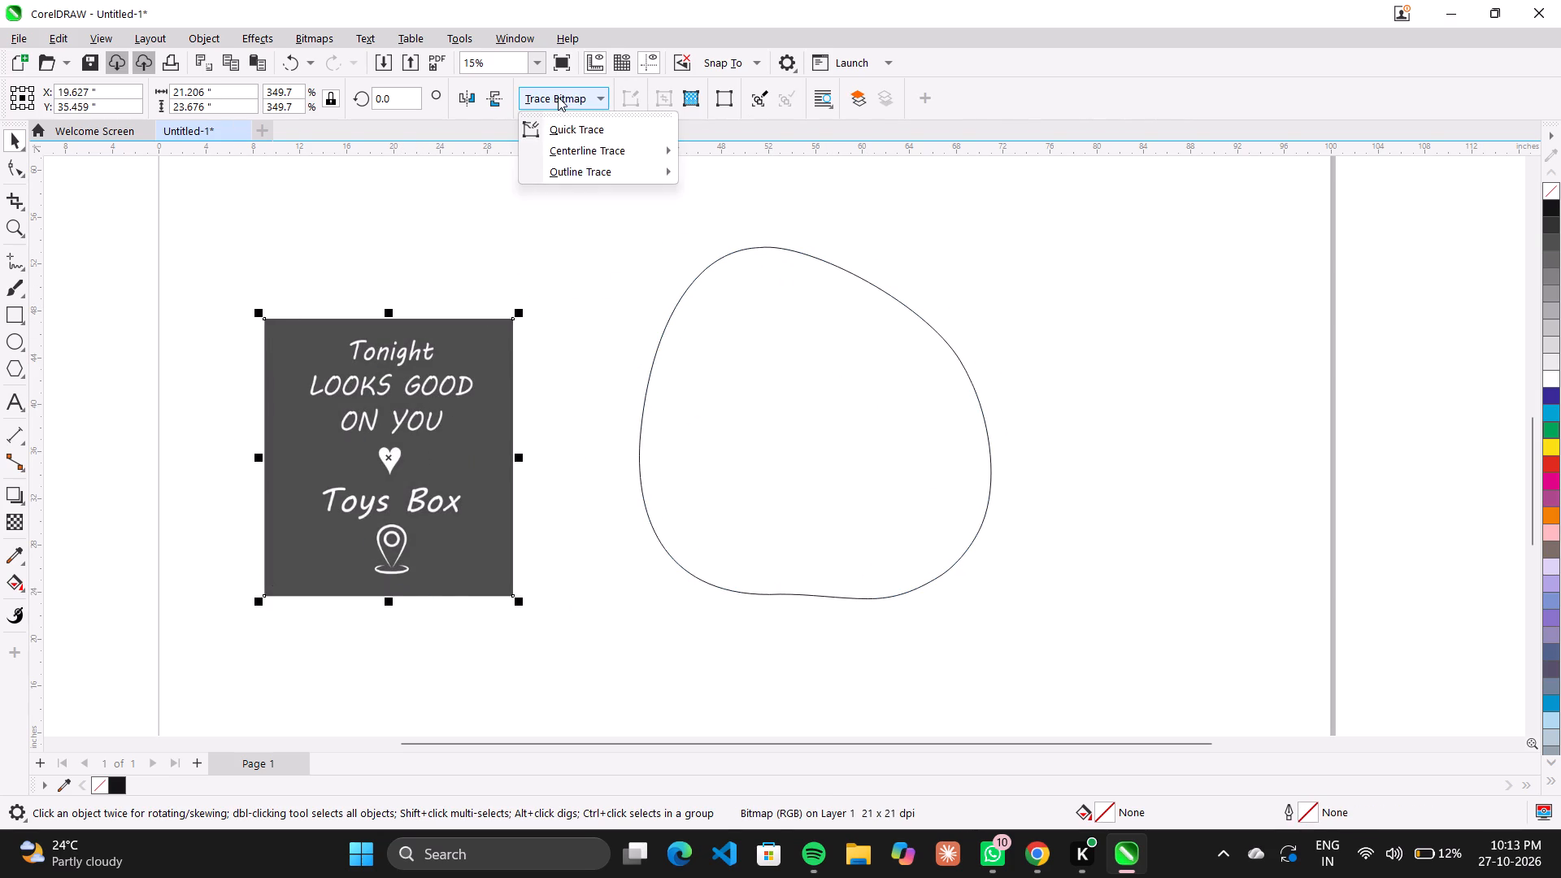
click(564, 136)
Move the traced lettering group off the bitmap to beyond the mirror outline, at about X 89.5, Y 39.0 inches.
drag(422, 449, 284, 458)
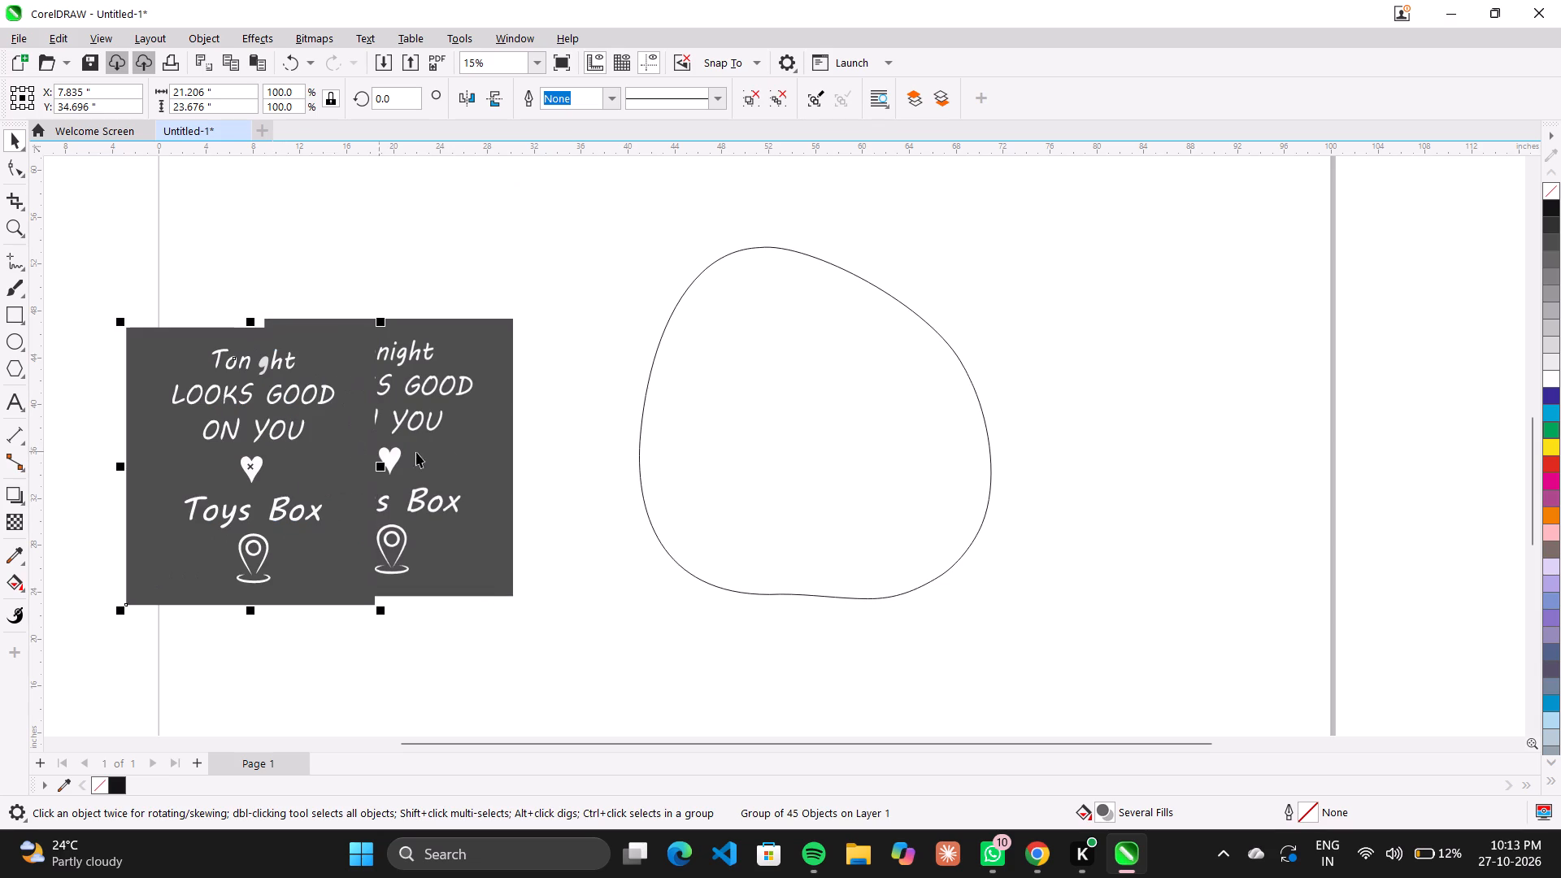
drag(262, 478, 1248, 435)
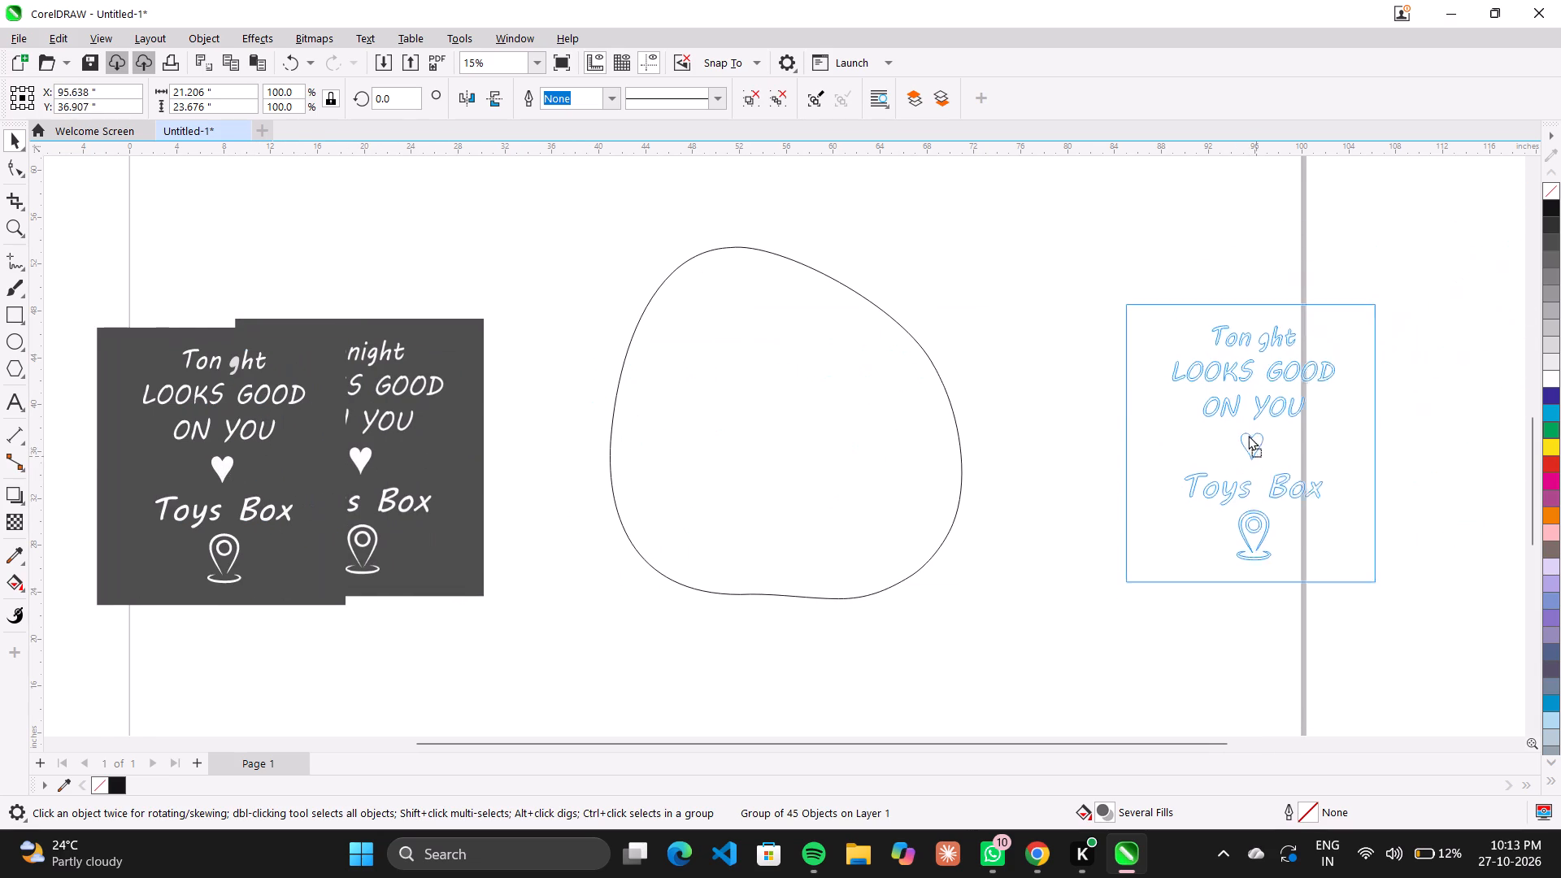
drag(1248, 435, 1185, 422)
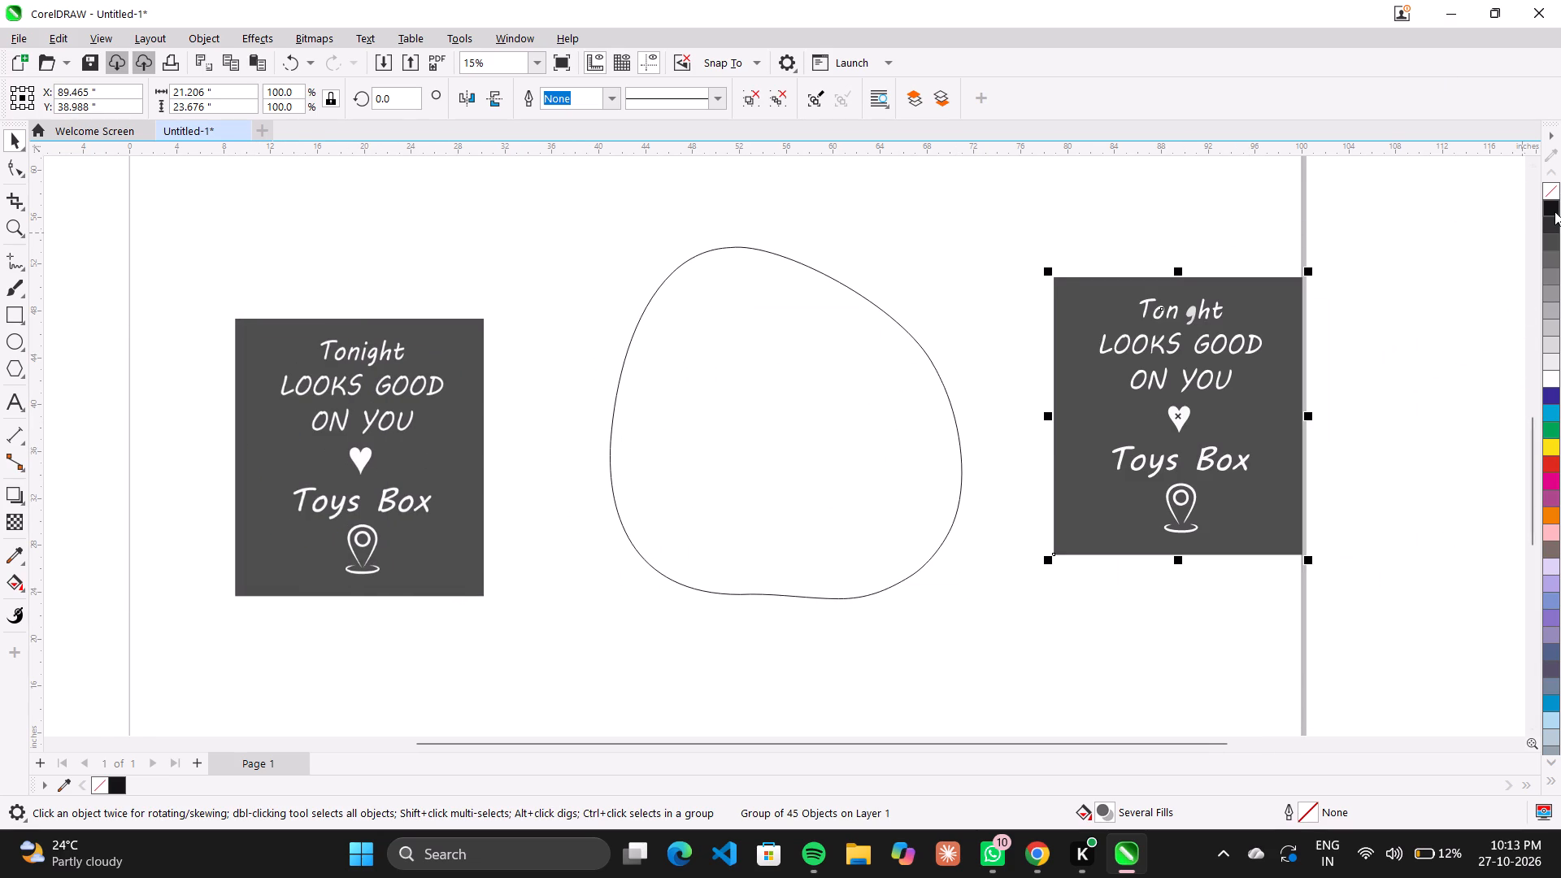
Give the traced lettering group a black outline and remove its fill.
right_click(1554, 210)
click(1549, 186)
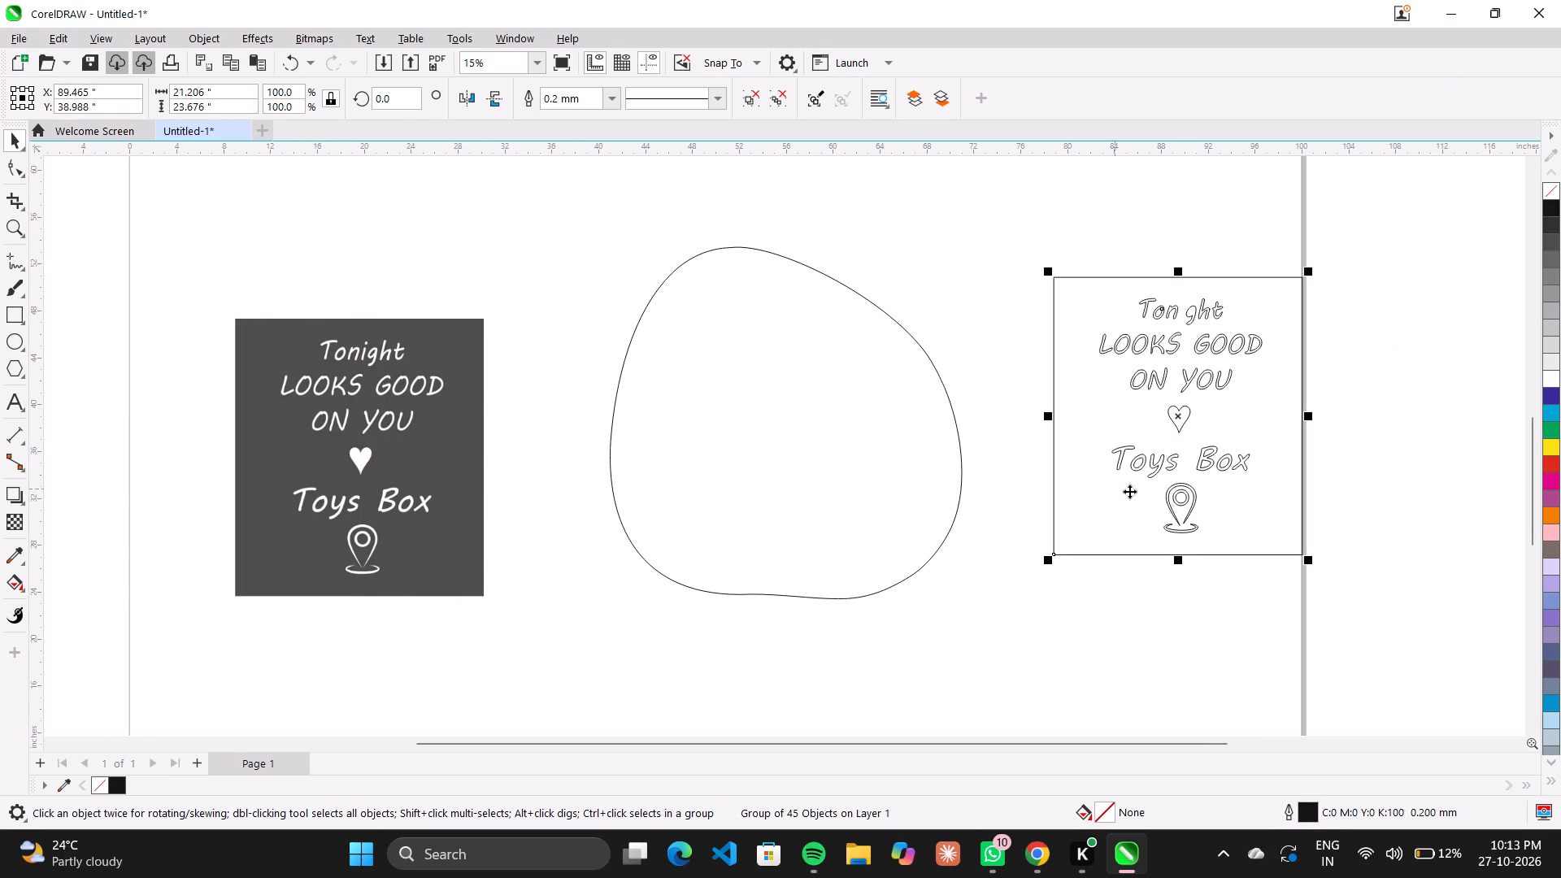
Ungroup all objects in the traced lettering group.
right_click(1203, 416)
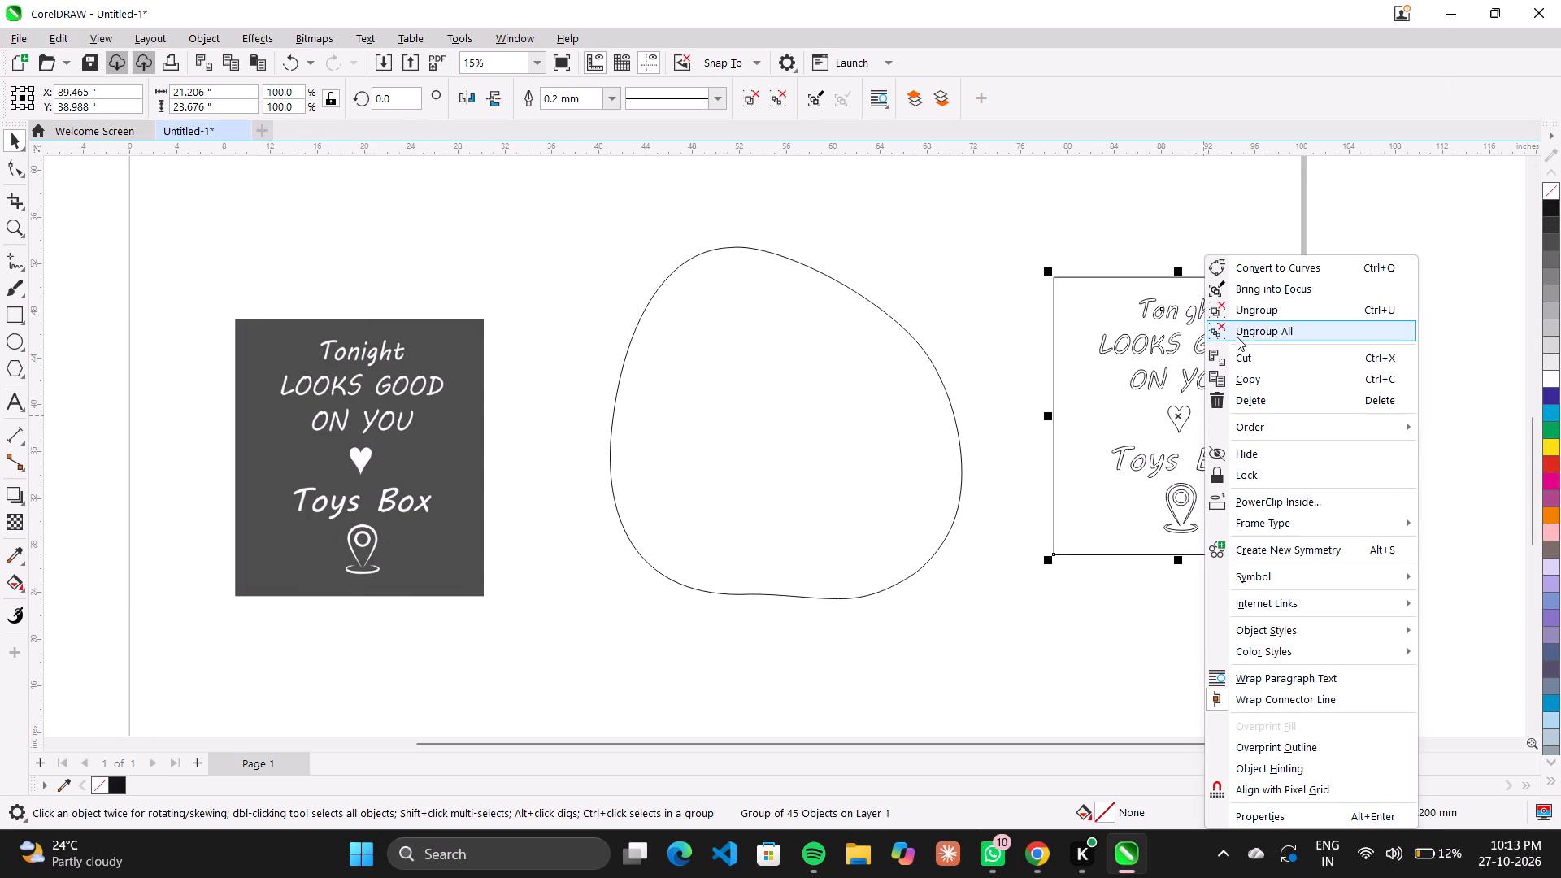
click(1239, 333)
Examine the traced lettering and the source bitmap closely, especially the word "Tonight".
scroll(1201, 341, up, 2)
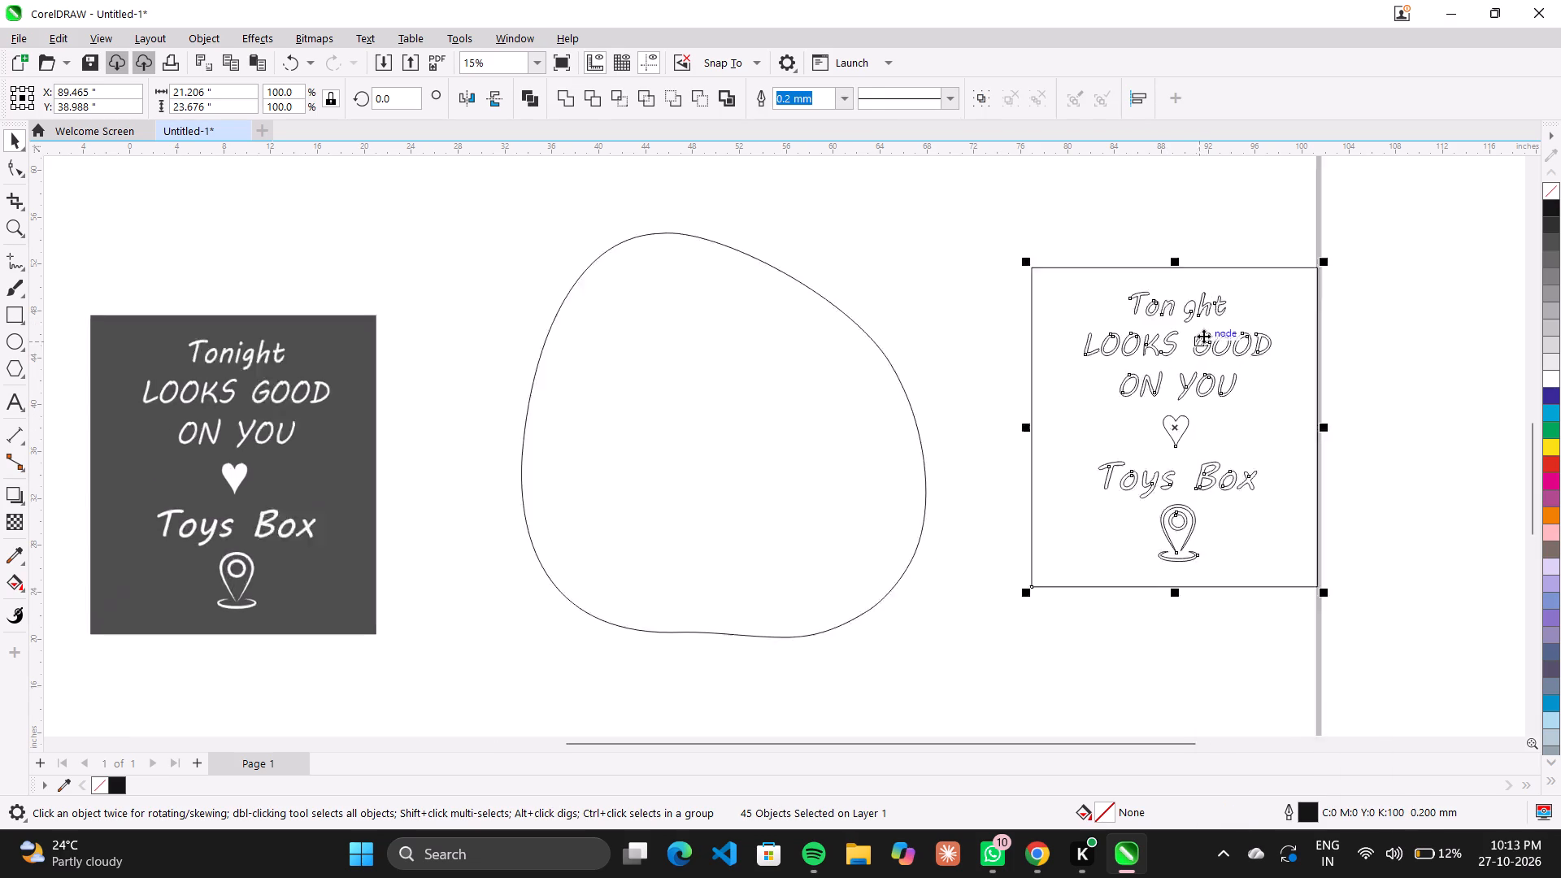
scroll(1203, 336, up, 2)
scroll(1205, 311, down, 6)
scroll(453, 319, up, 6)
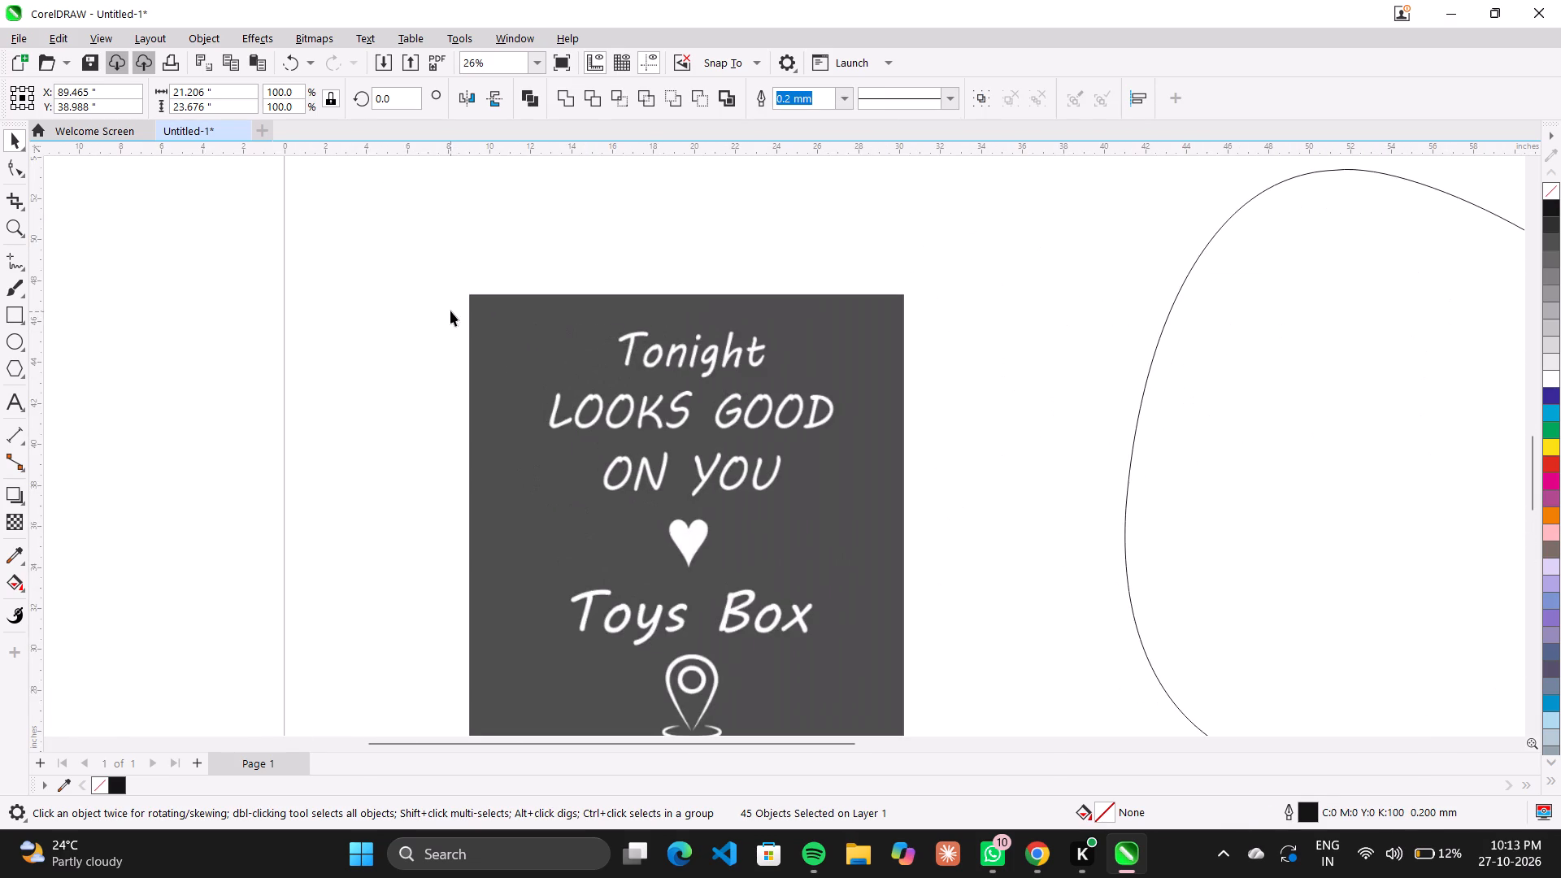
scroll(650, 333, up, 1)
scroll(650, 333, down, 7)
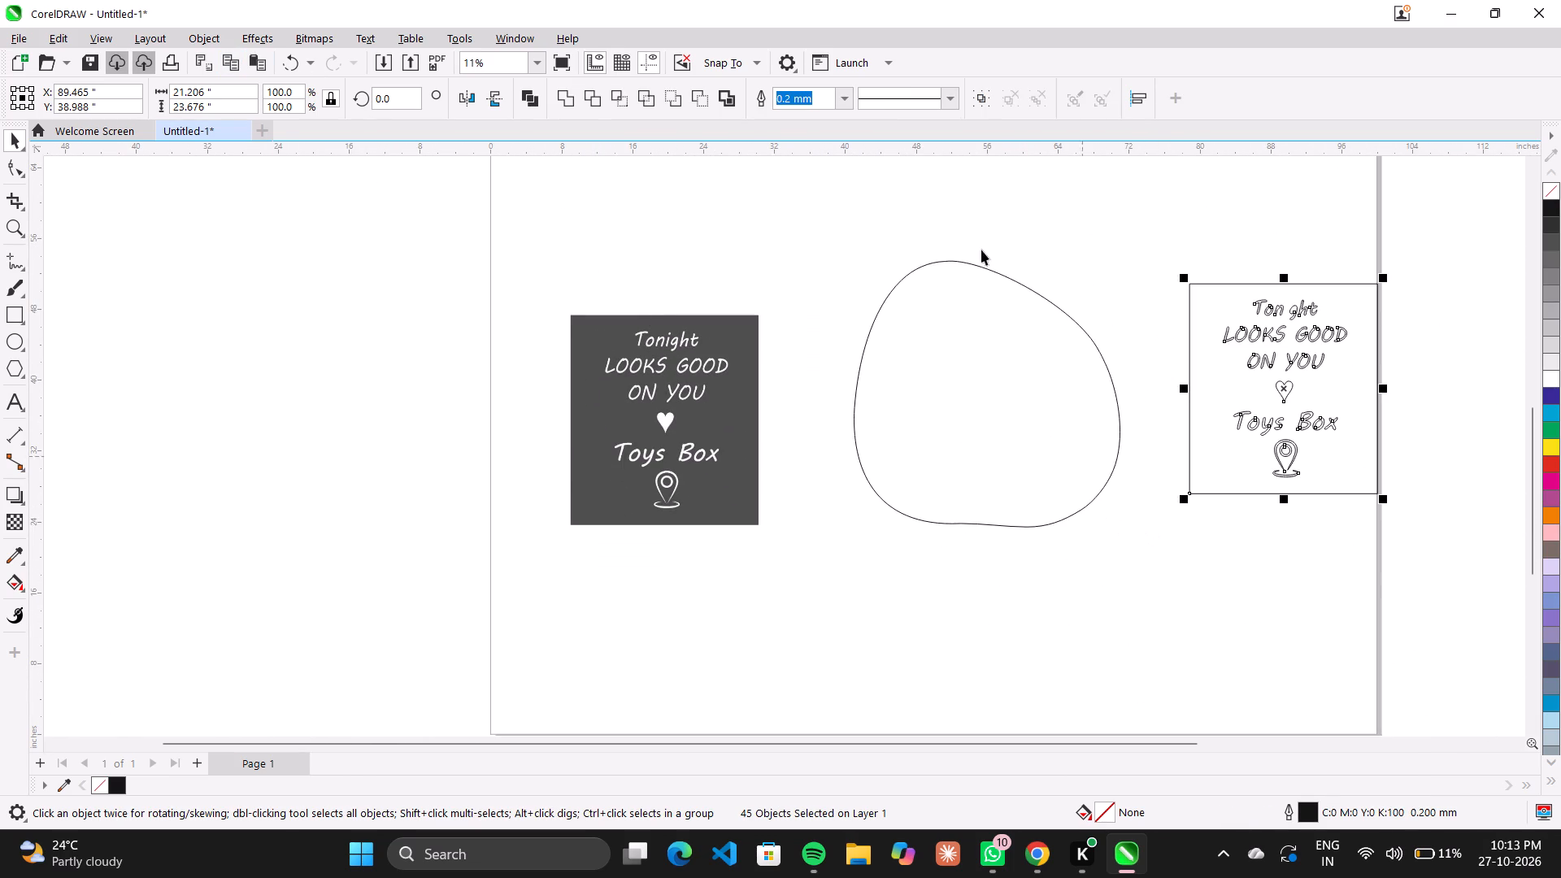
scroll(680, 333, up, 13)
scroll(680, 339, down, 2)
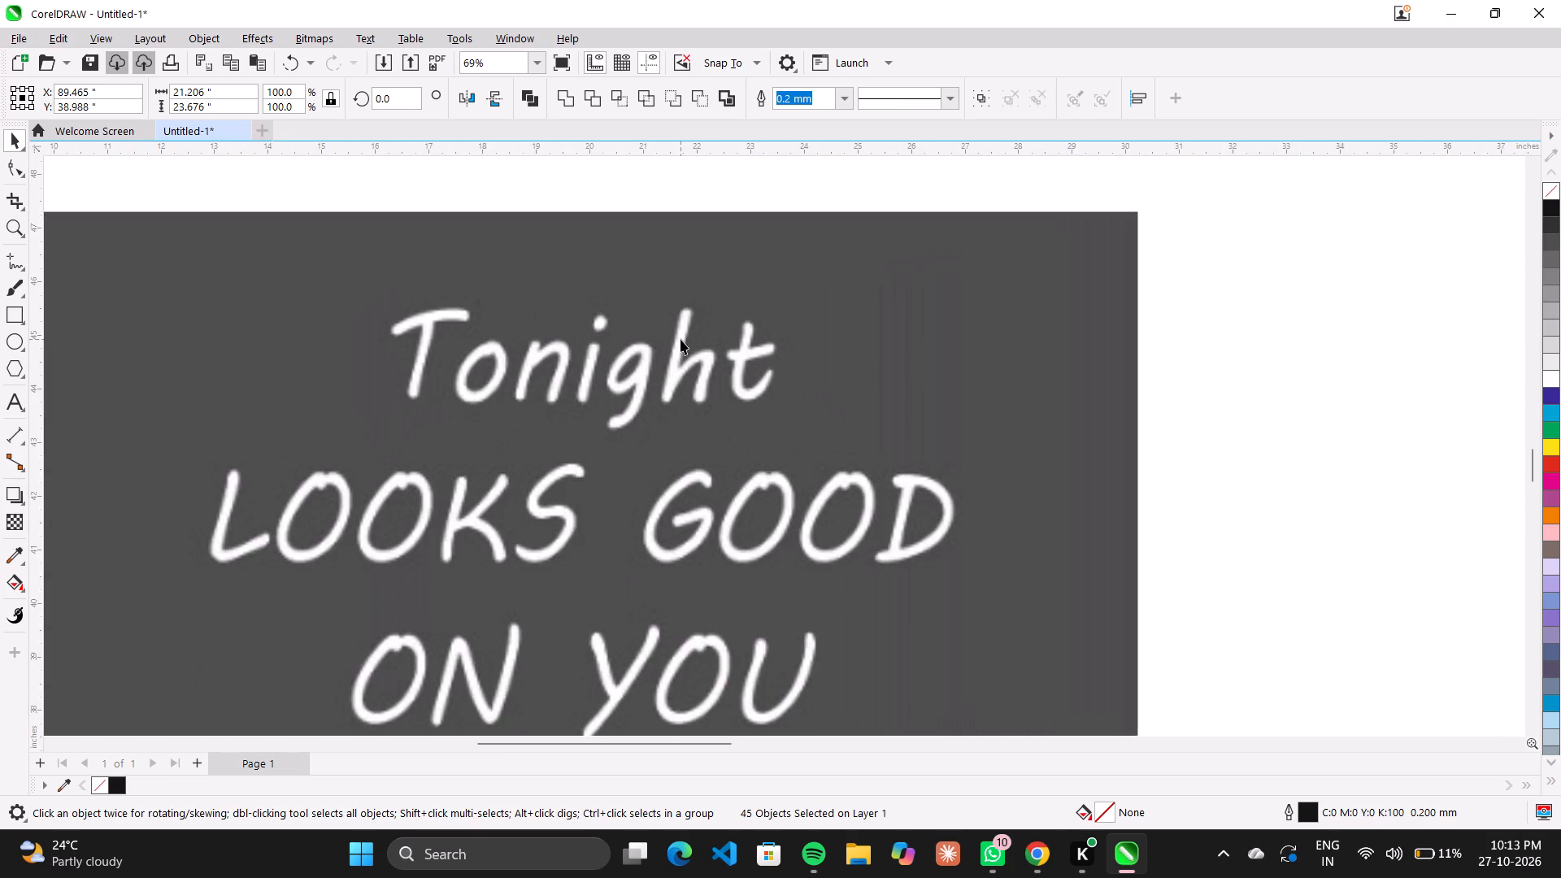
scroll(640, 441, down, 4)
Duplicate the lettering bitmap and place the copy off the page's left edge, at about X -10.9, Y 46.5 inches.
right_click(641, 437)
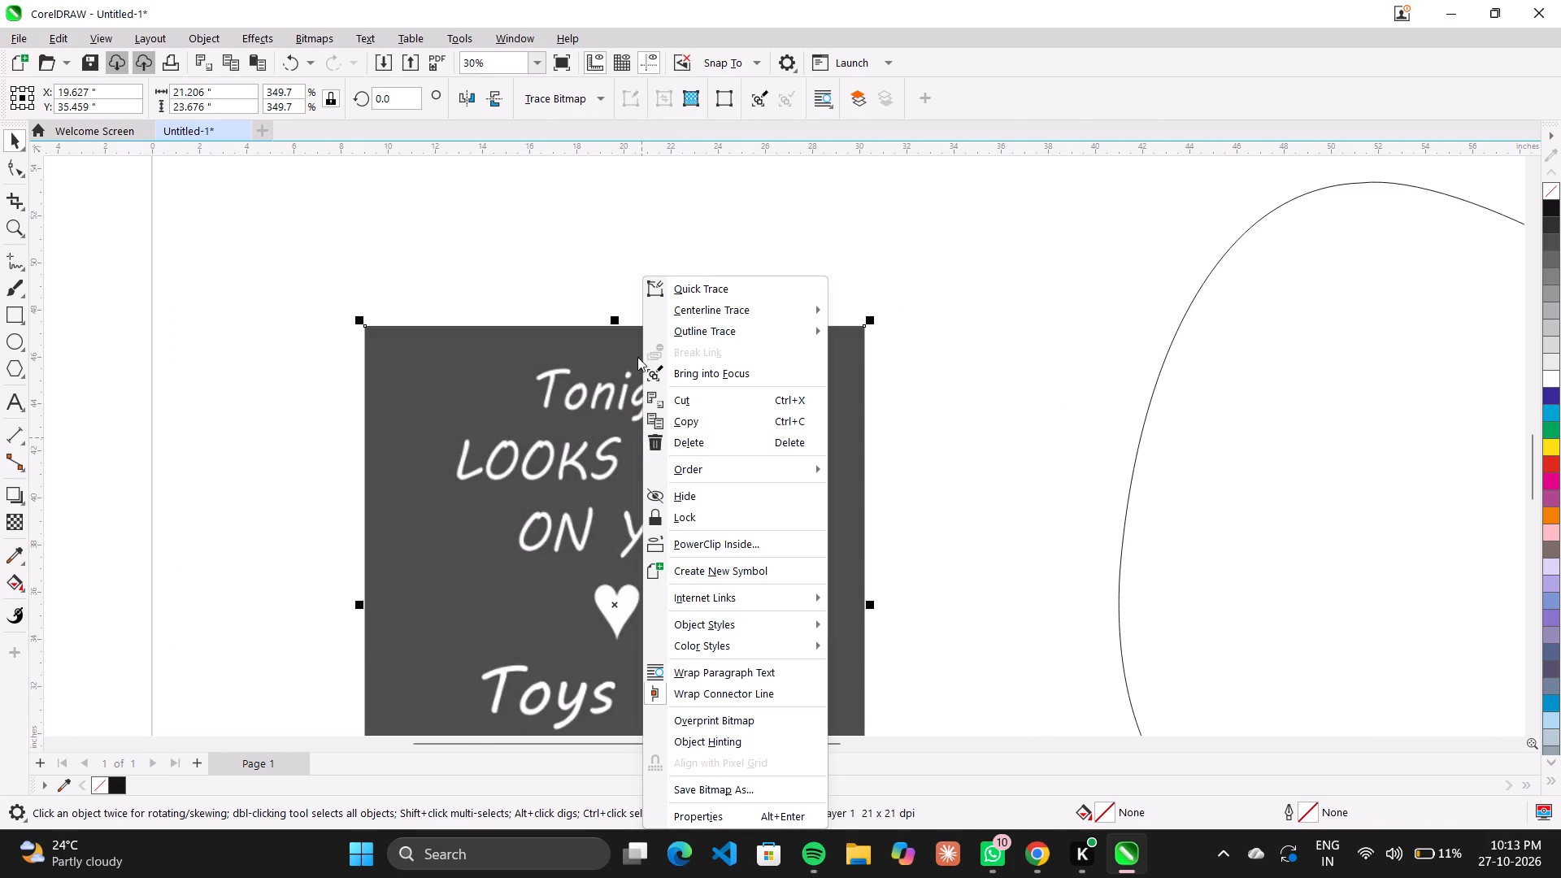
scroll(674, 444, down, 3)
click(674, 421)
scroll(676, 420, down, 6)
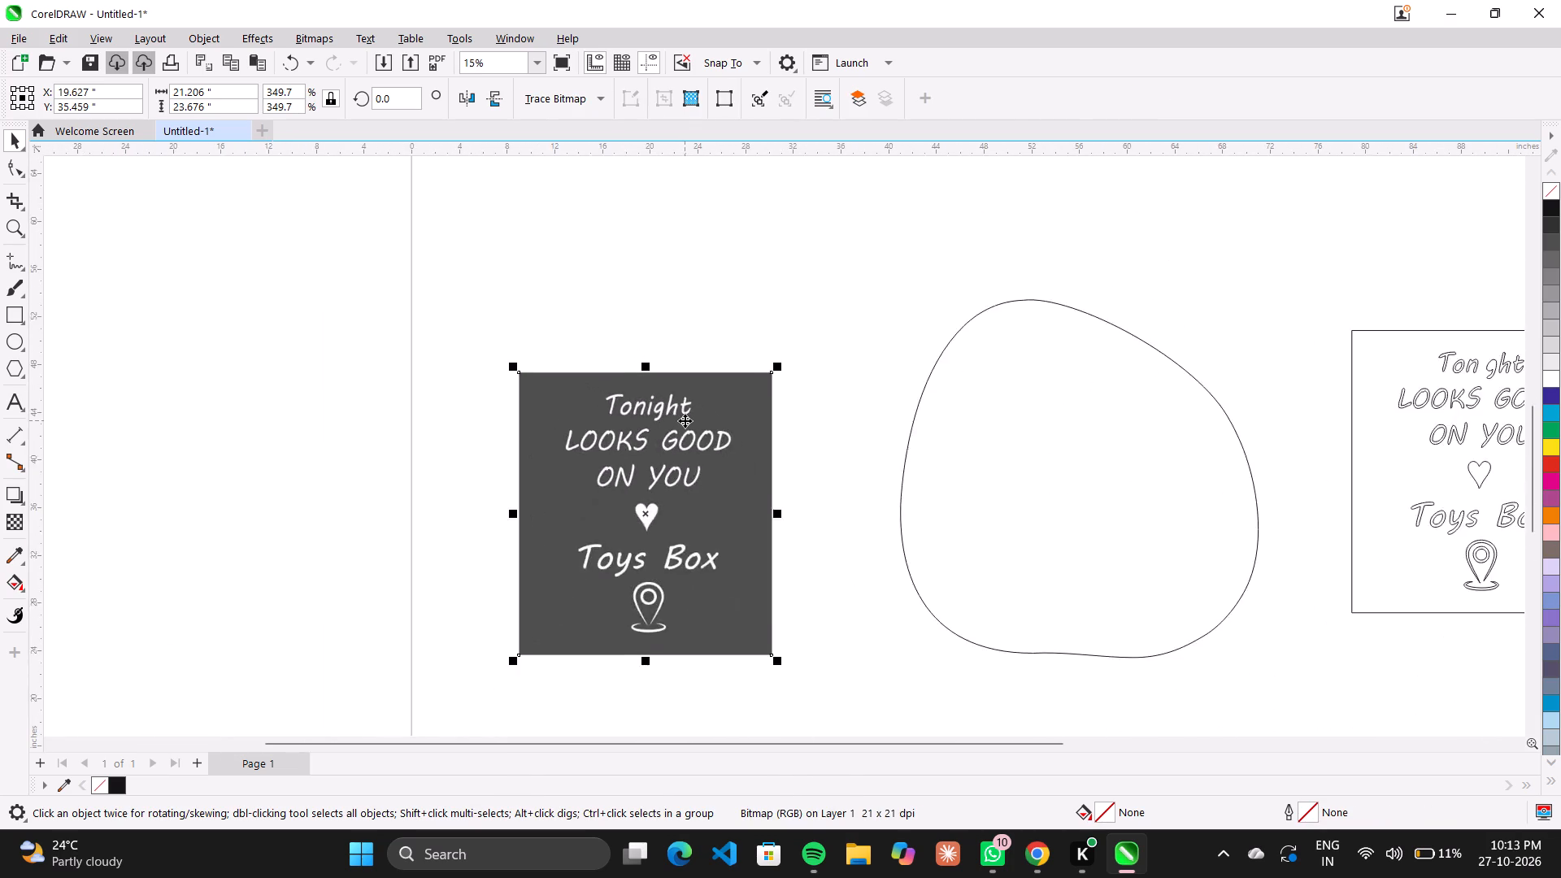
scroll(685, 420, down, 3)
right_click(450, 377)
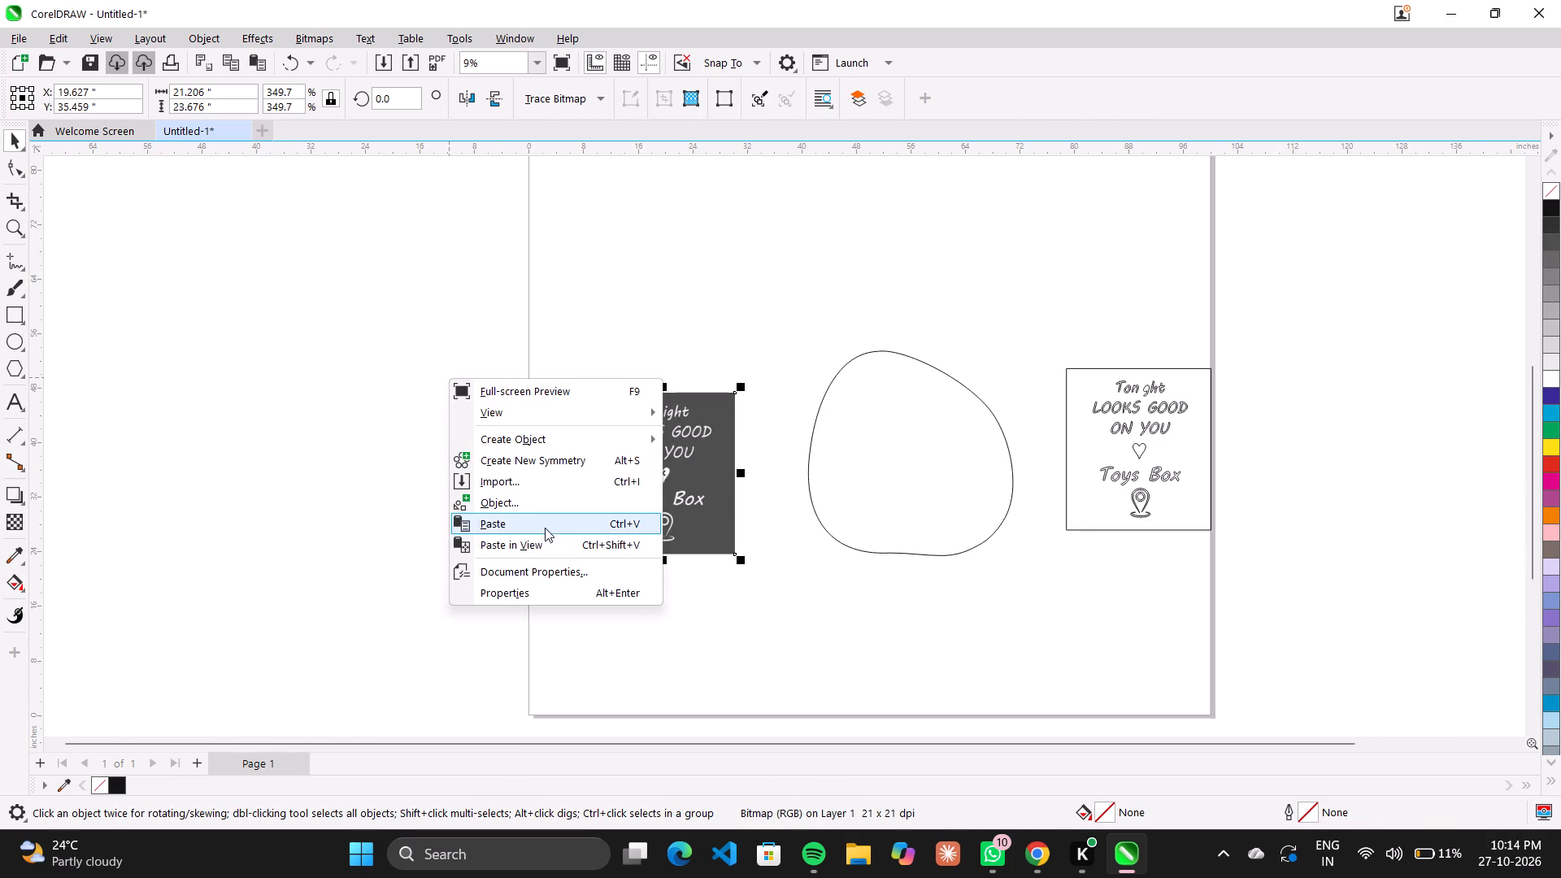
click(545, 527)
drag(665, 493, 457, 417)
Crop the original lettering bitmap on the page to the word "Tonight", using a frame about 7.6 by 3.4 inches.
scroll(503, 406, up, 5)
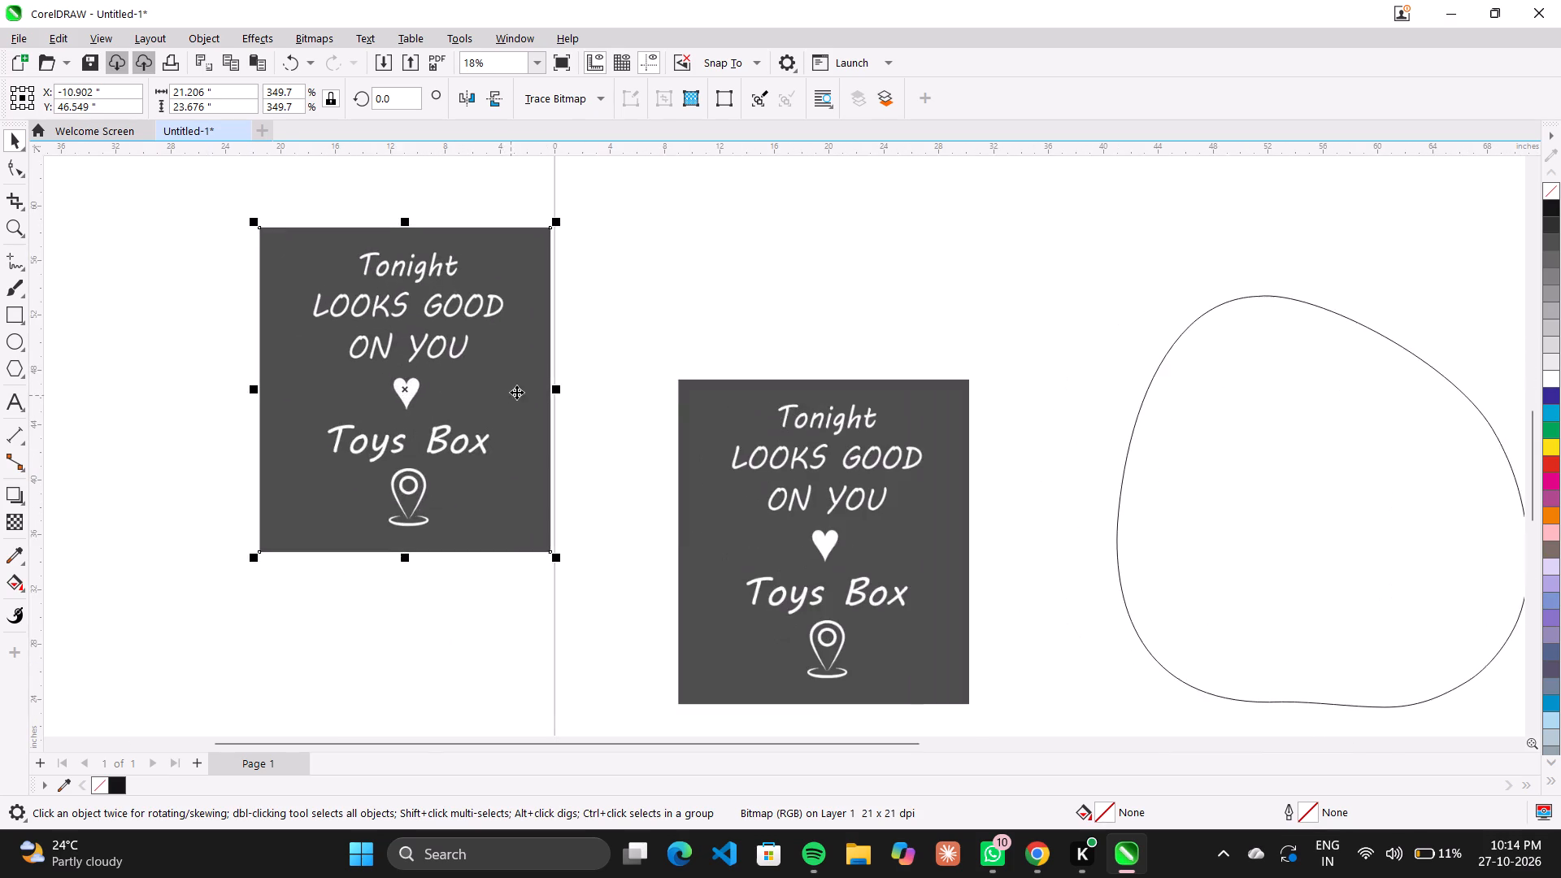
scroll(906, 427, up, 6)
scroll(707, 410, up, 3)
click(705, 408)
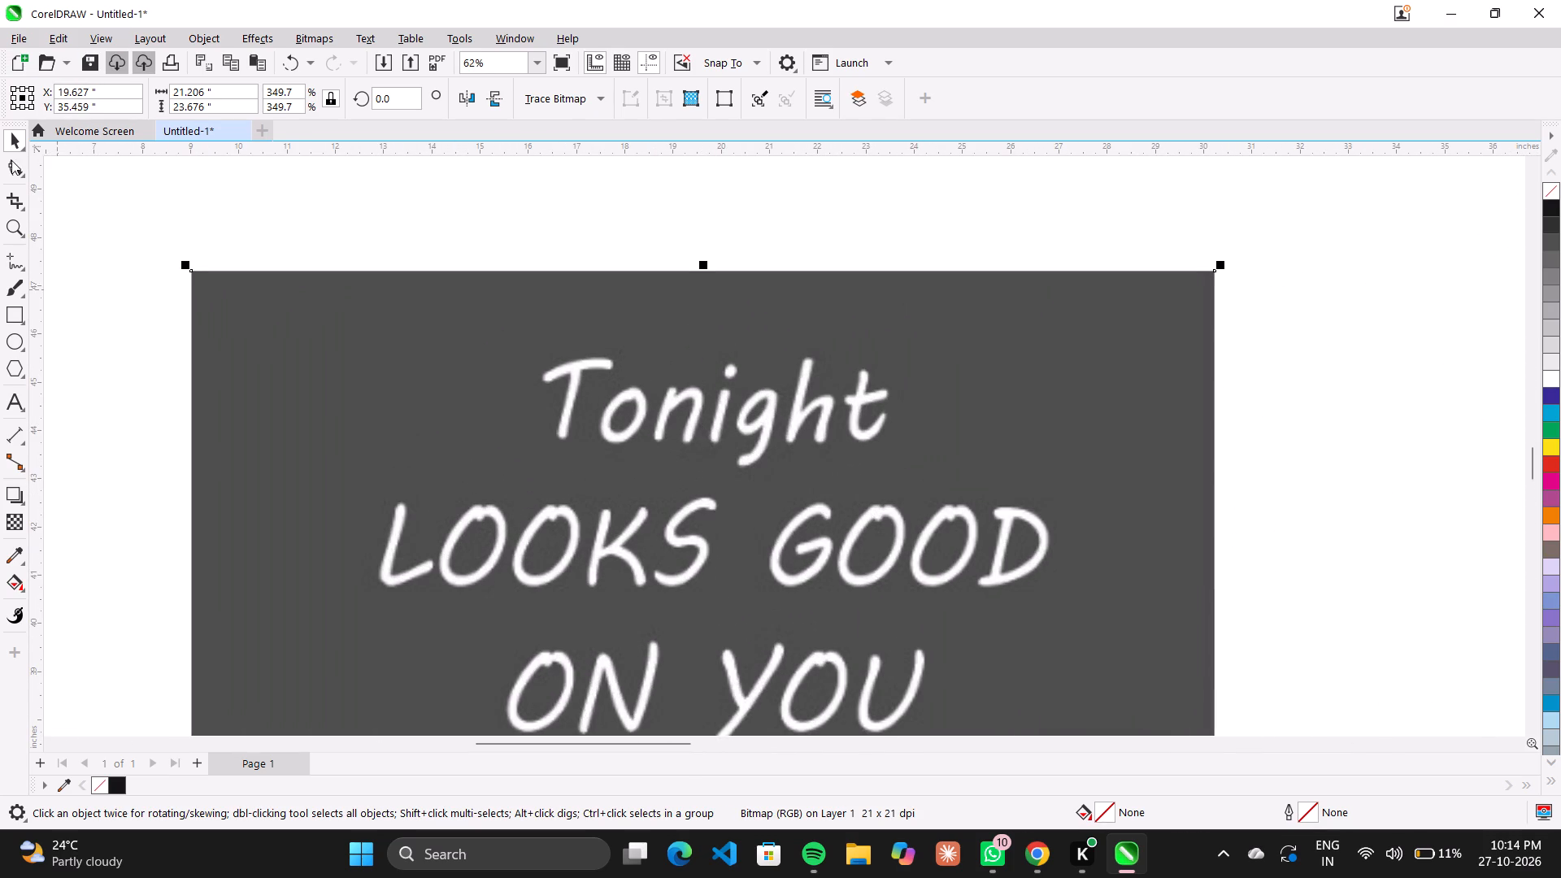
click(2, 193)
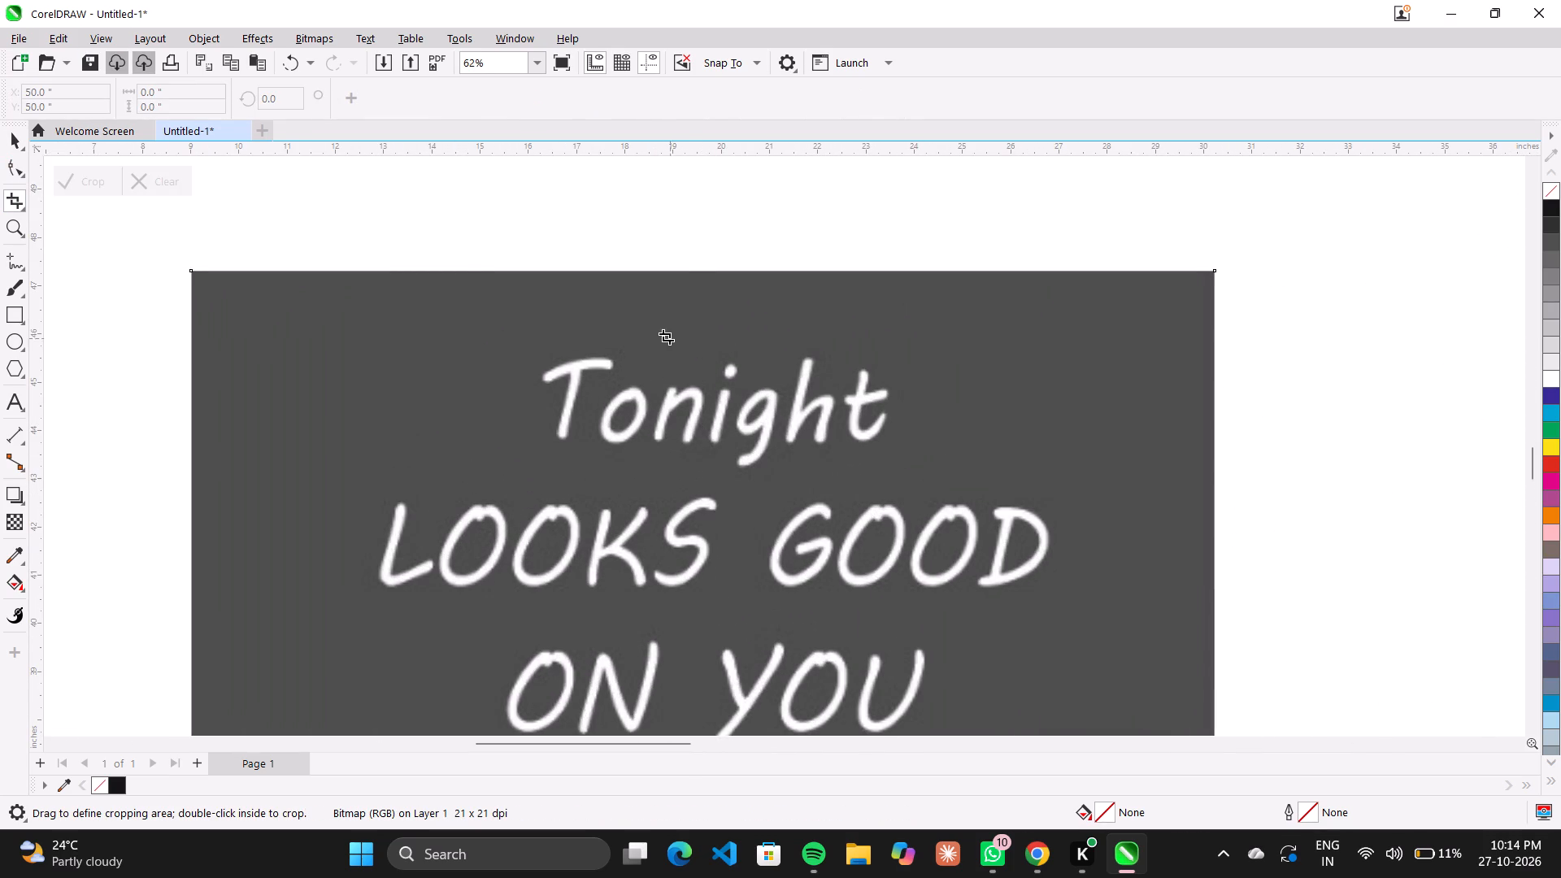
drag(534, 312, 971, 474)
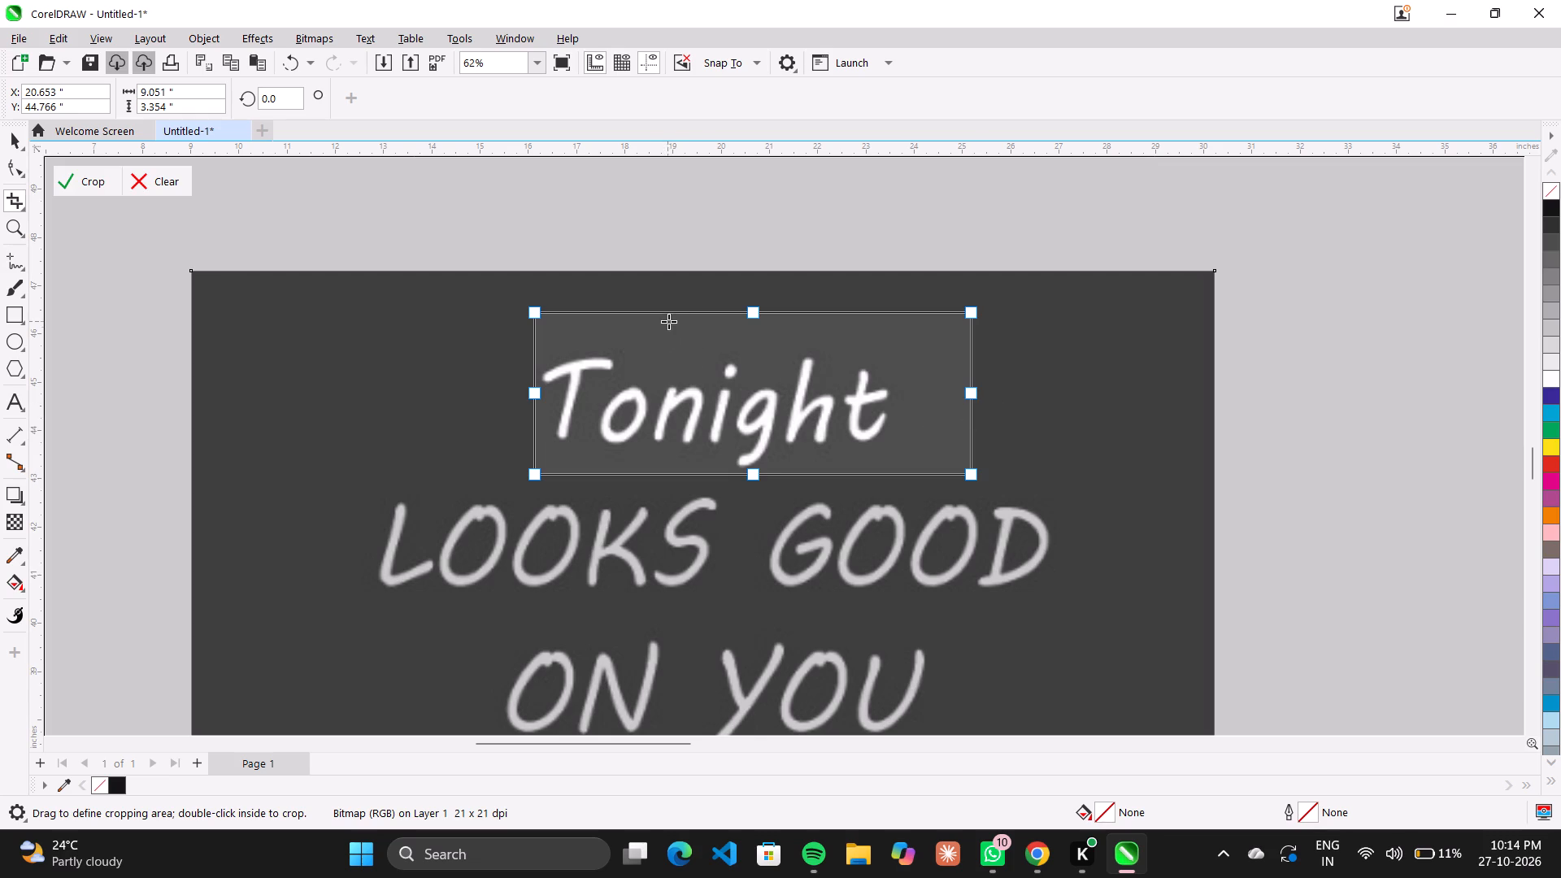
drag(975, 396, 879, 411)
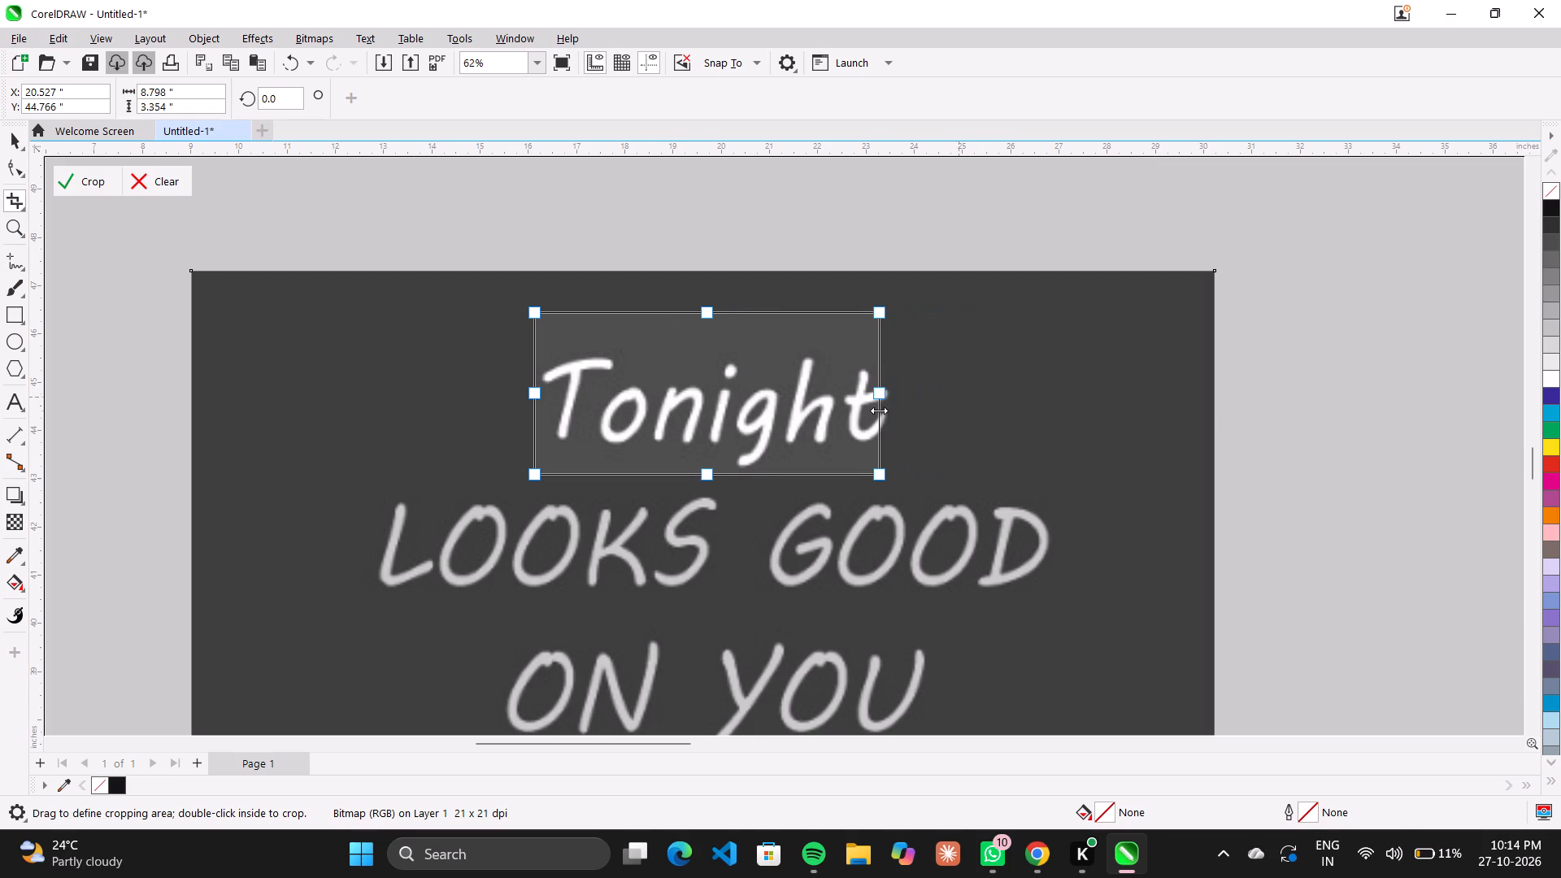
drag(879, 411, 900, 408)
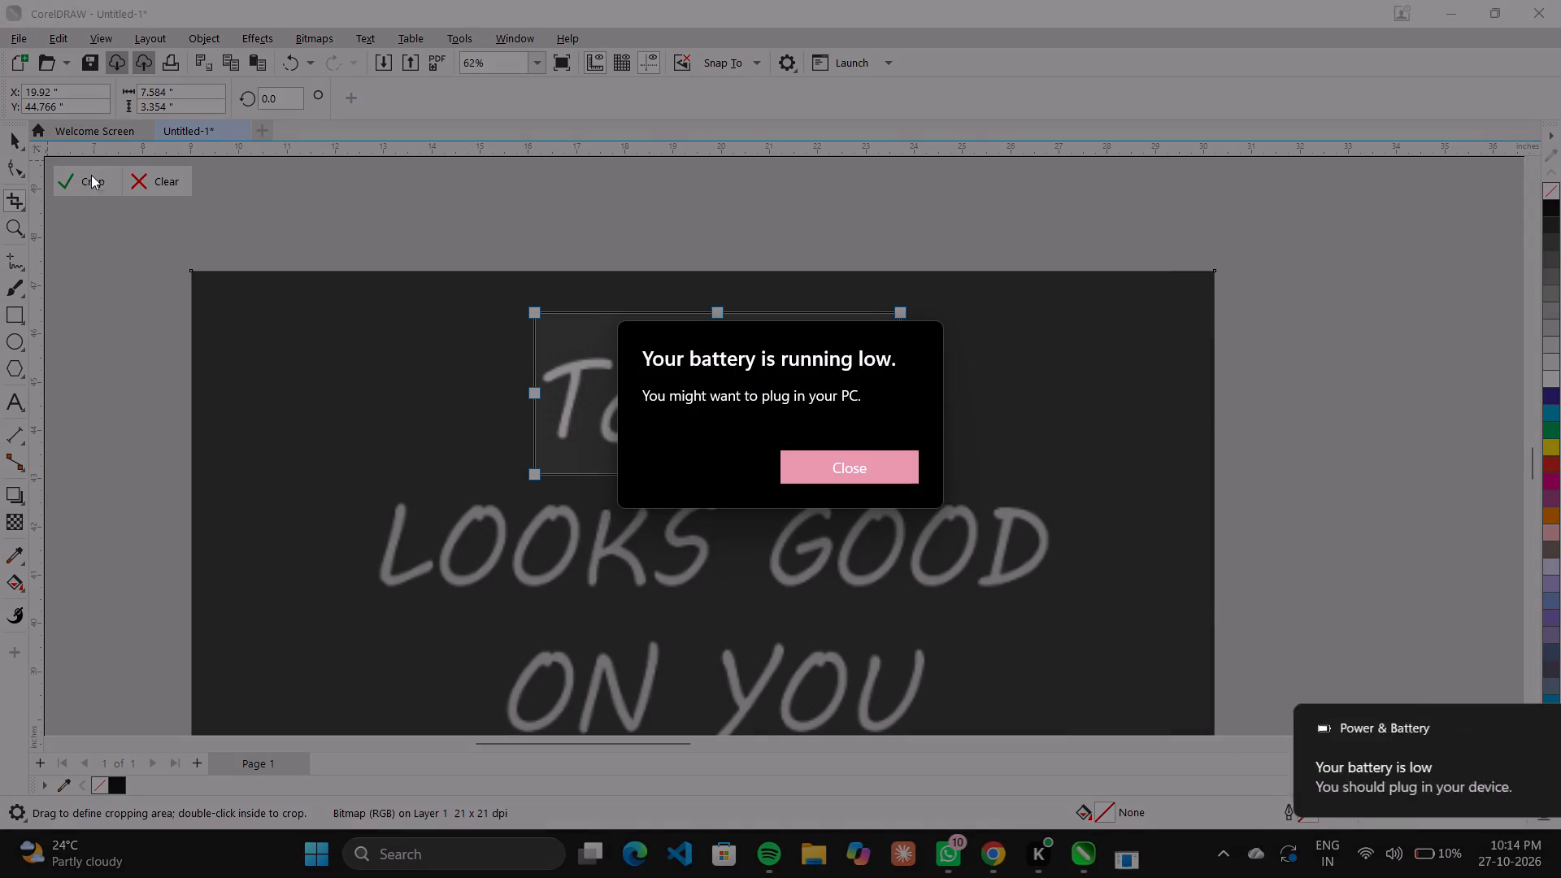
click(860, 463)
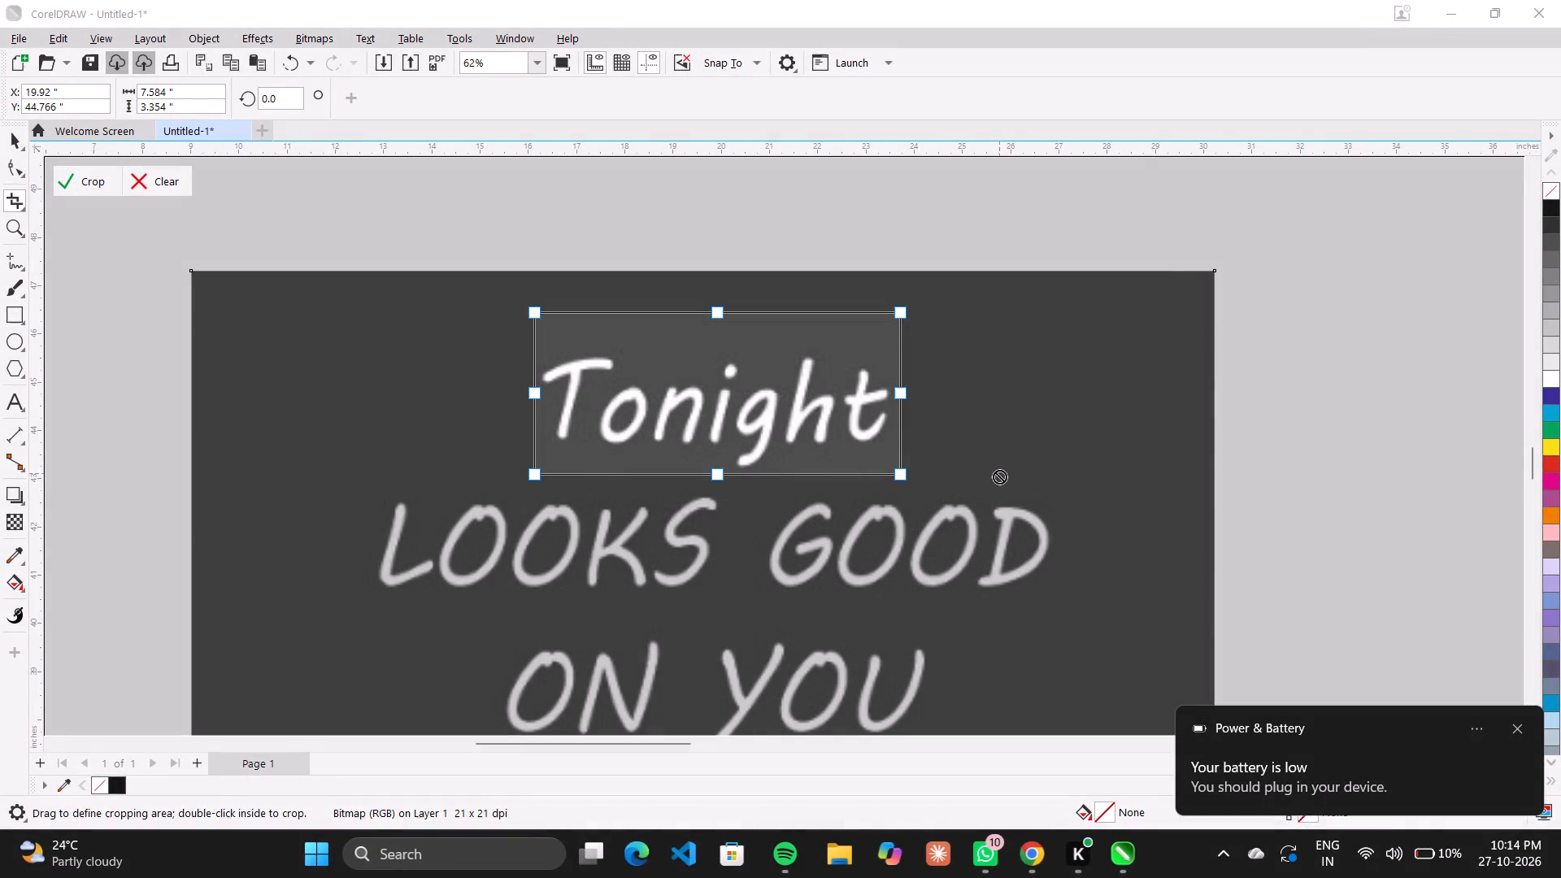
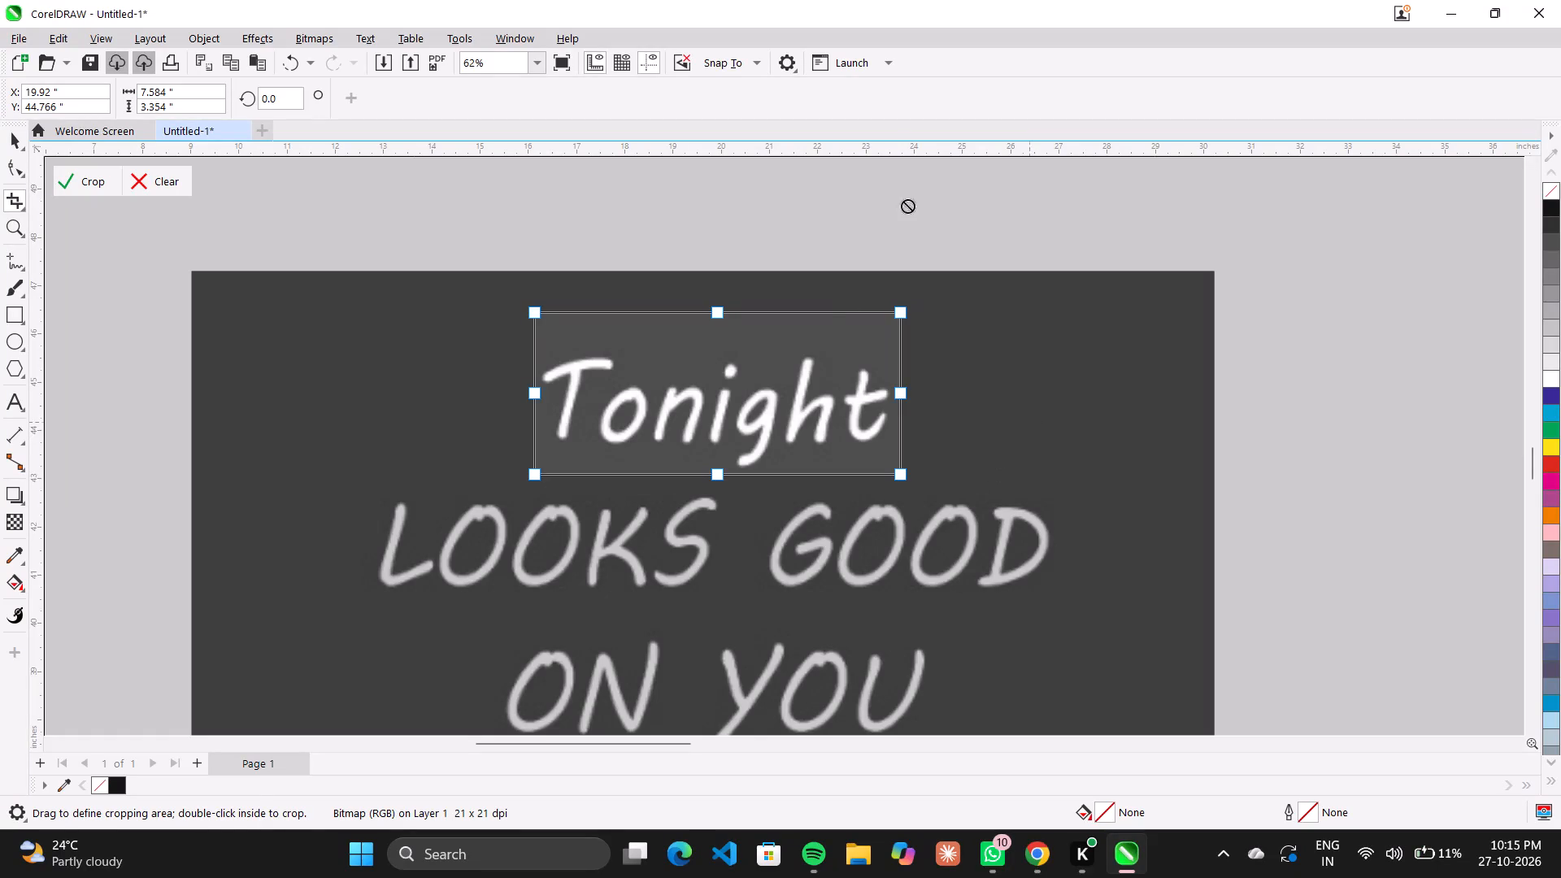
Crop the "Tonight" bitmap to just the letters "ig", using a frame about 1.6 by 2.7 inches.
scroll(693, 312, up, 1)
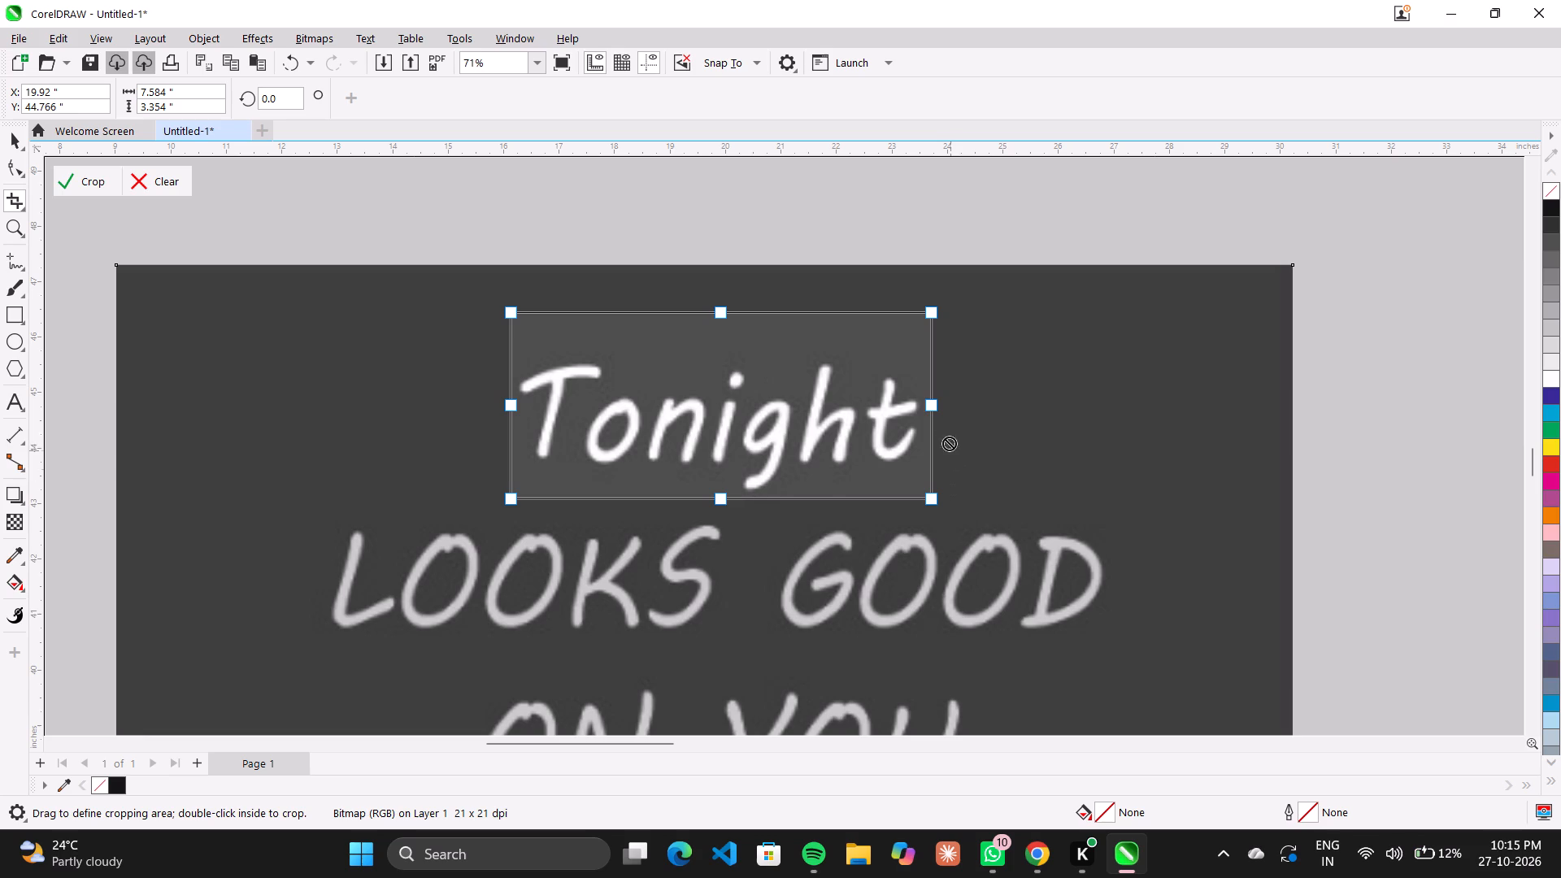
drag(931, 406, 807, 419)
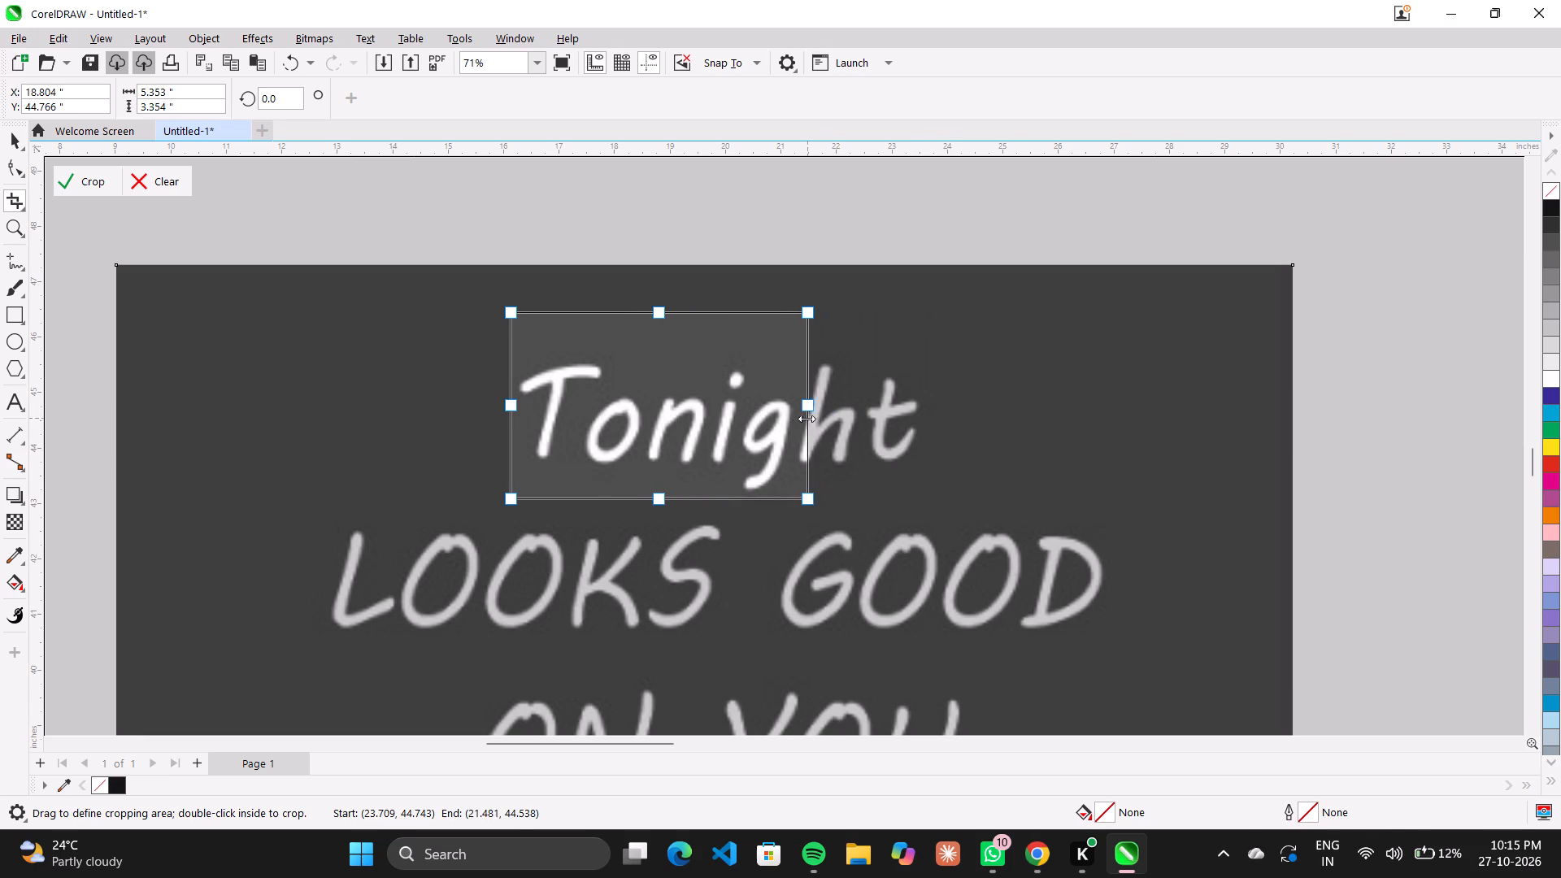
drag(807, 419, 798, 421)
drag(511, 404, 663, 430)
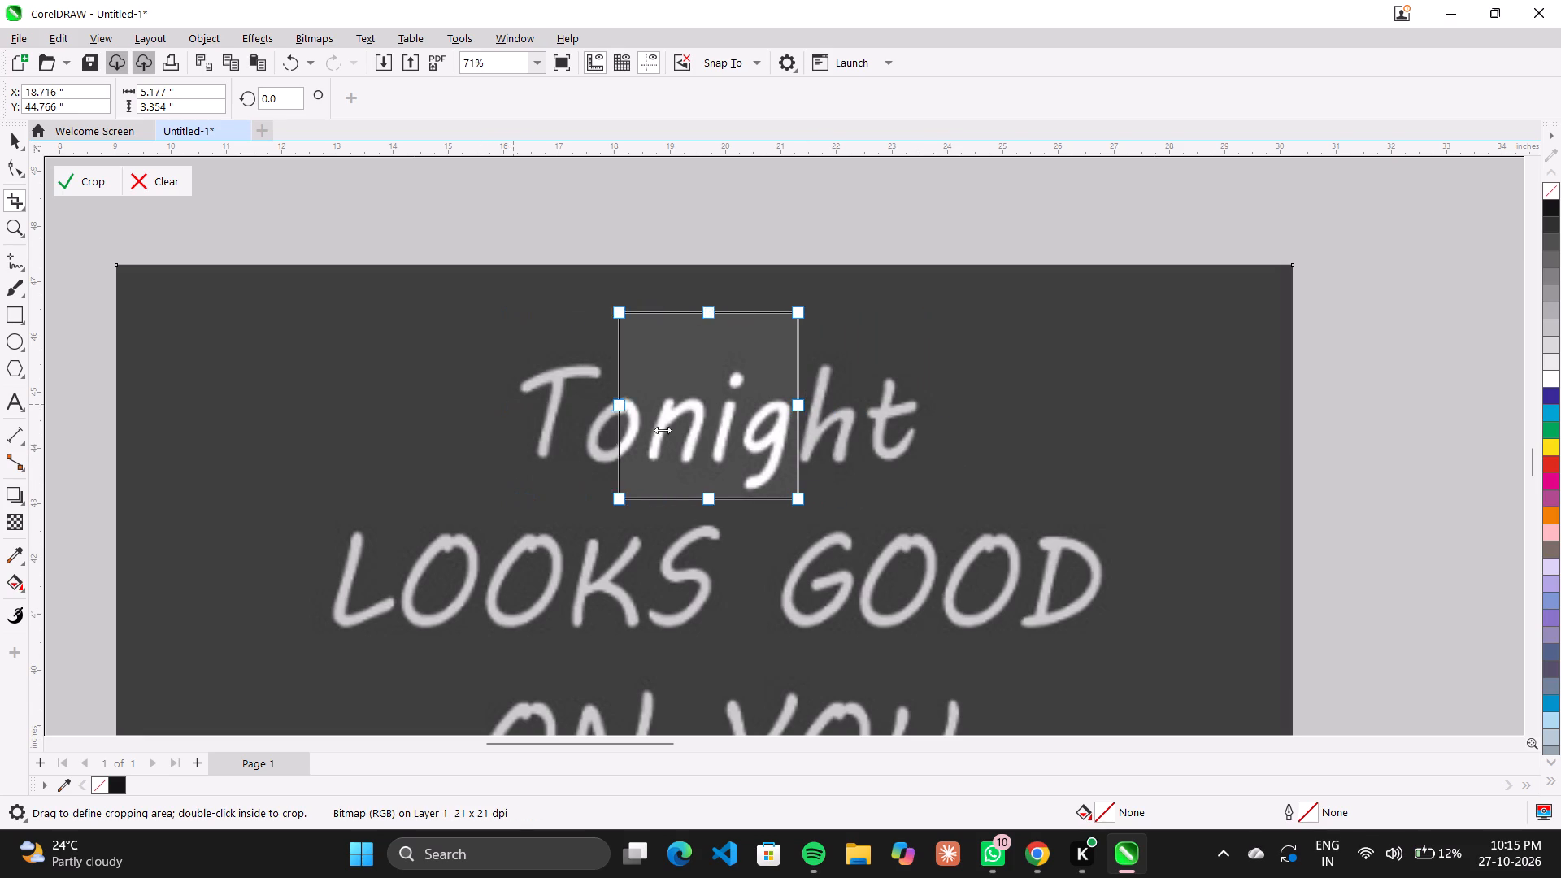
drag(663, 430, 707, 431)
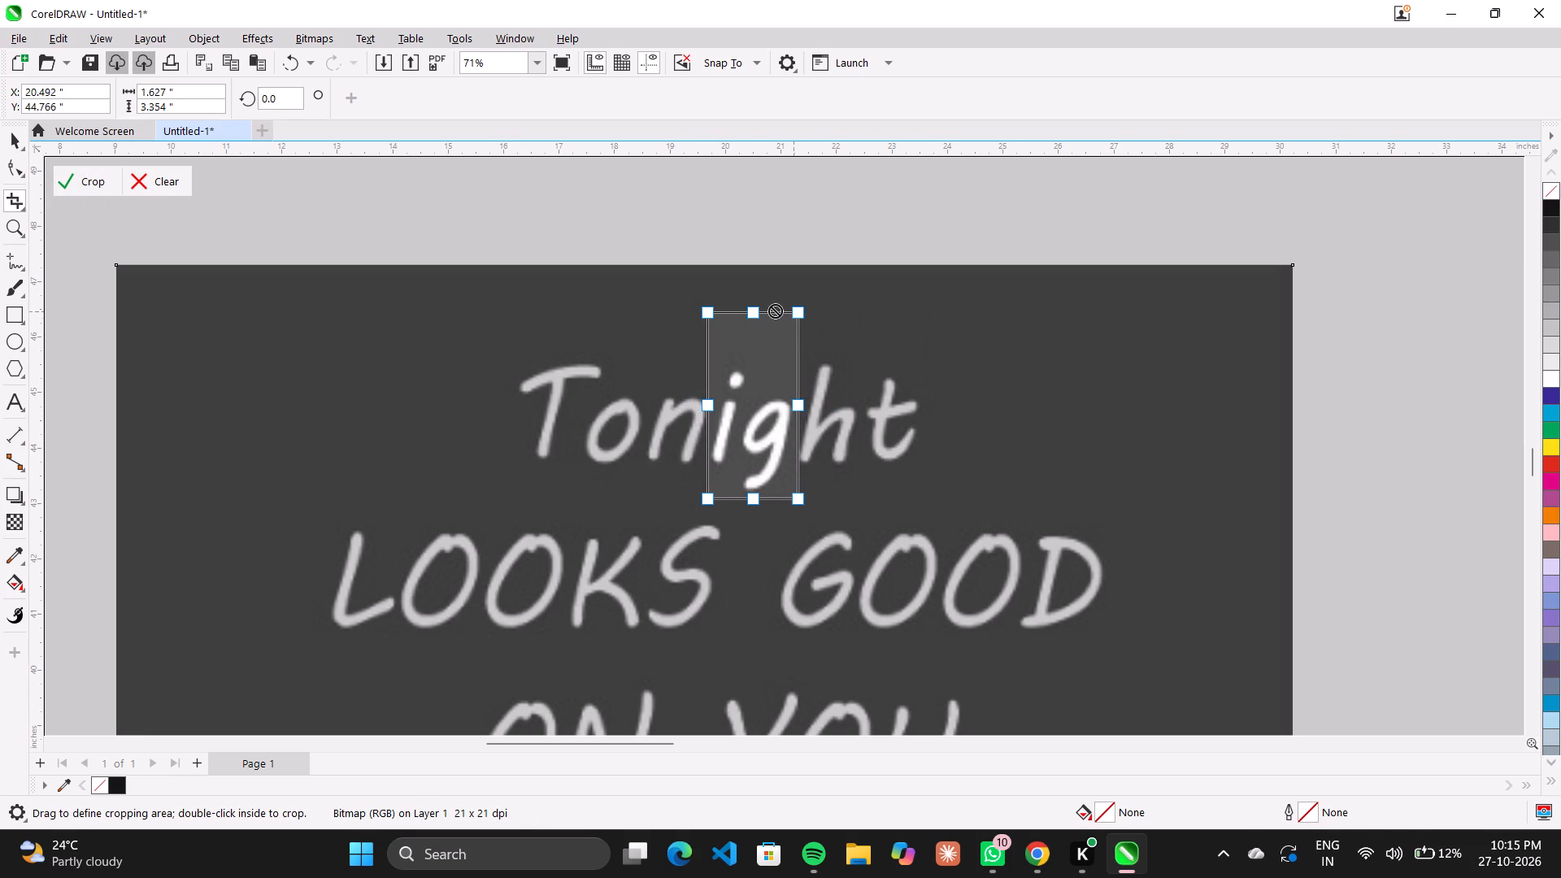
drag(752, 315, 754, 346)
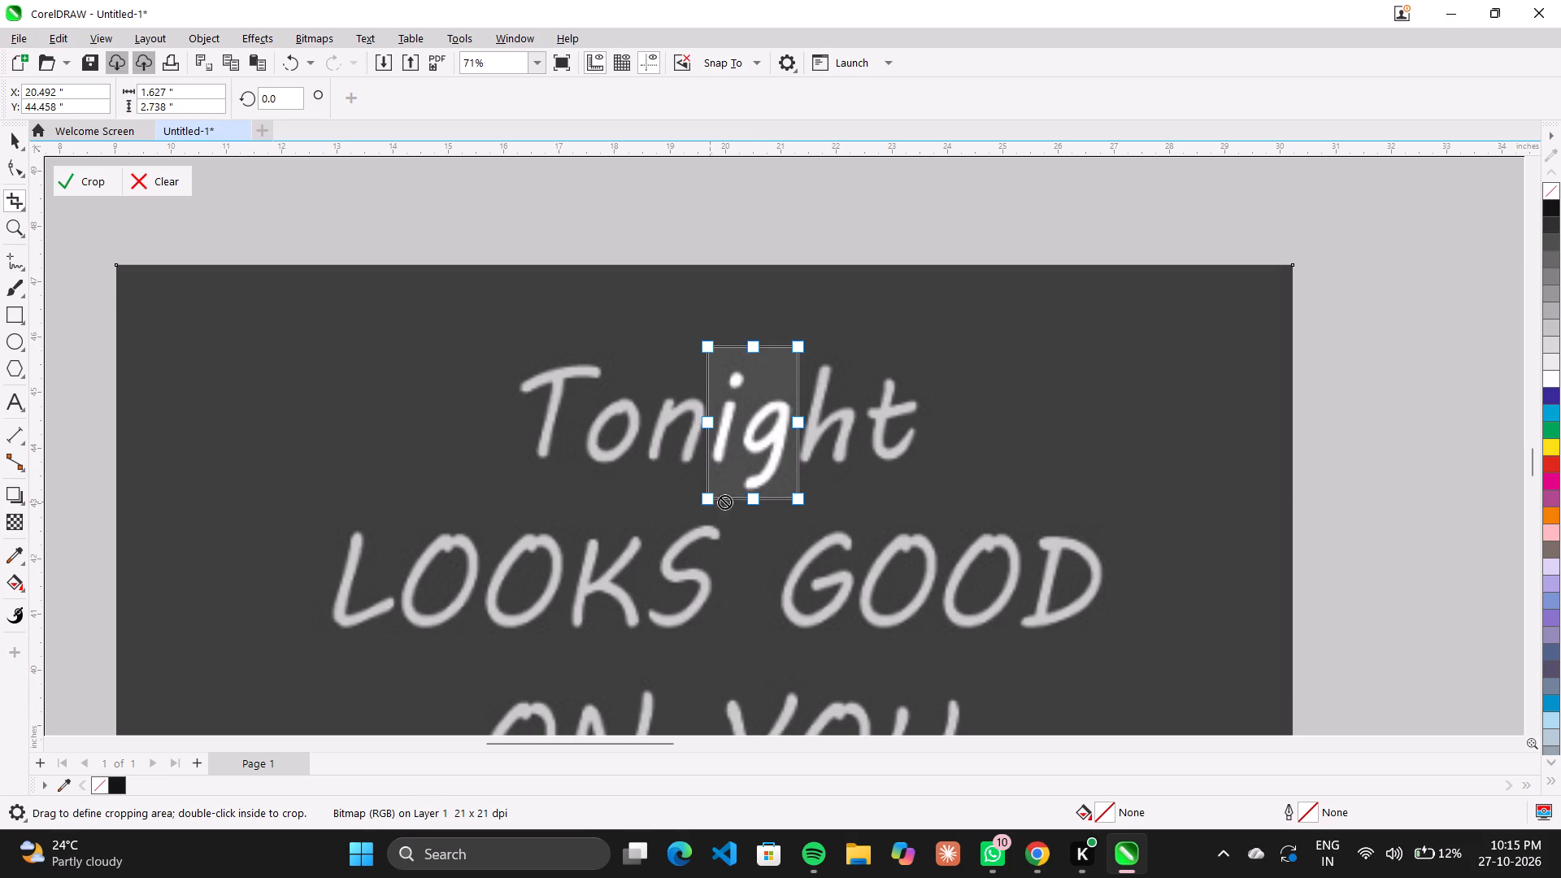
click(89, 189)
Trace the cropped "ig" bitmap into vector objects.
scroll(80, 328, down, 16)
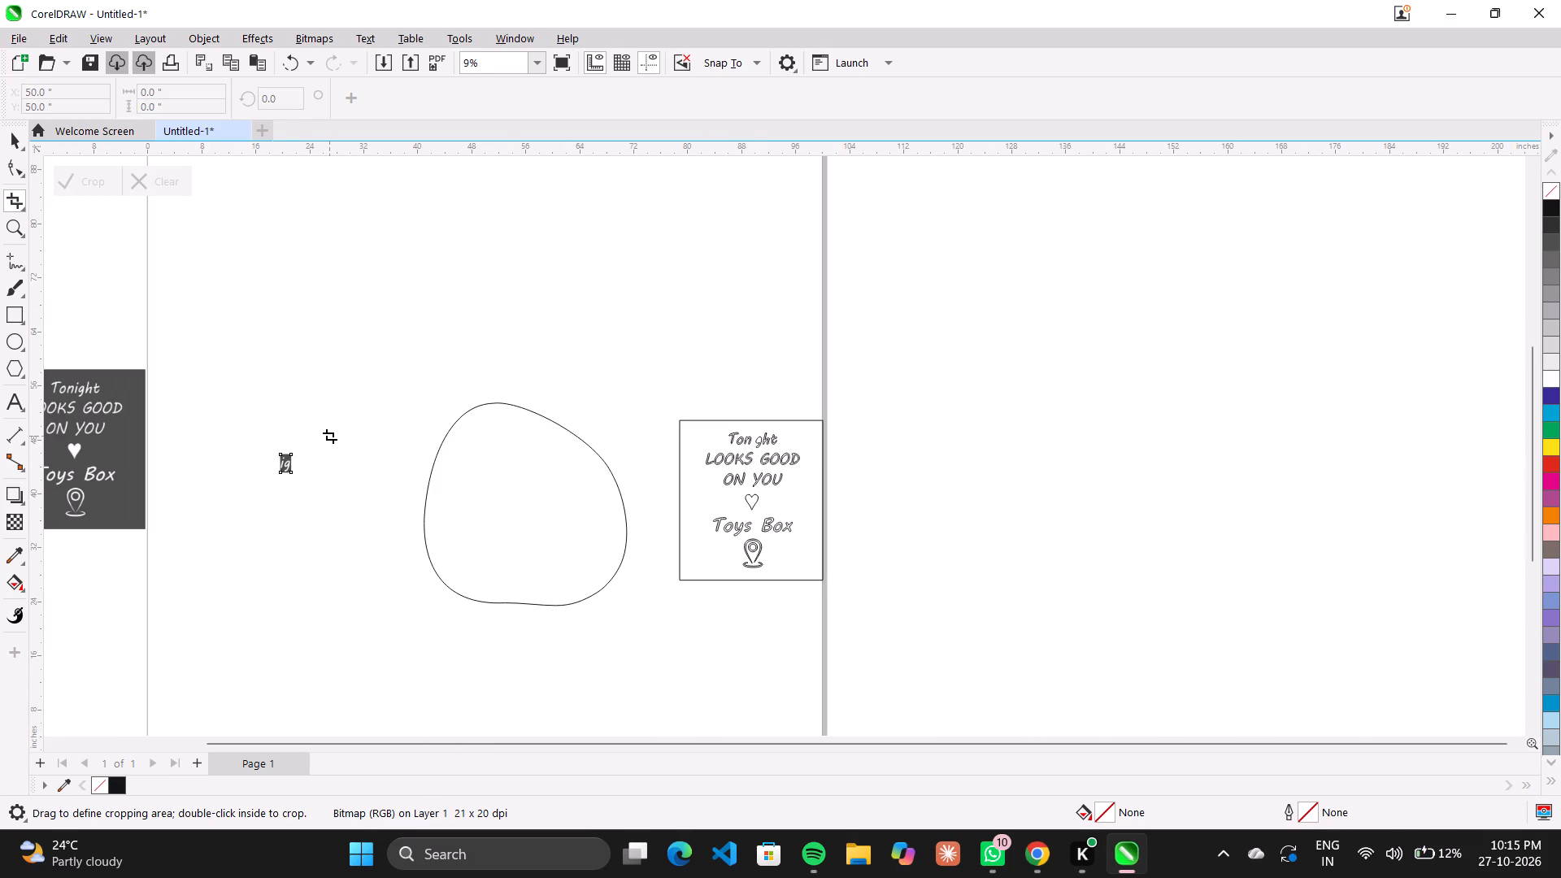
scroll(328, 436, up, 7)
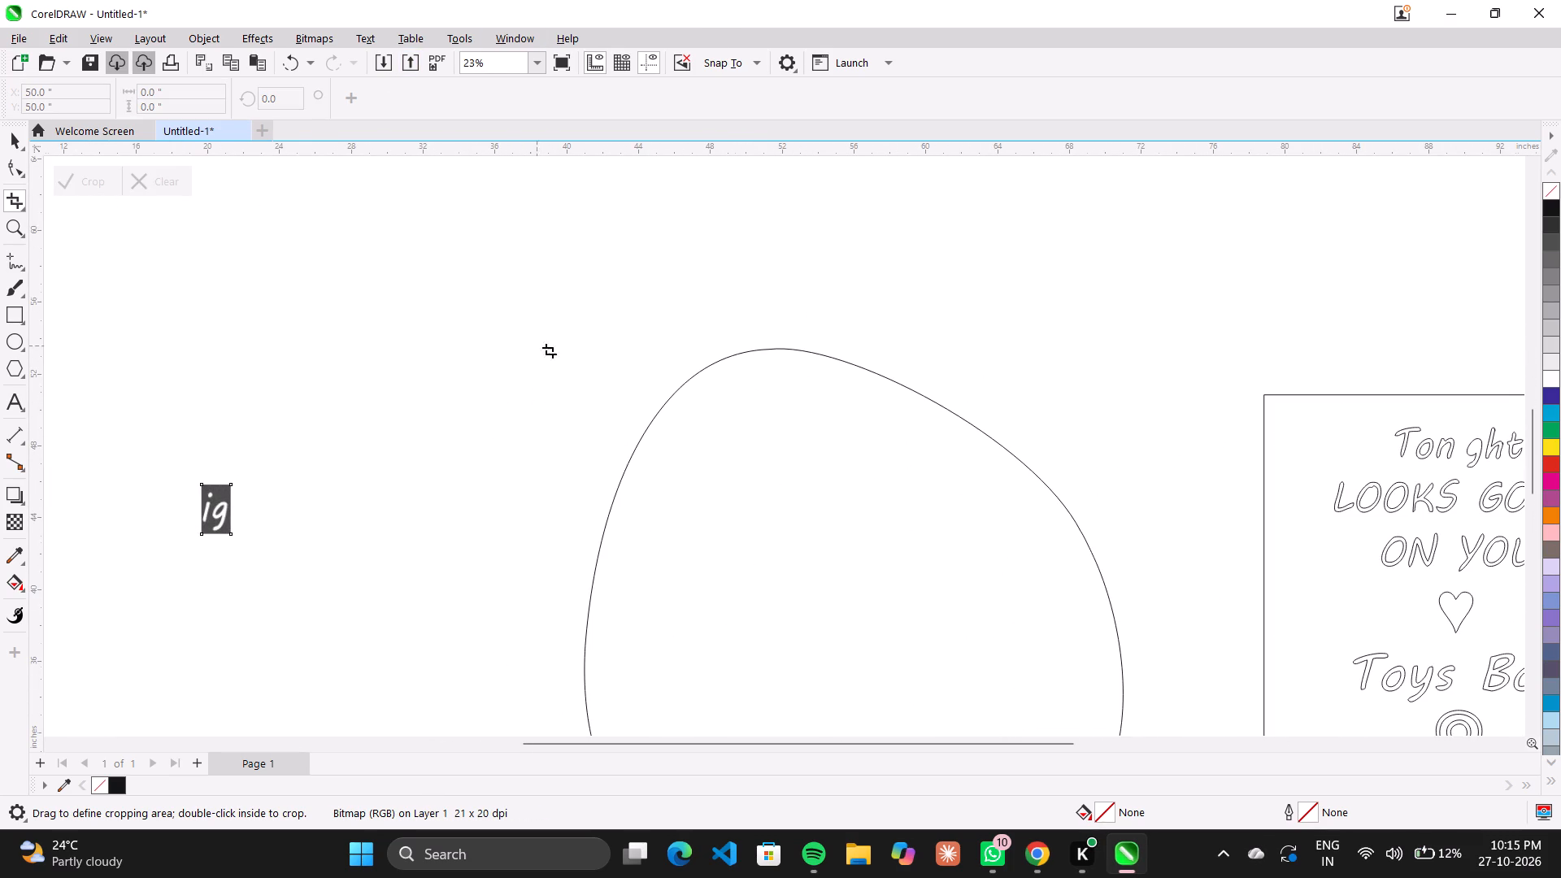
scroll(542, 347, down, 9)
click(0, 132)
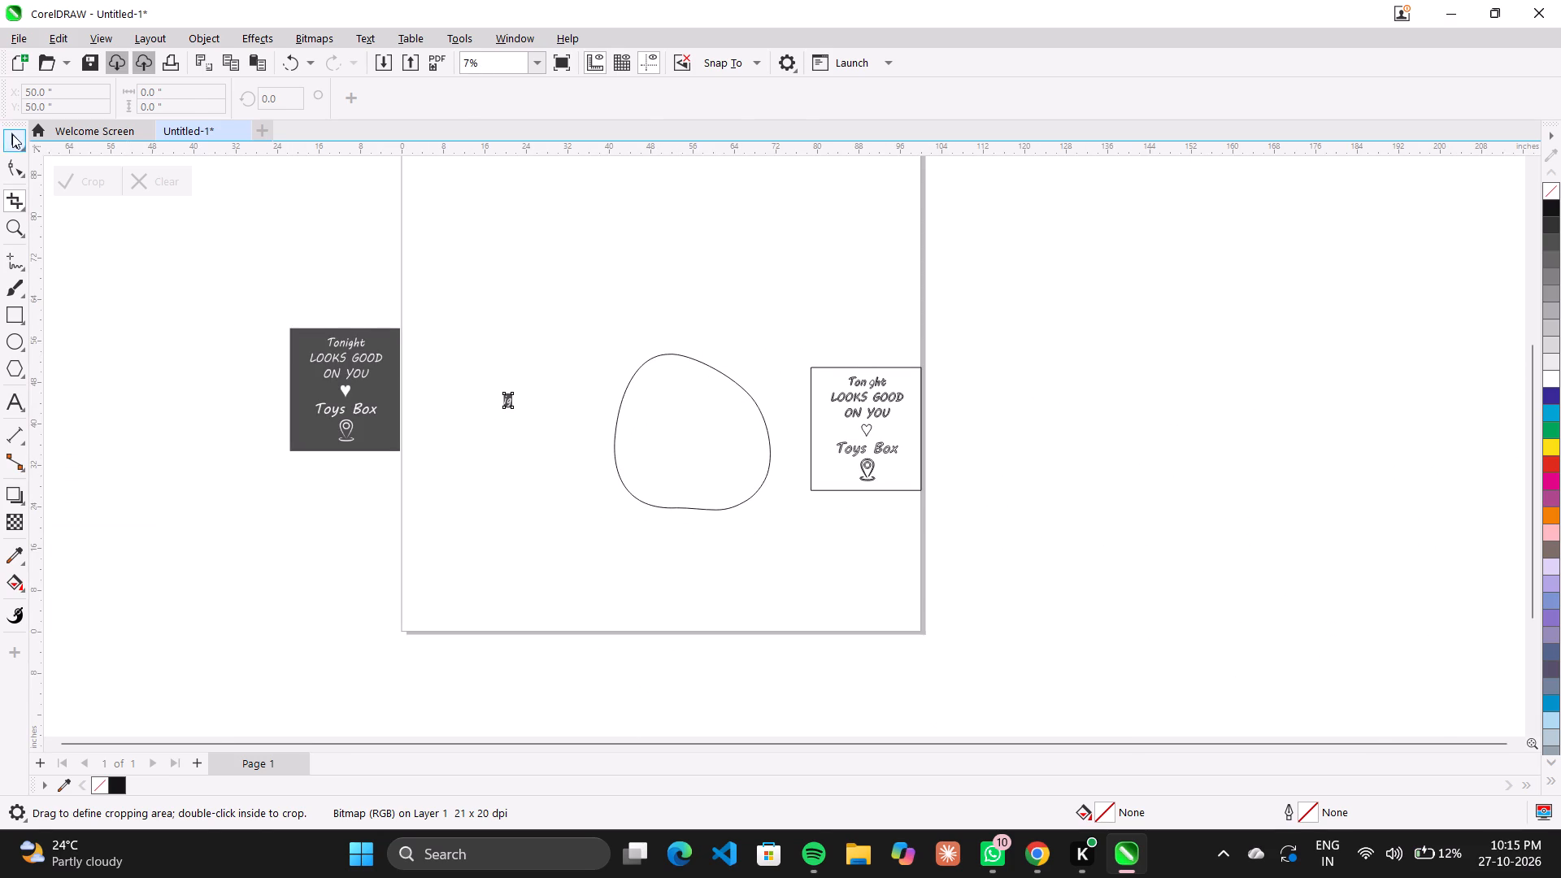
click(12, 134)
click(545, 100)
click(563, 120)
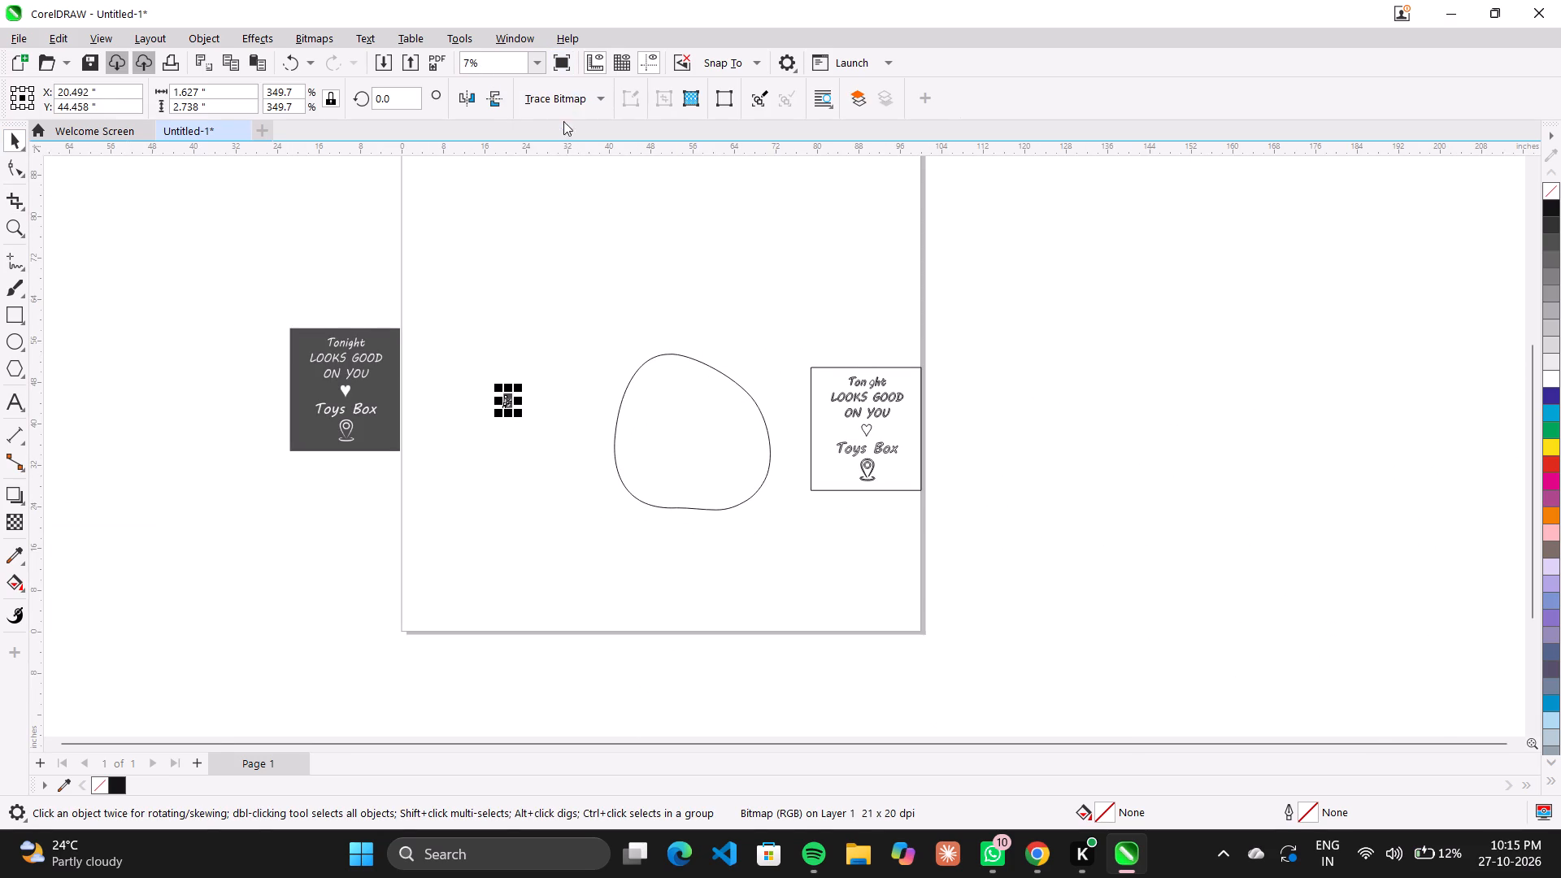
scroll(483, 453, up, 12)
scroll(541, 172, up, 3)
scroll(542, 185, down, 6)
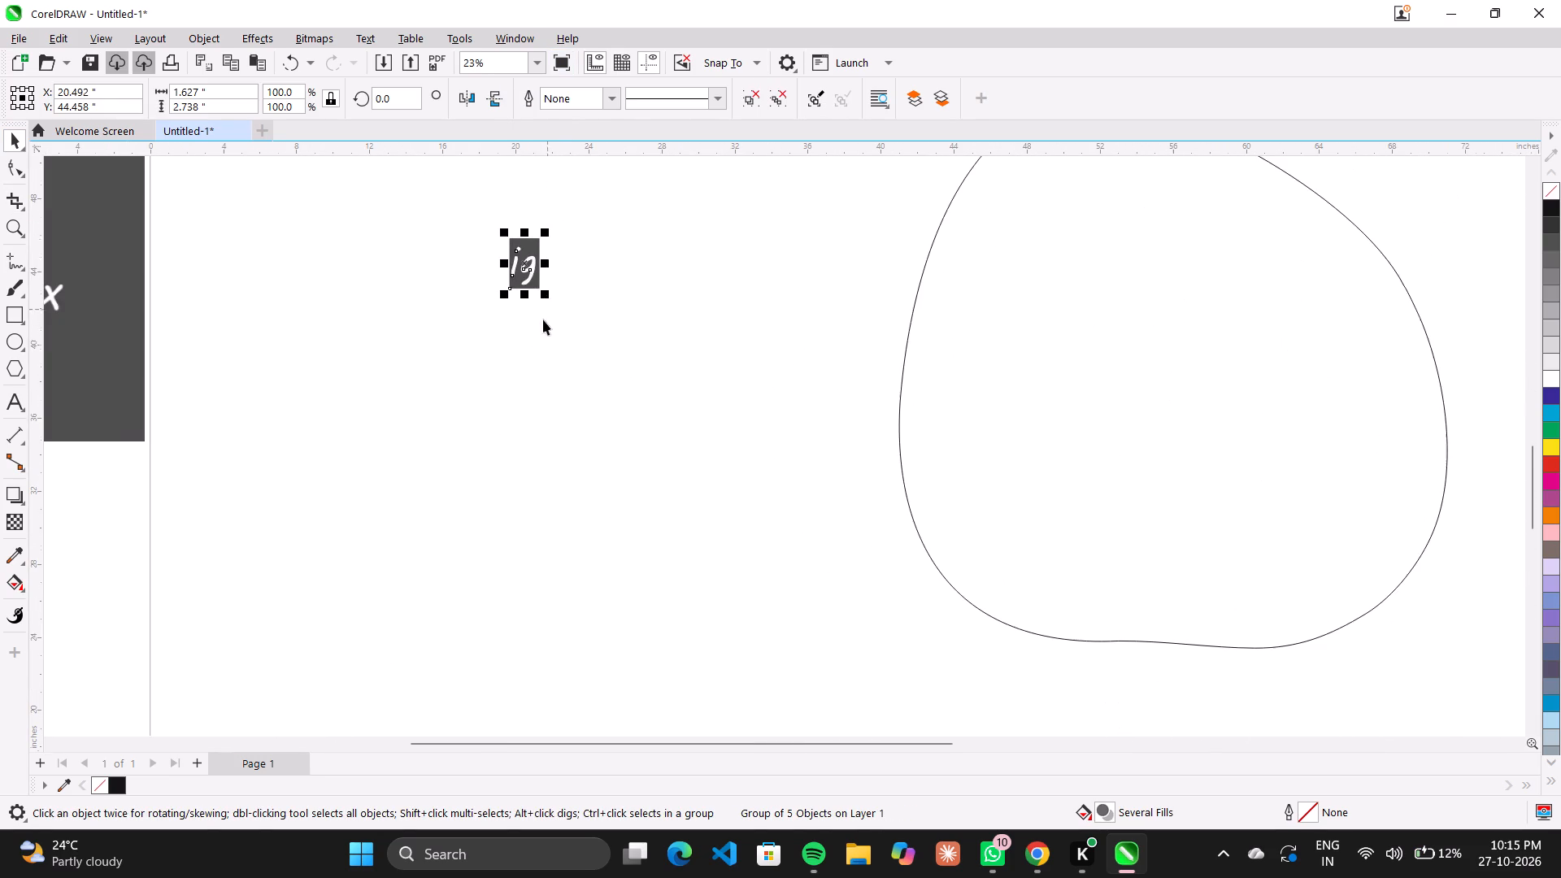
Move the traced "ig" group off its bitmap to just above the traced lettering's upper-left corner, at about X 74.4, Y 52.8 inches.
drag(524, 267, 1199, 390)
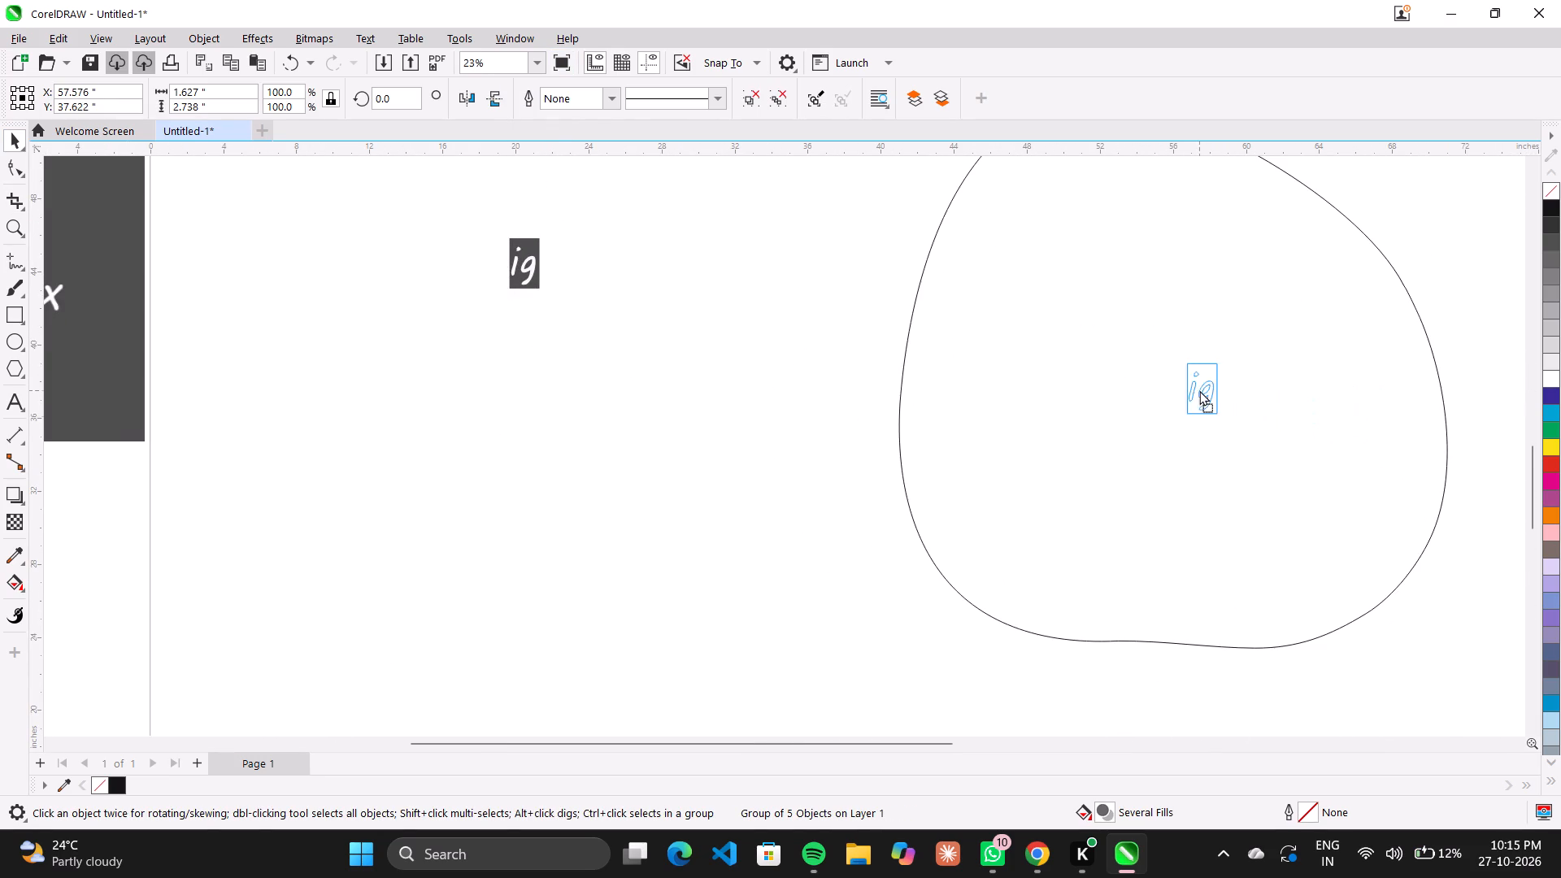
drag(1199, 390, 1188, 390)
scroll(1186, 391, down, 11)
drag(1191, 392, 1311, 375)
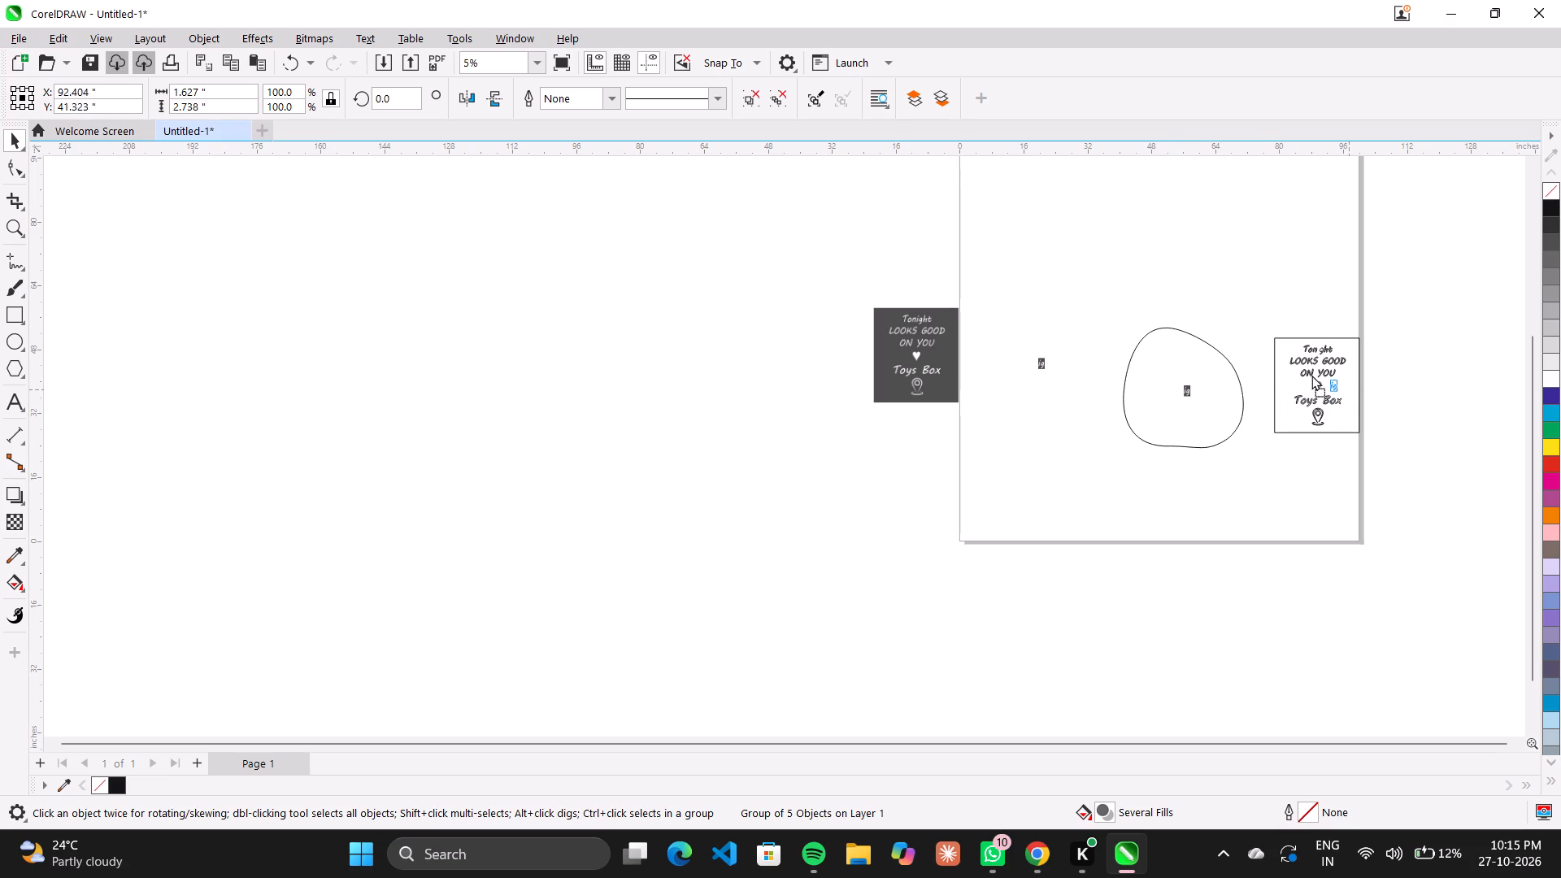
drag(1311, 375, 1260, 330)
scroll(1260, 330, up, 6)
scroll(1001, 367, down, 9)
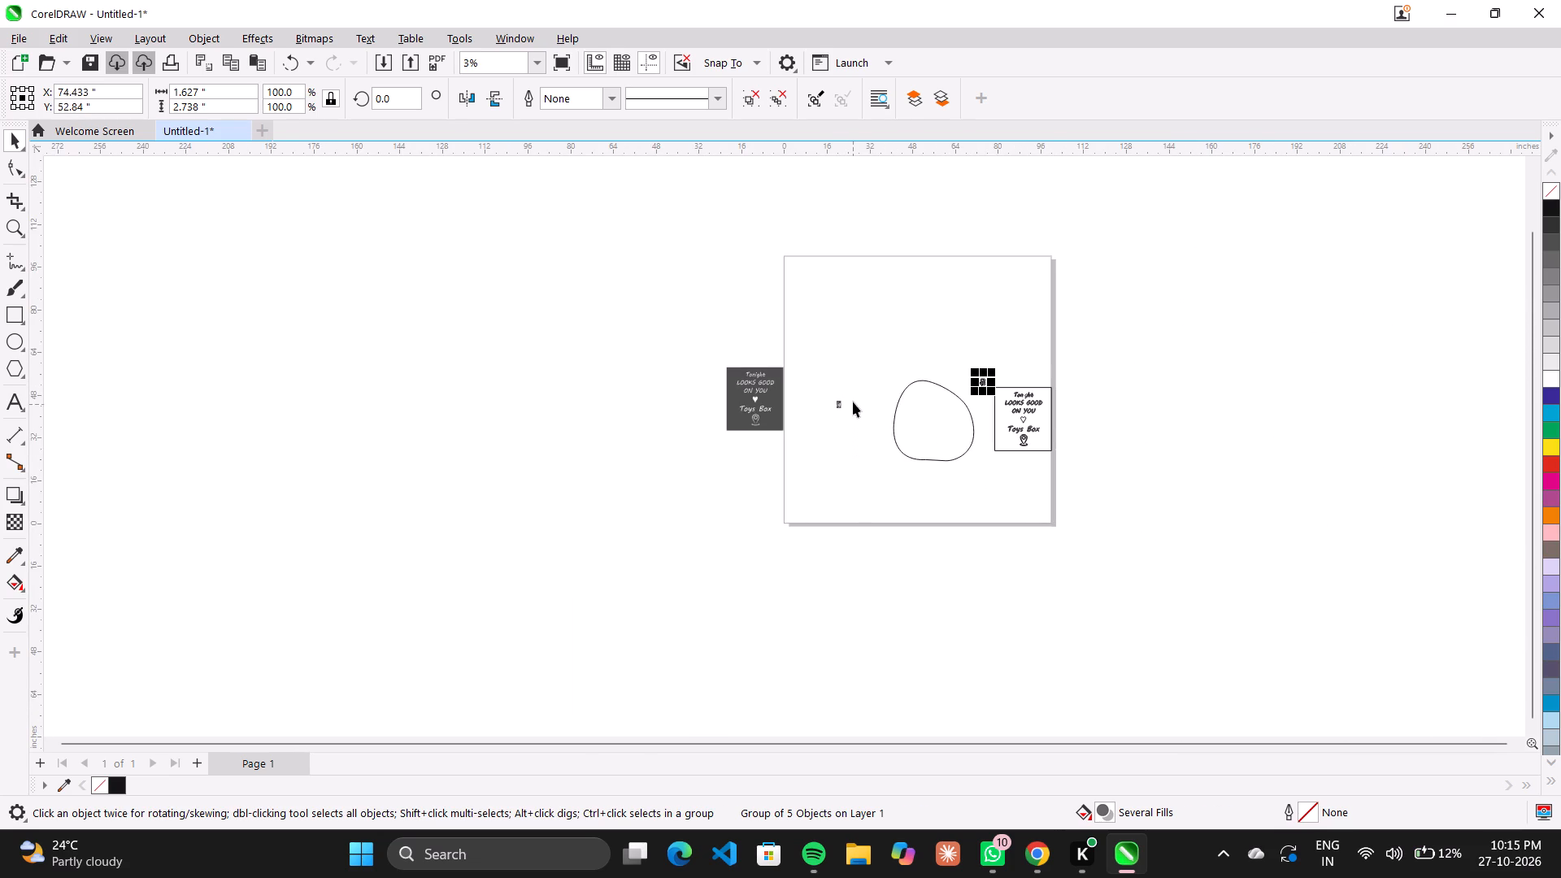
scroll(1029, 289, up, 9)
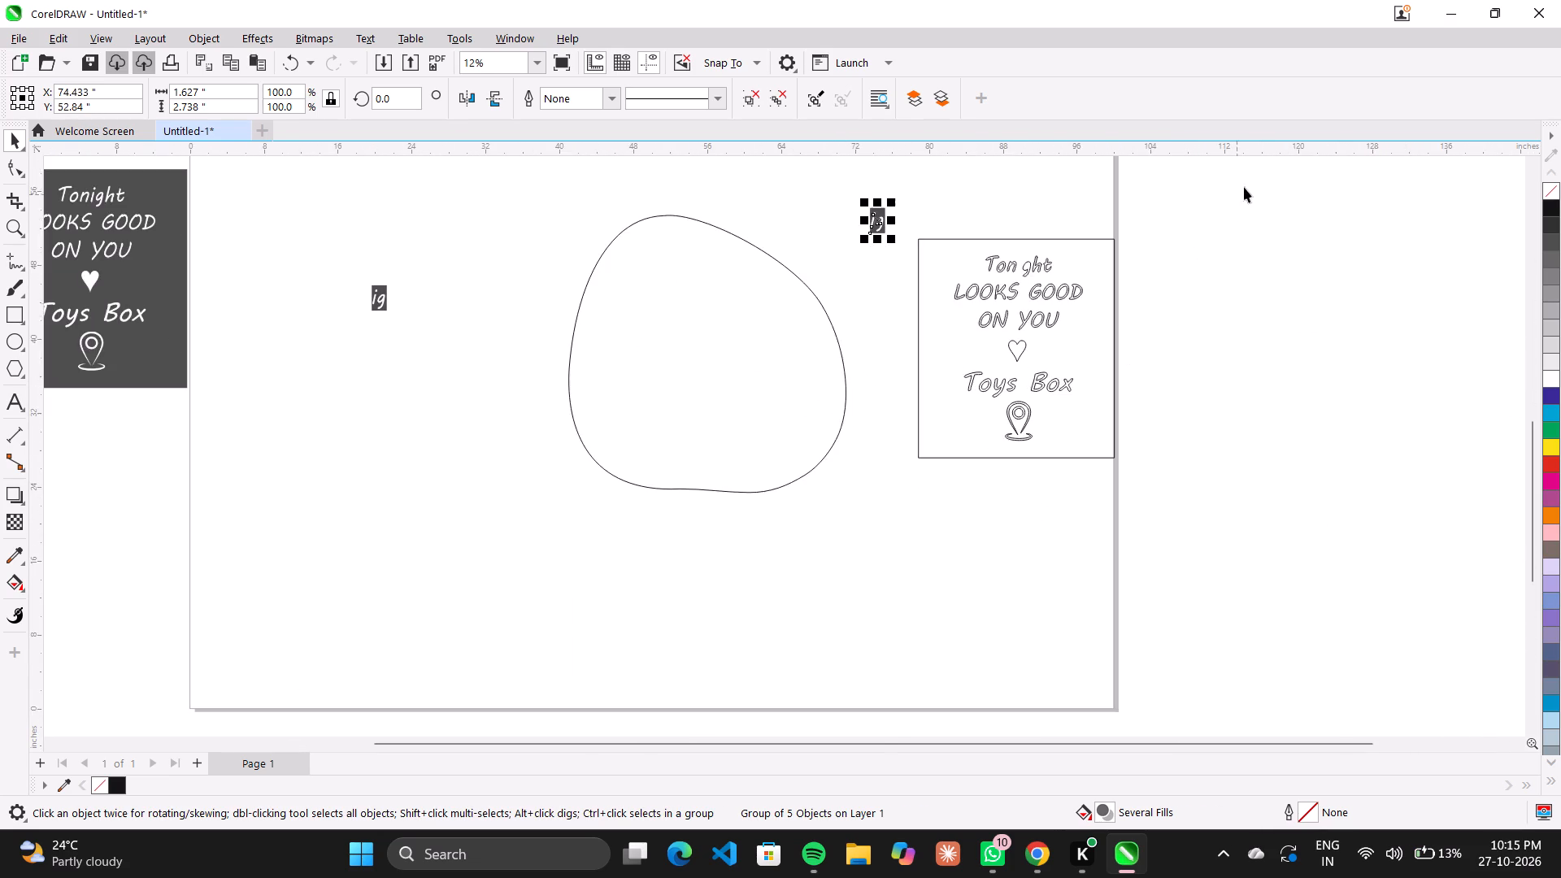
scroll(1248, 185, up, 7)
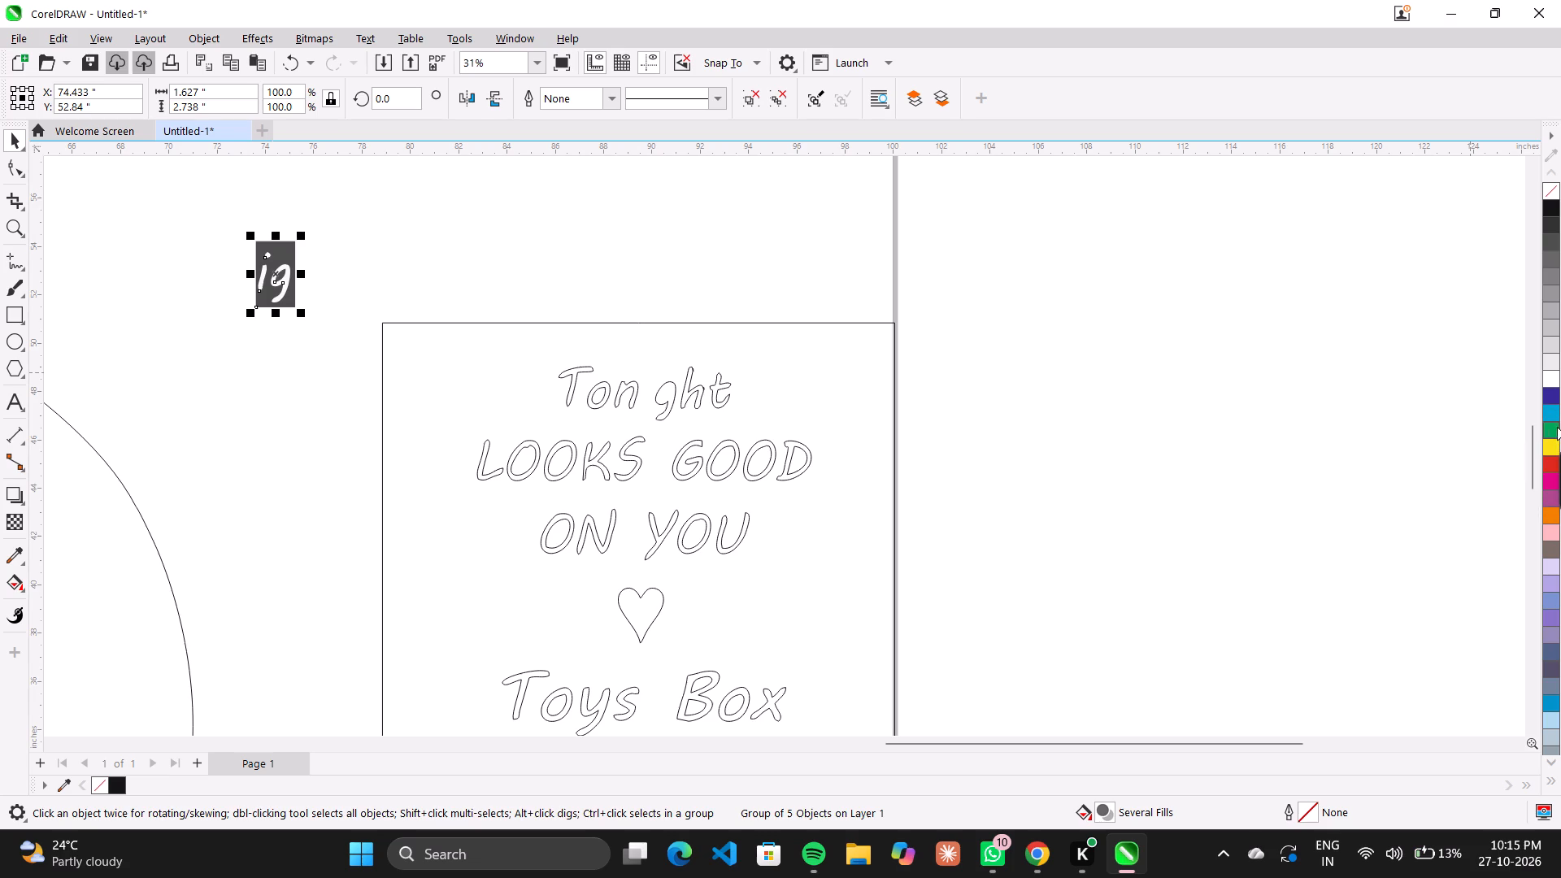
Give the traced "ig" group a red outline and remove its fill.
right_click(1529, 462)
right_click(1554, 465)
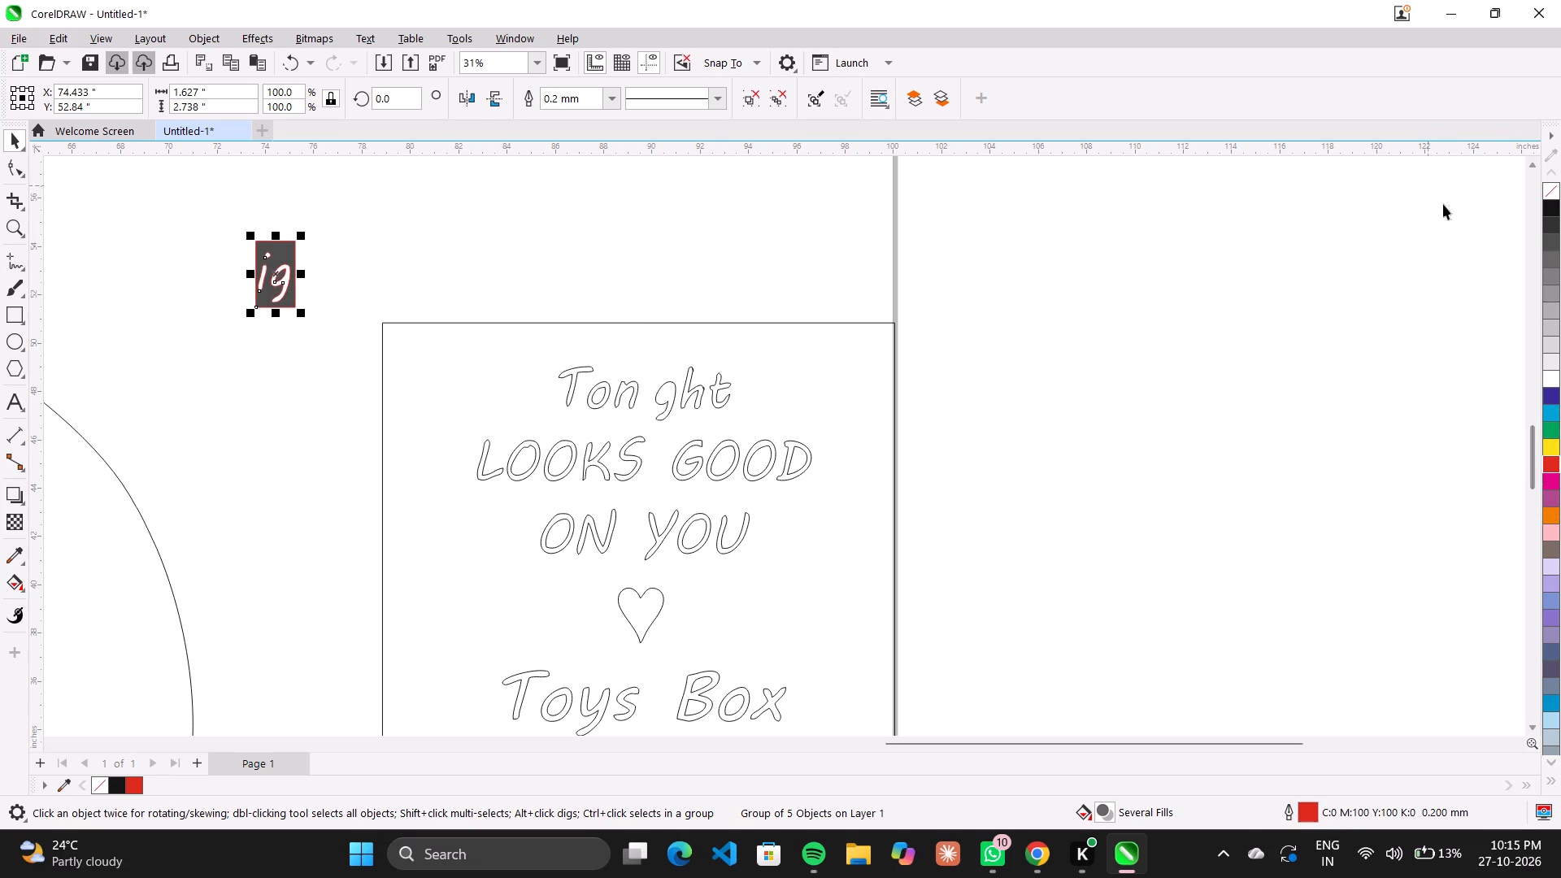
click(1554, 185)
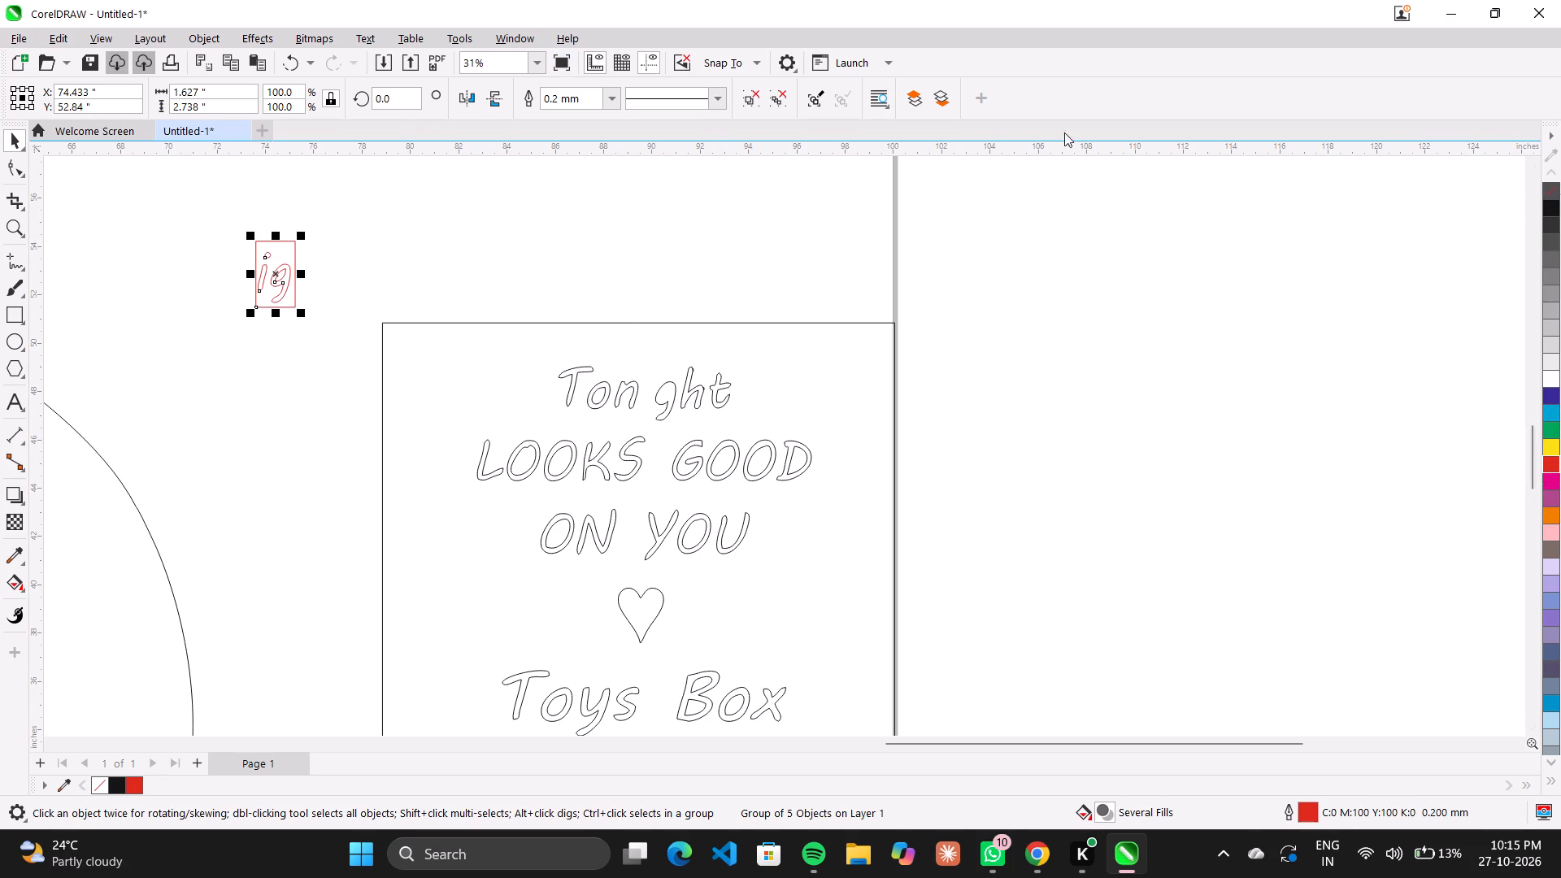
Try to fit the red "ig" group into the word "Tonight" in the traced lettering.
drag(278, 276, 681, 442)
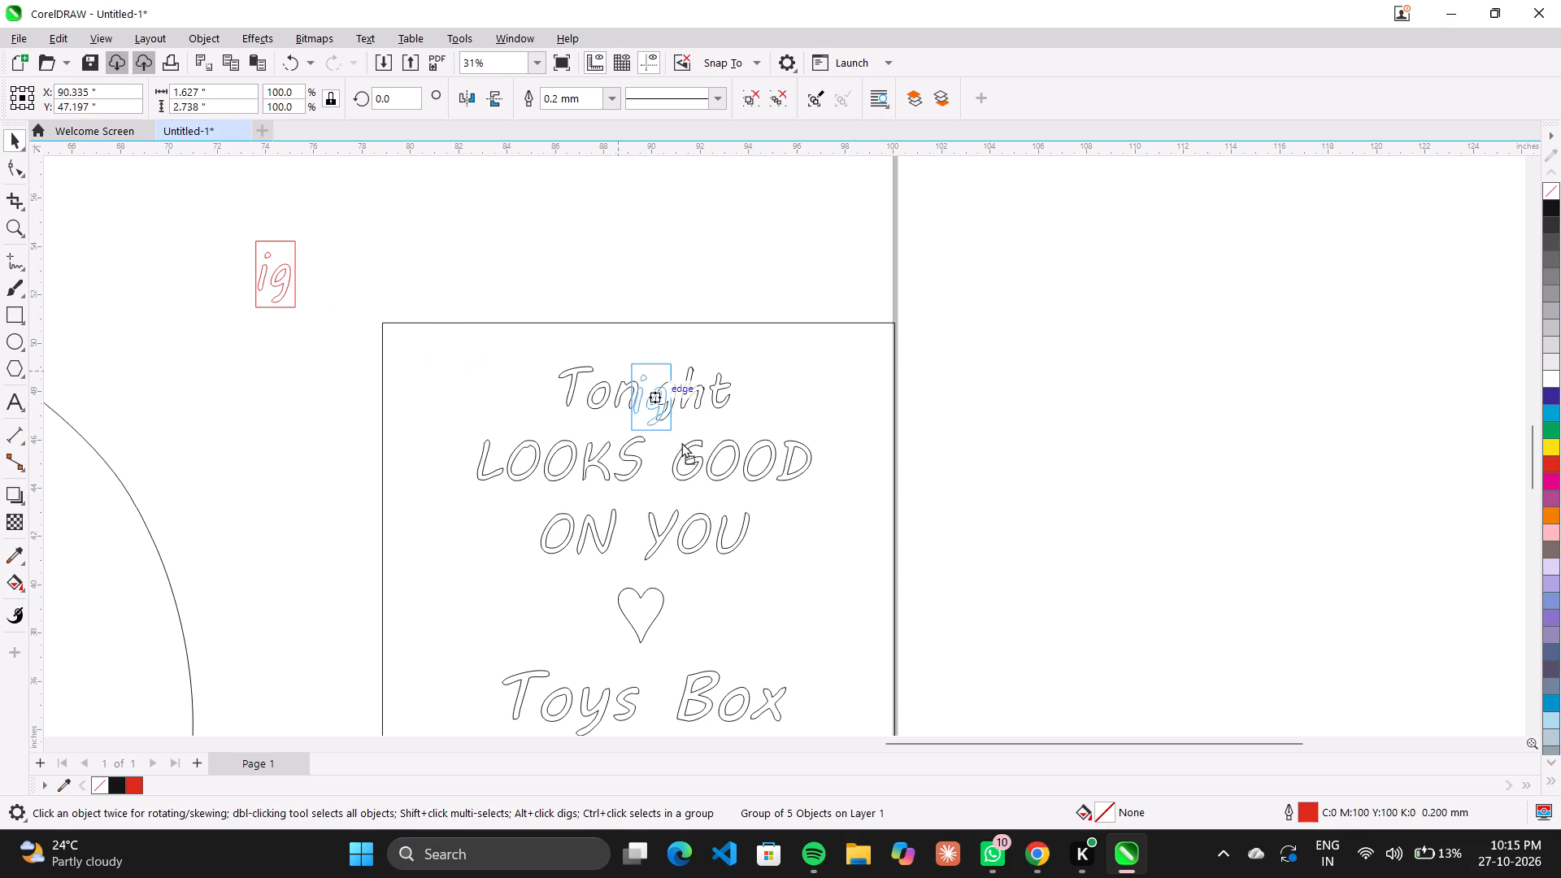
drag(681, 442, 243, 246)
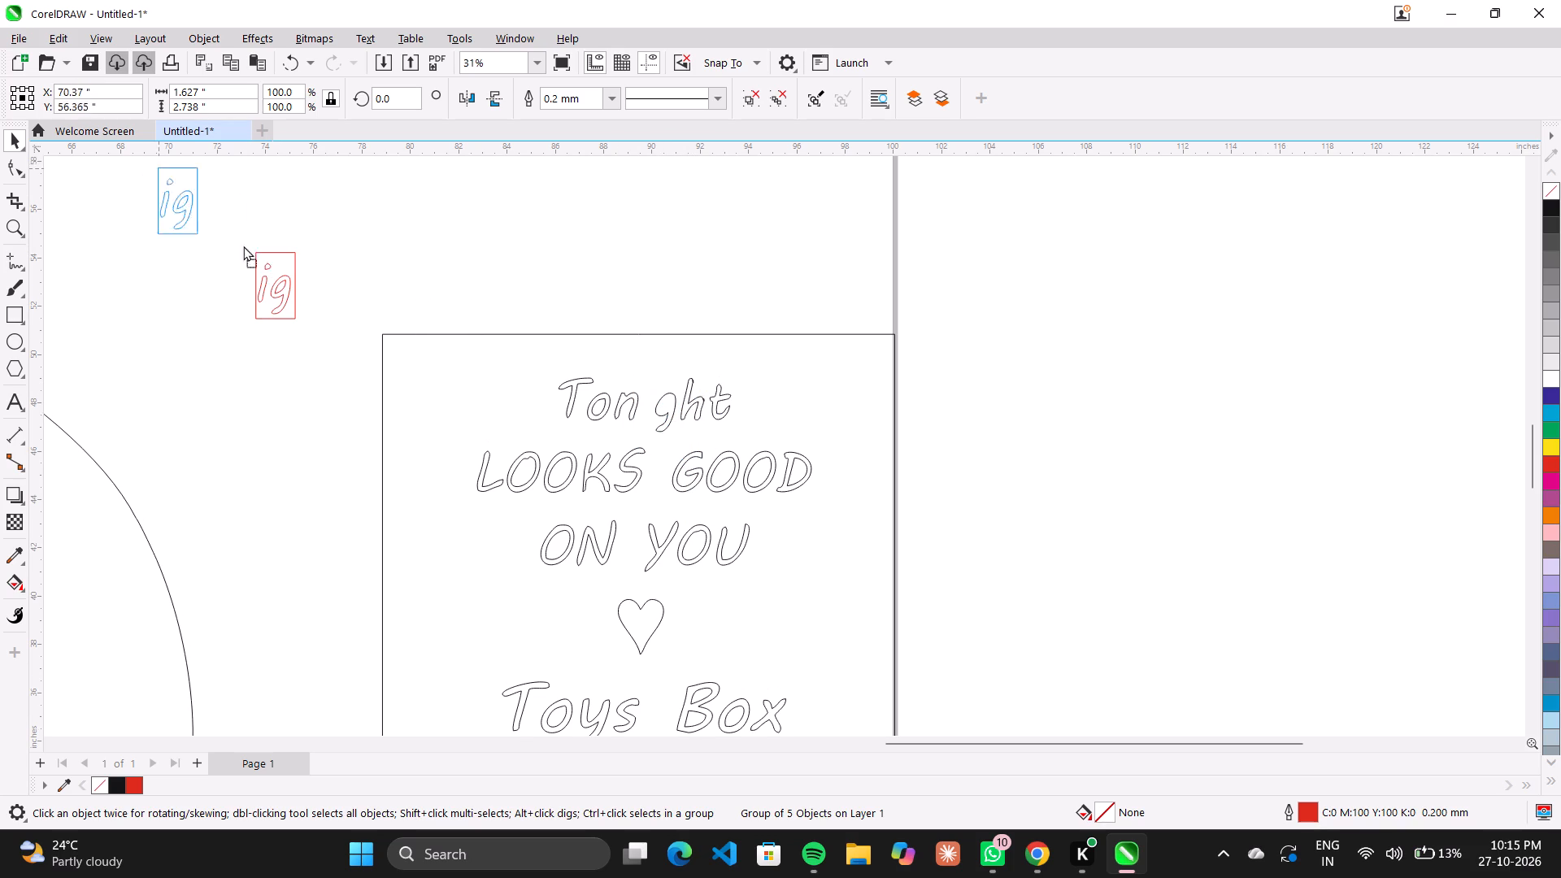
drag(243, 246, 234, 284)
Group all the black traced lettering outlines together with their rectangular border.
scroll(313, 285, down, 6)
drag(692, 233, 319, 628)
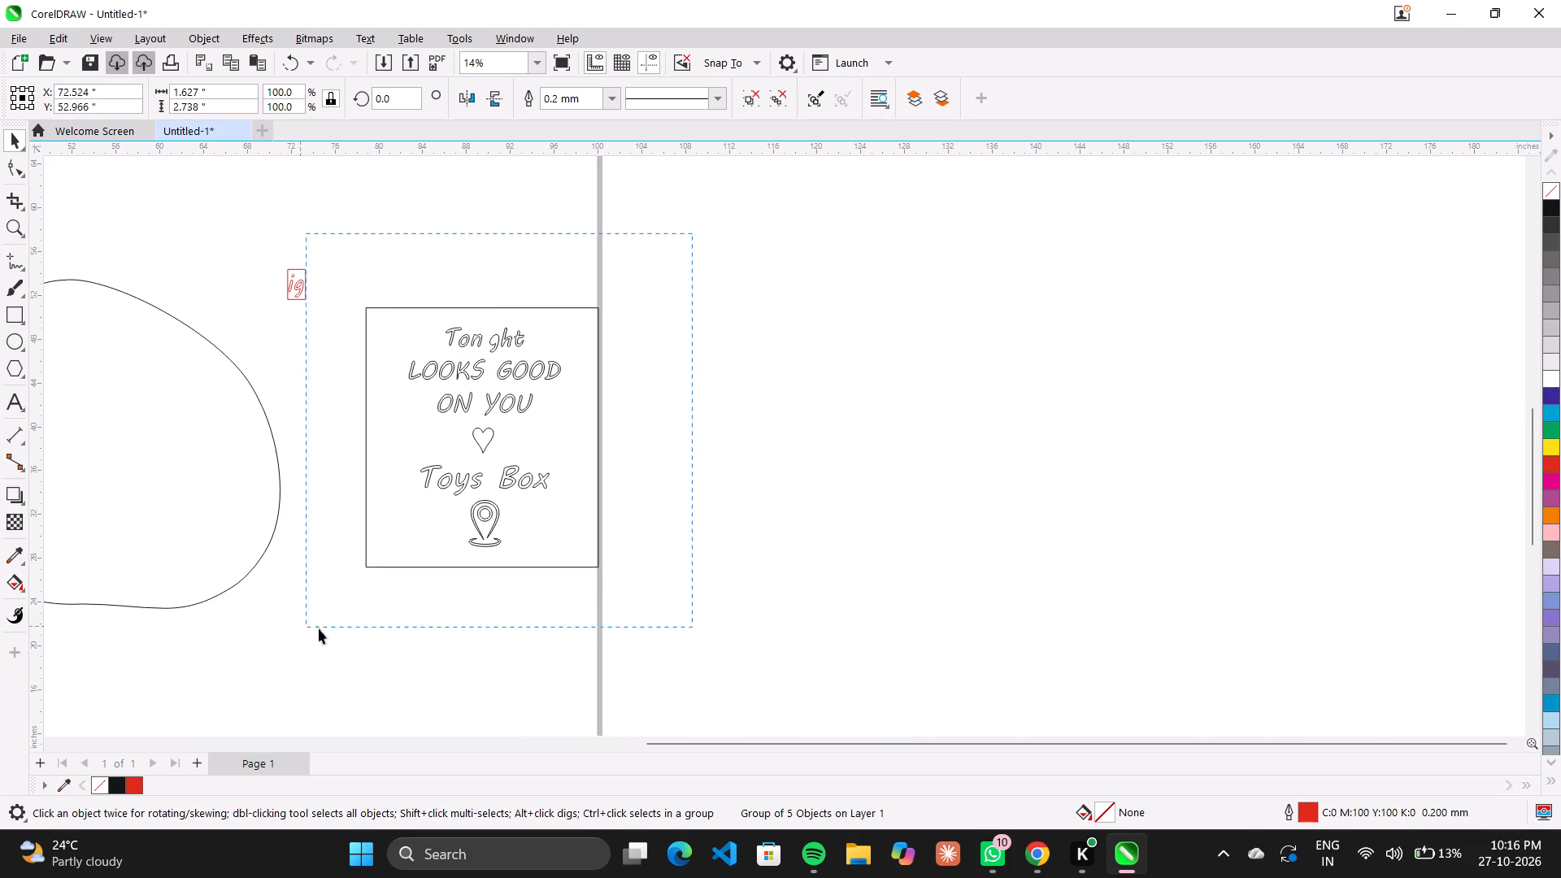
drag(319, 628, 346, 640)
right_click(466, 502)
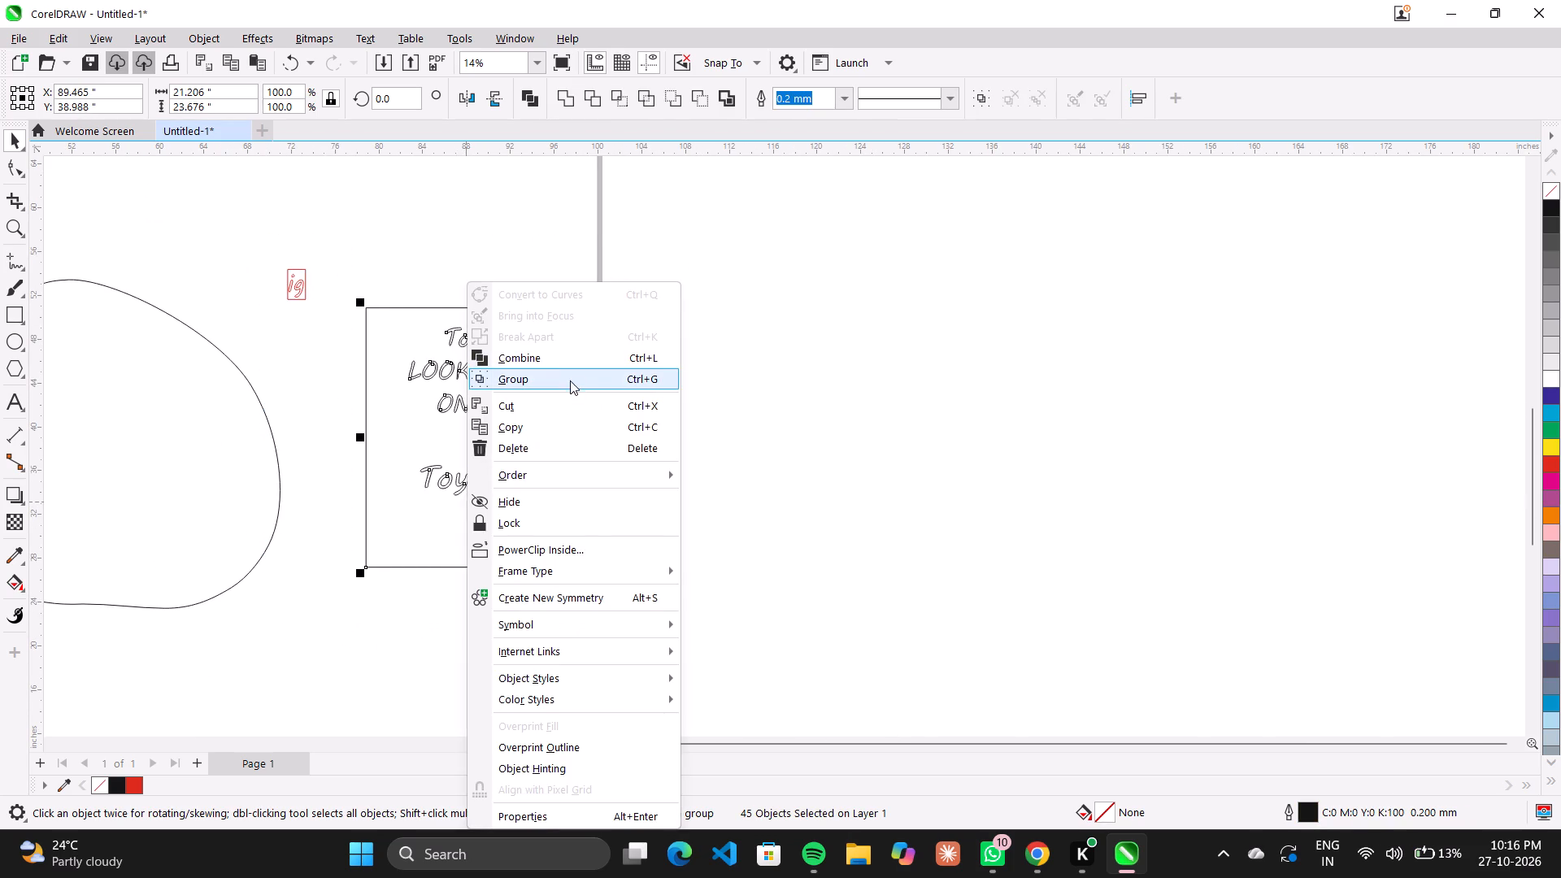
click(568, 380)
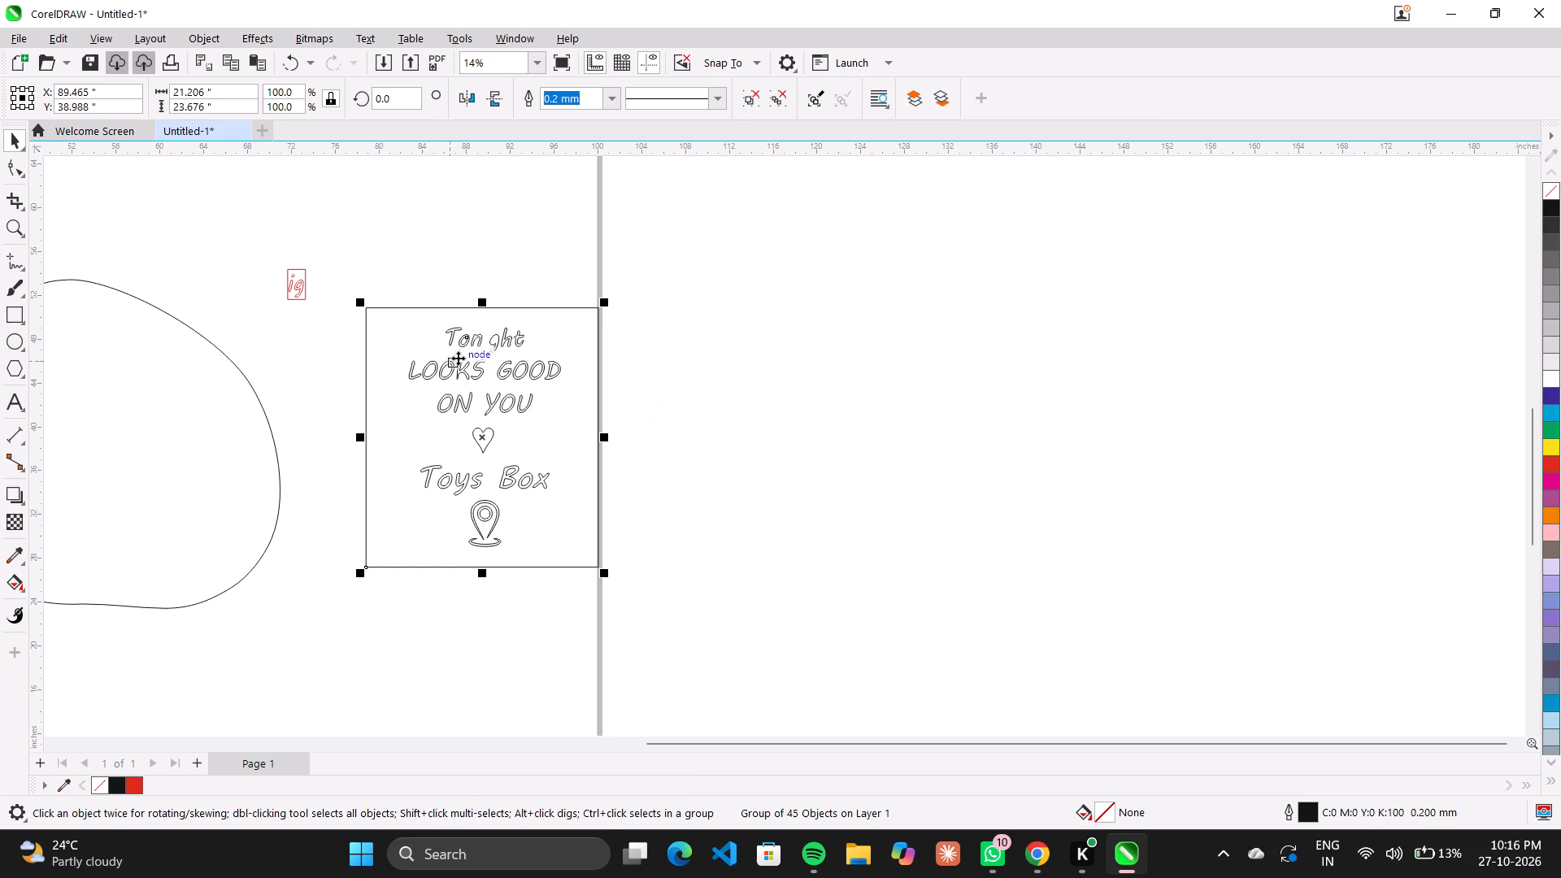
Ungroup all objects in the red "ig" group.
scroll(355, 314, up, 5)
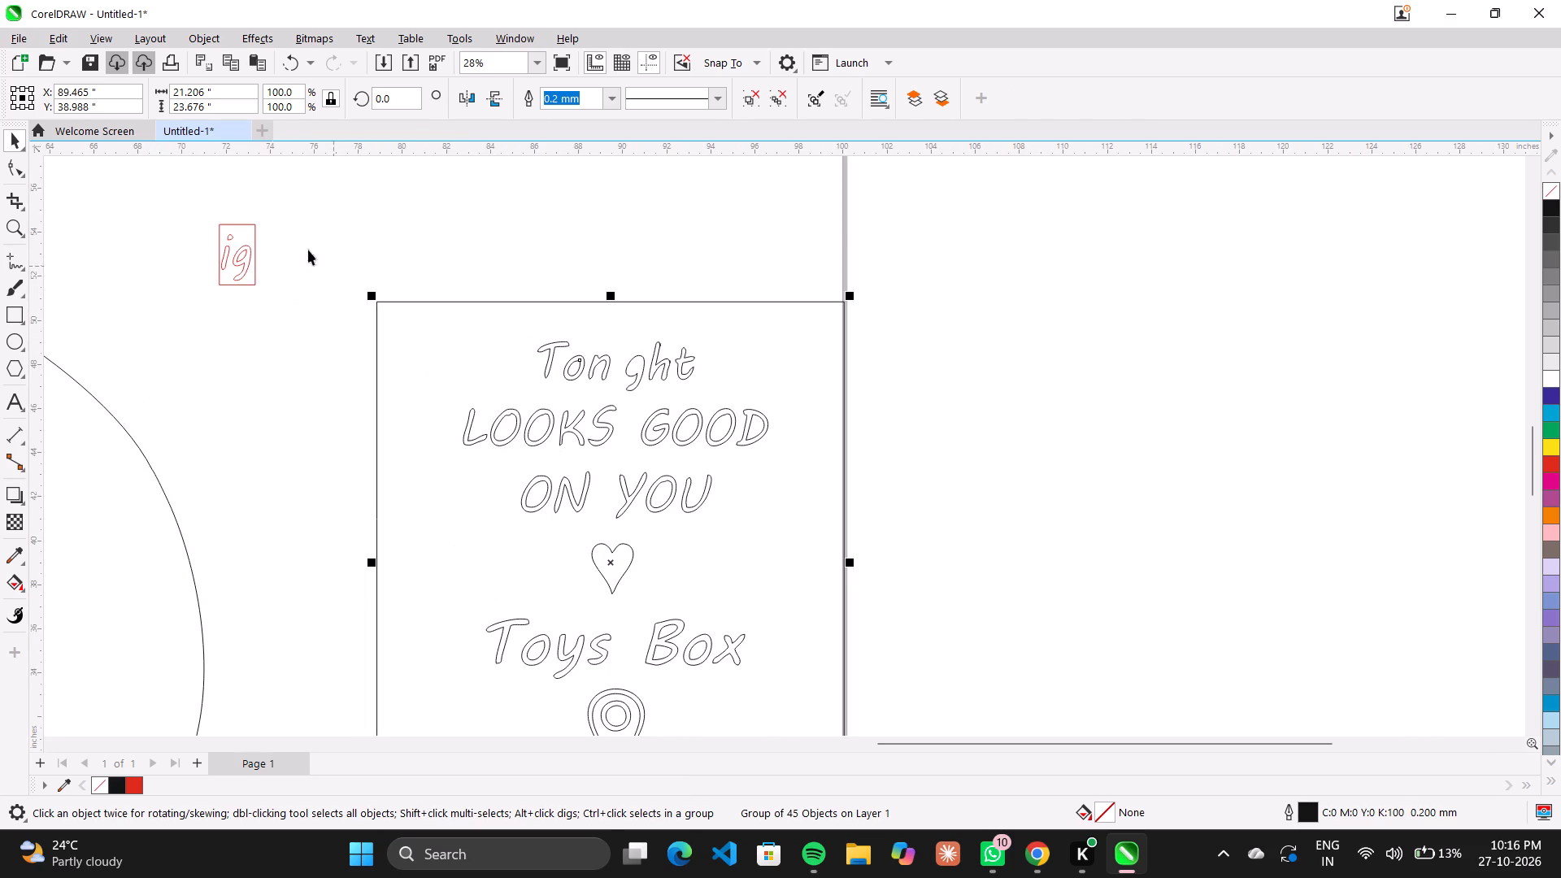
click(234, 255)
right_click(236, 255)
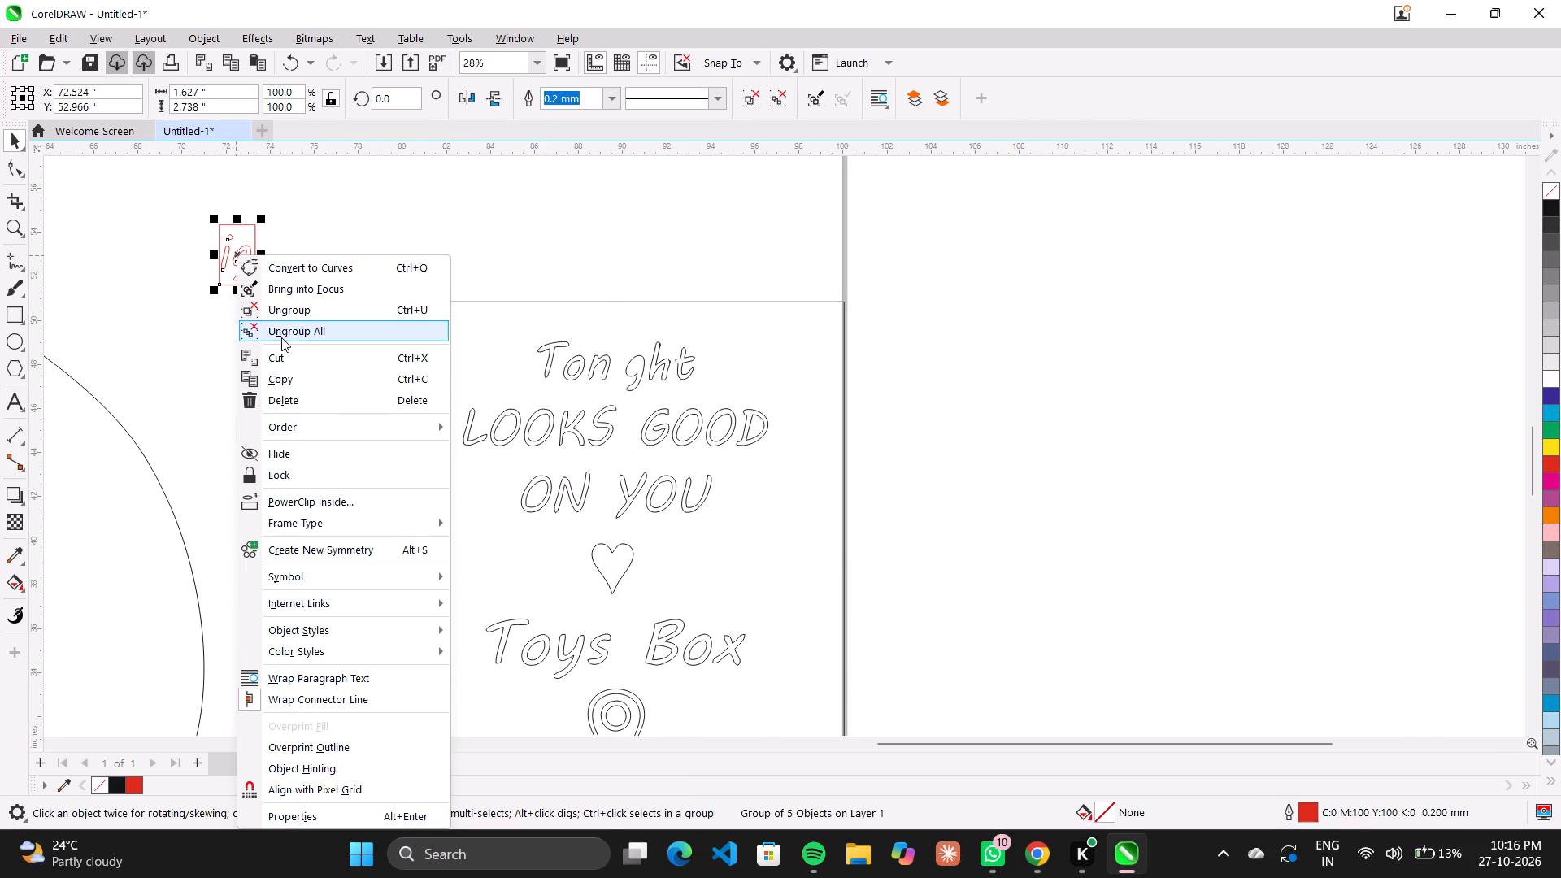
click(287, 334)
Move the red "ig" outlines into "Tonight", aligning the red g with the black g, at about X 90.36, Y 47.97 inches.
drag(236, 246, 386, 354)
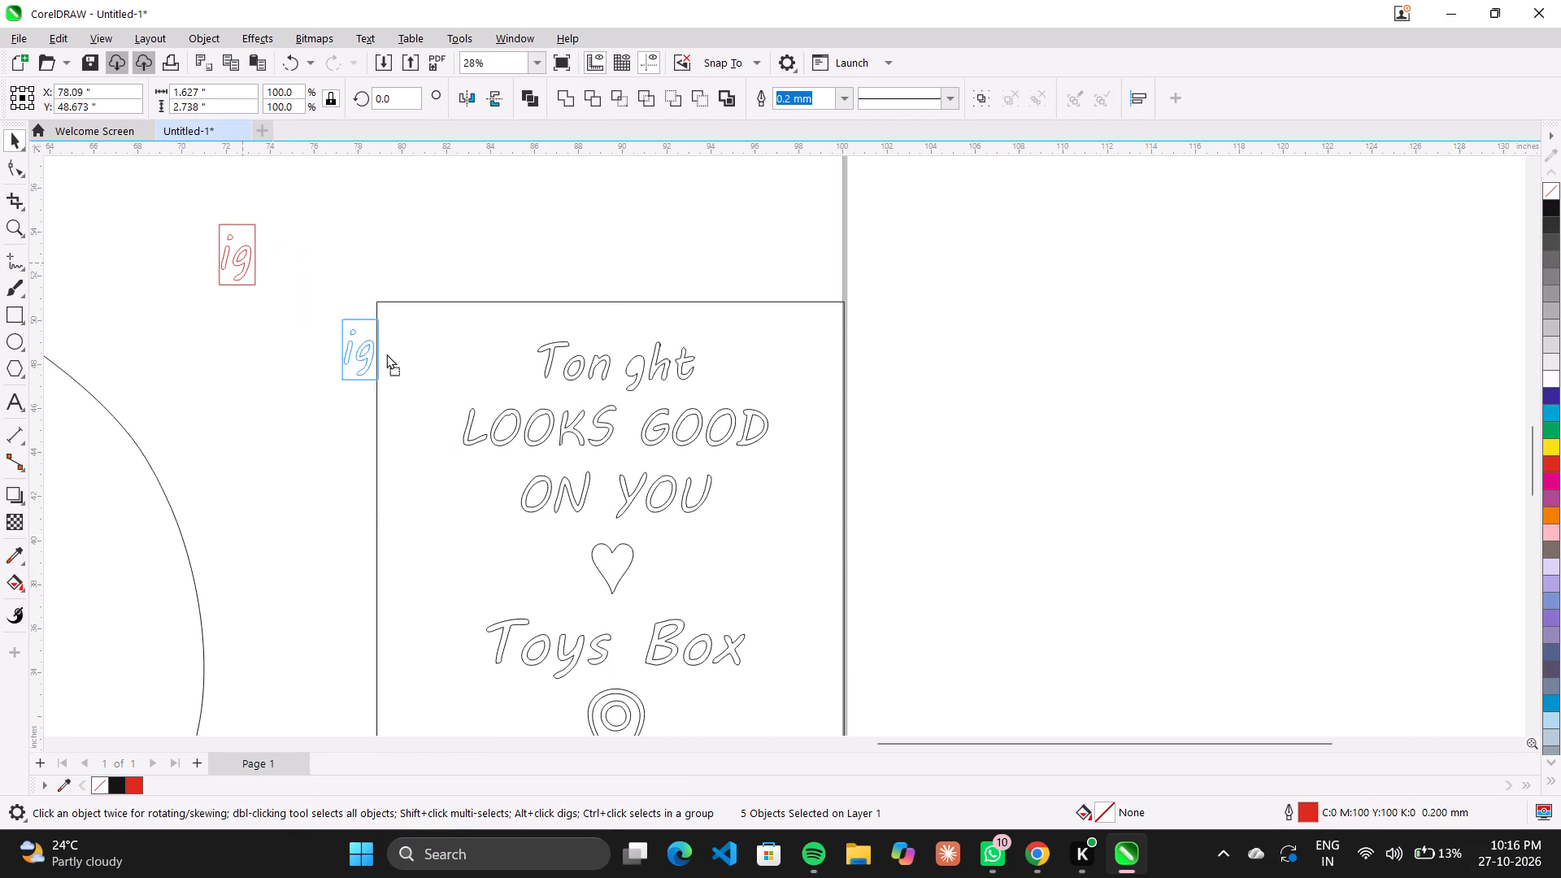
drag(386, 354, 636, 360)
scroll(644, 397, up, 7)
scroll(575, 268, up, 5)
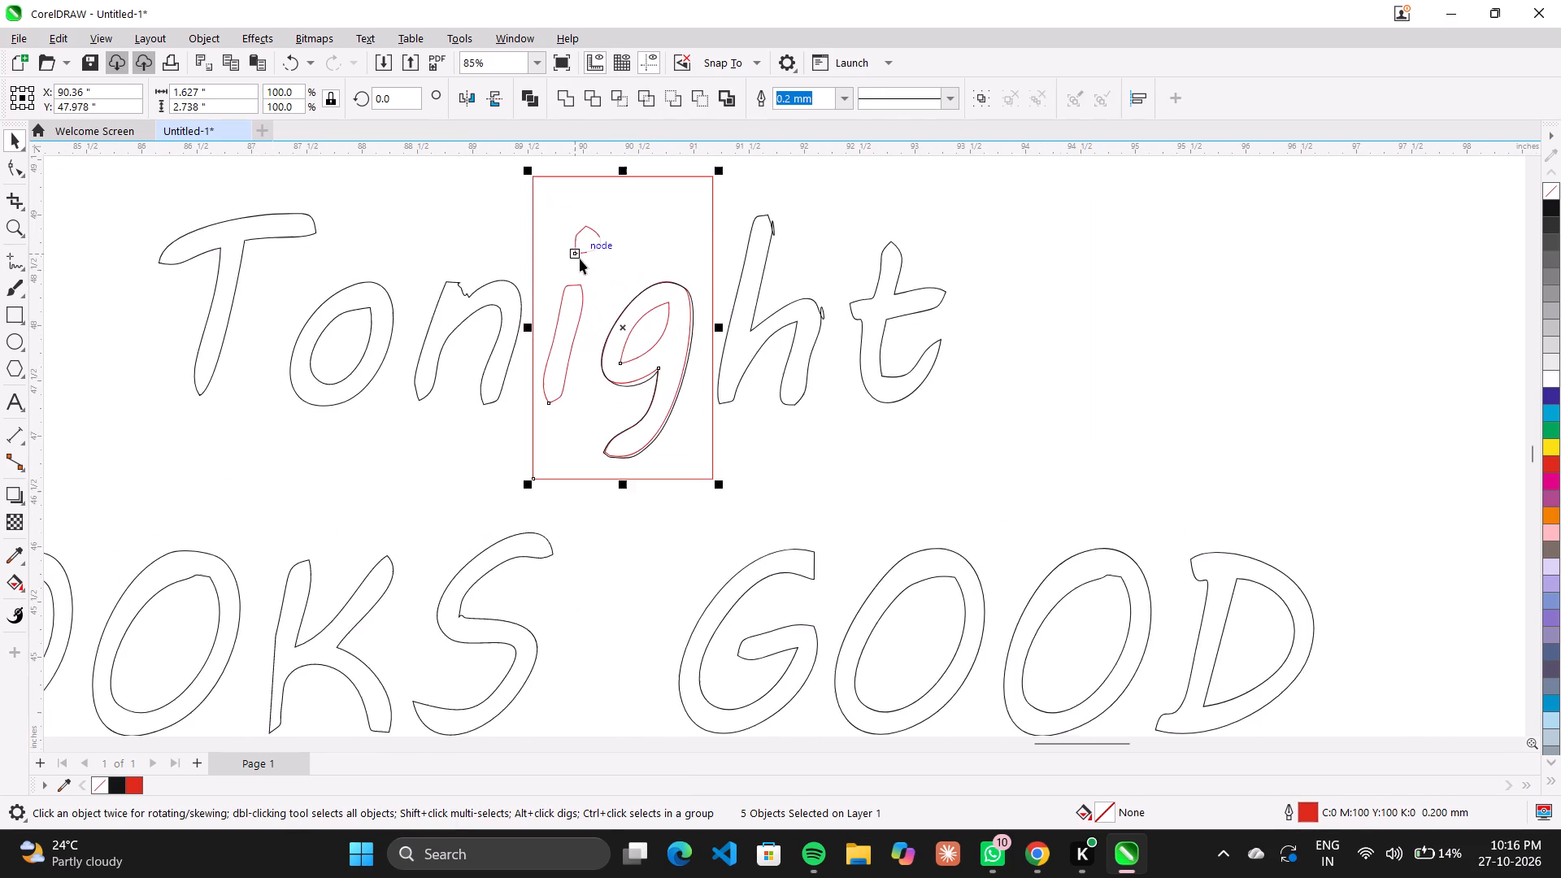
scroll(626, 303, up, 6)
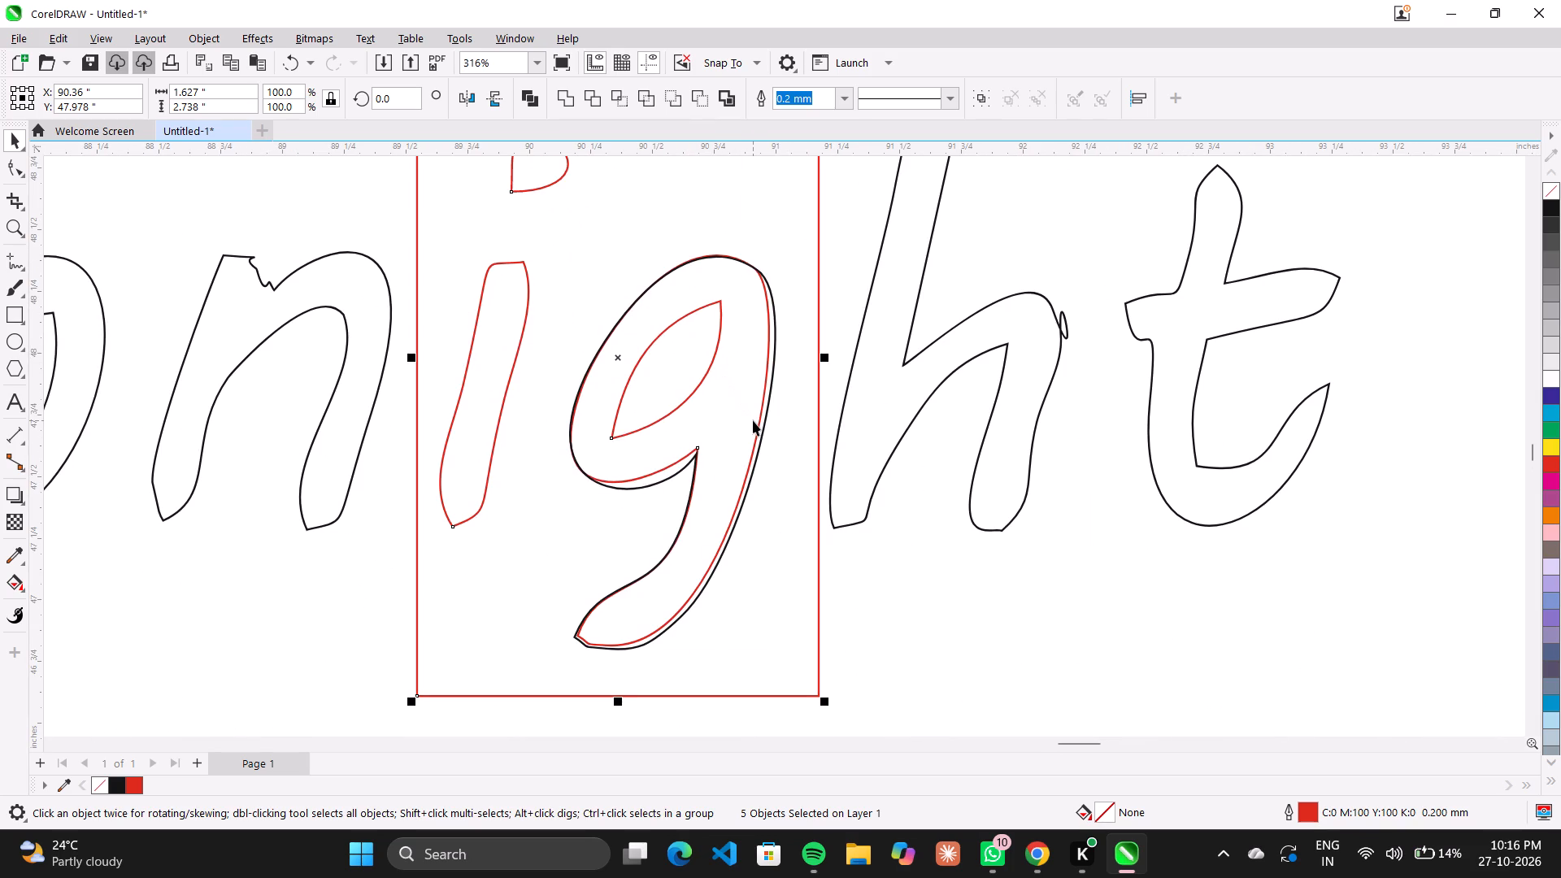
key(Right)
key(Right)
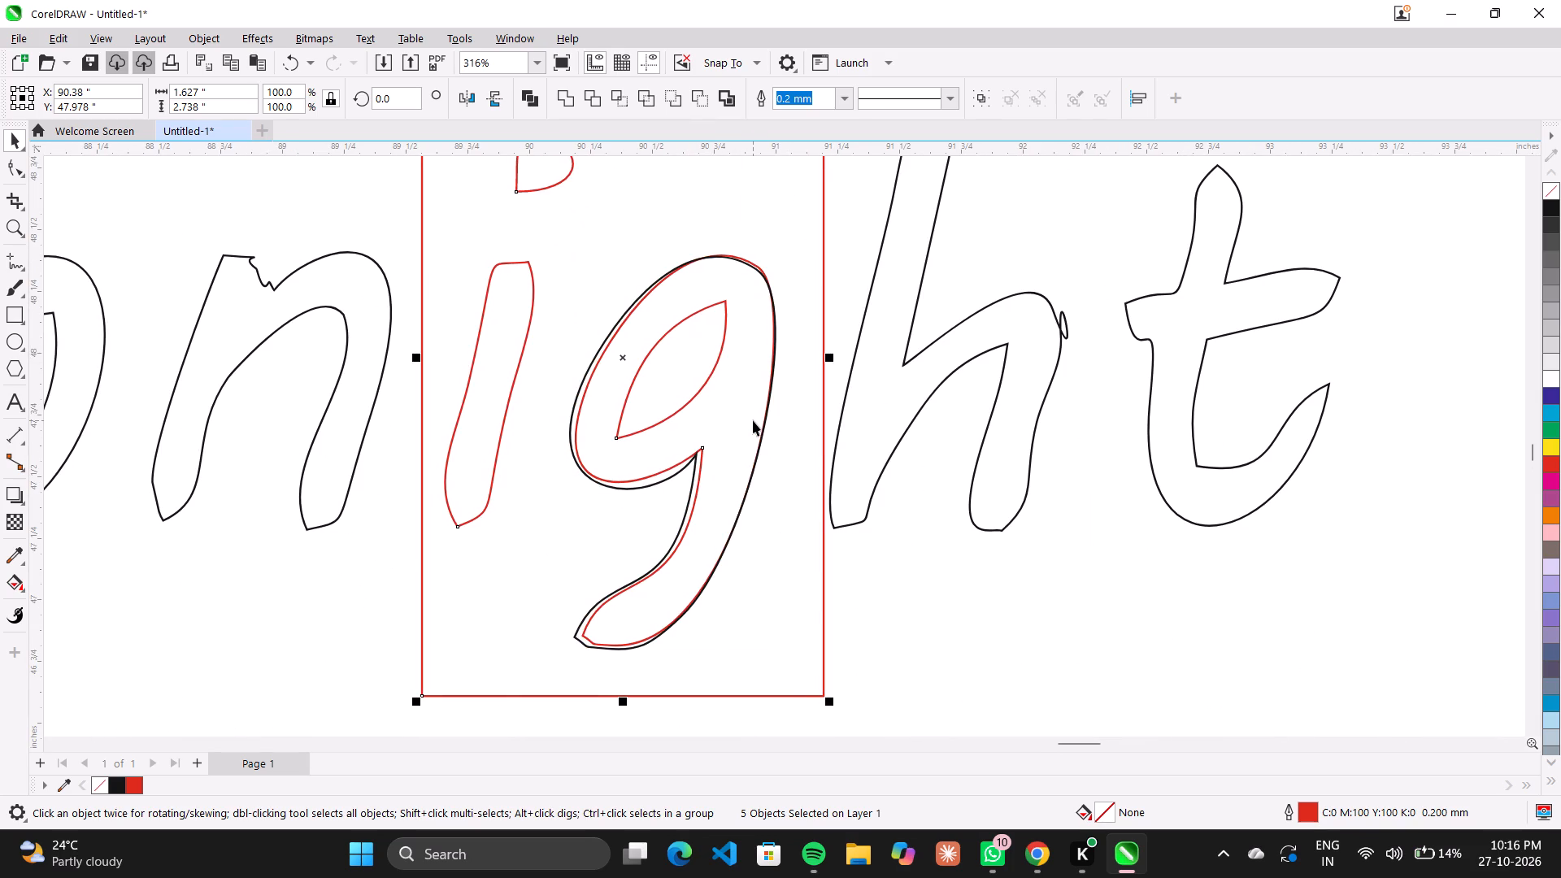
key(Left)
key(Down)
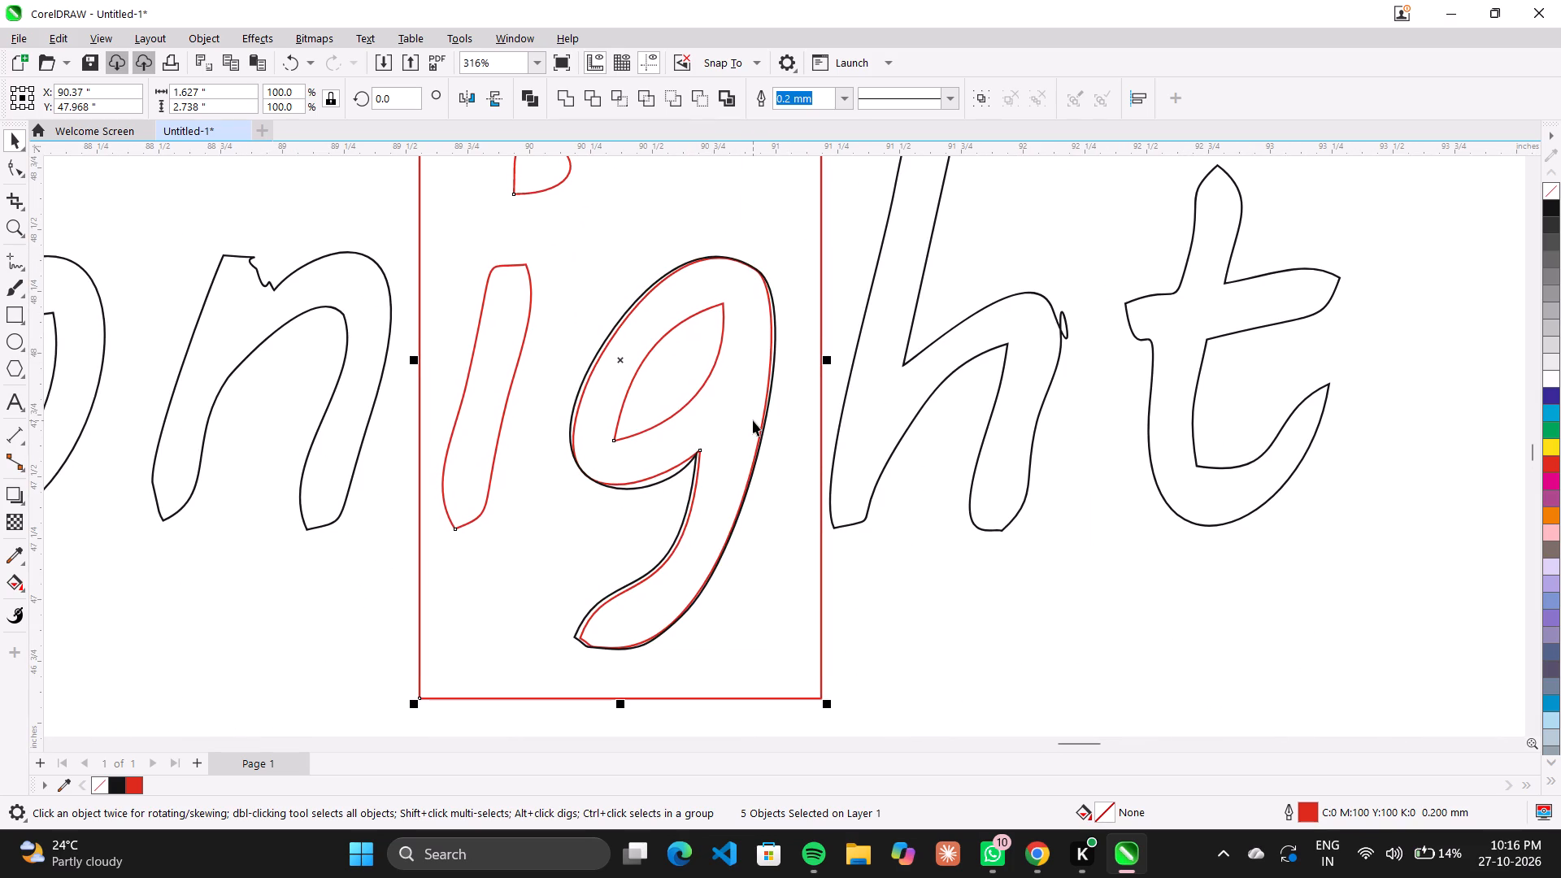
key(Down)
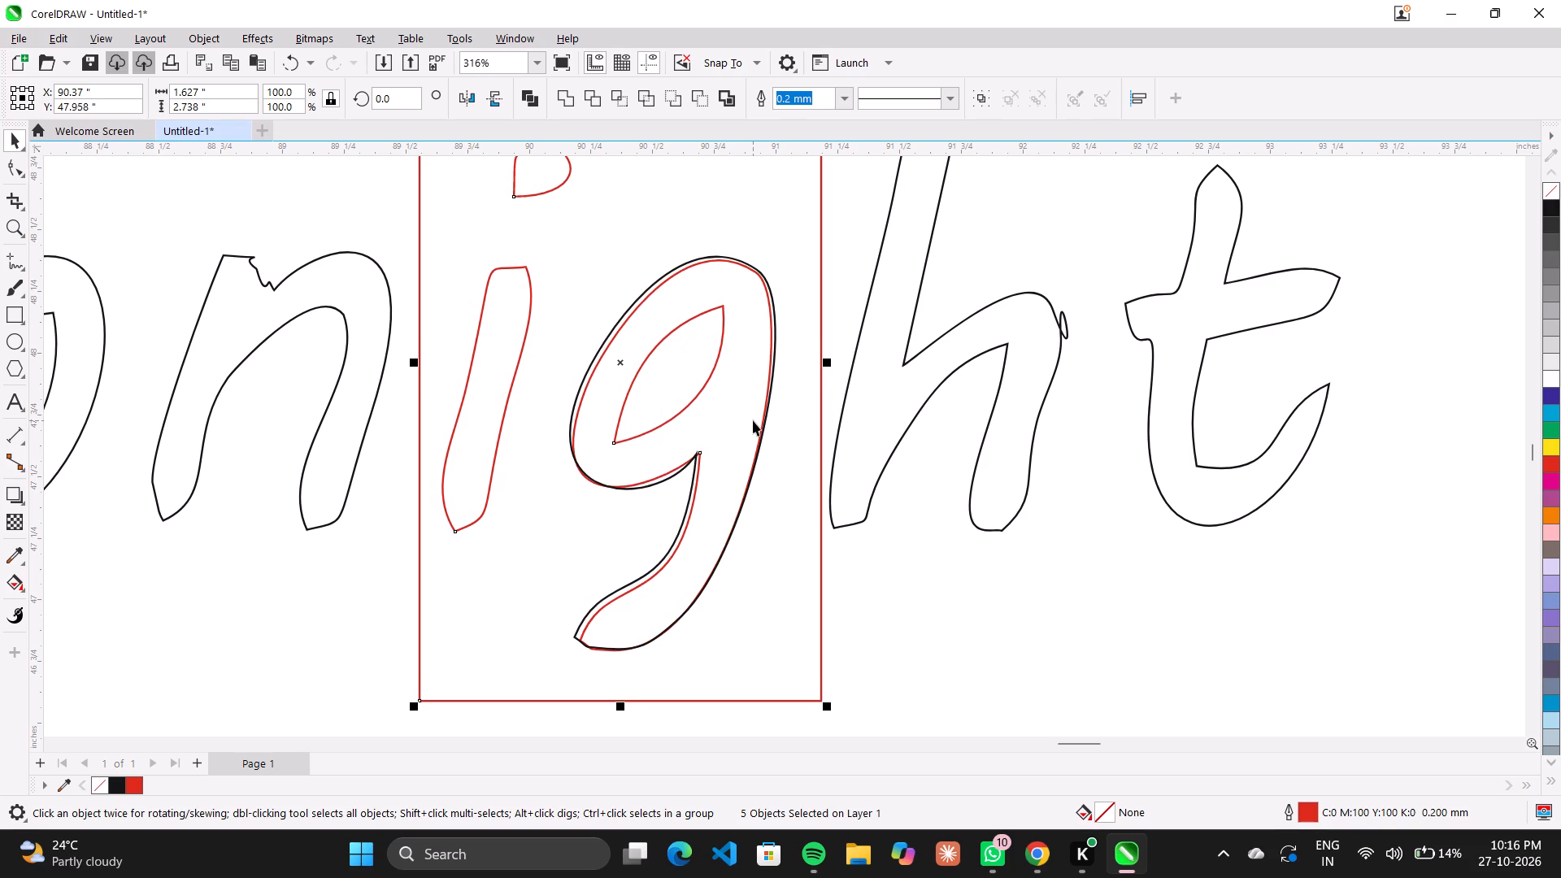
key(Up)
key(Left)
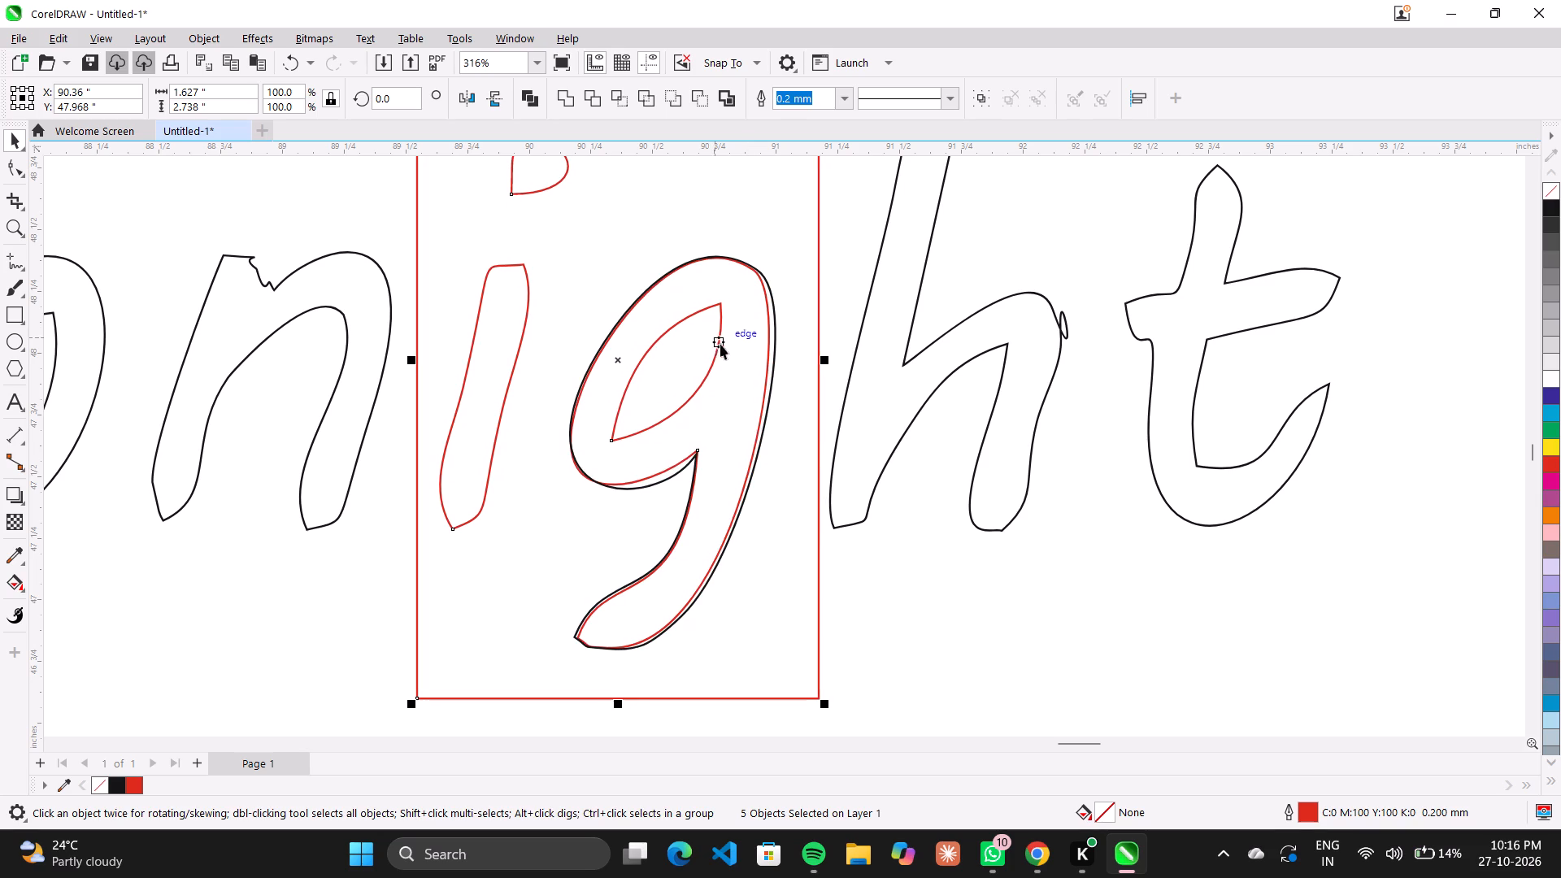
click(596, 191)
click(709, 203)
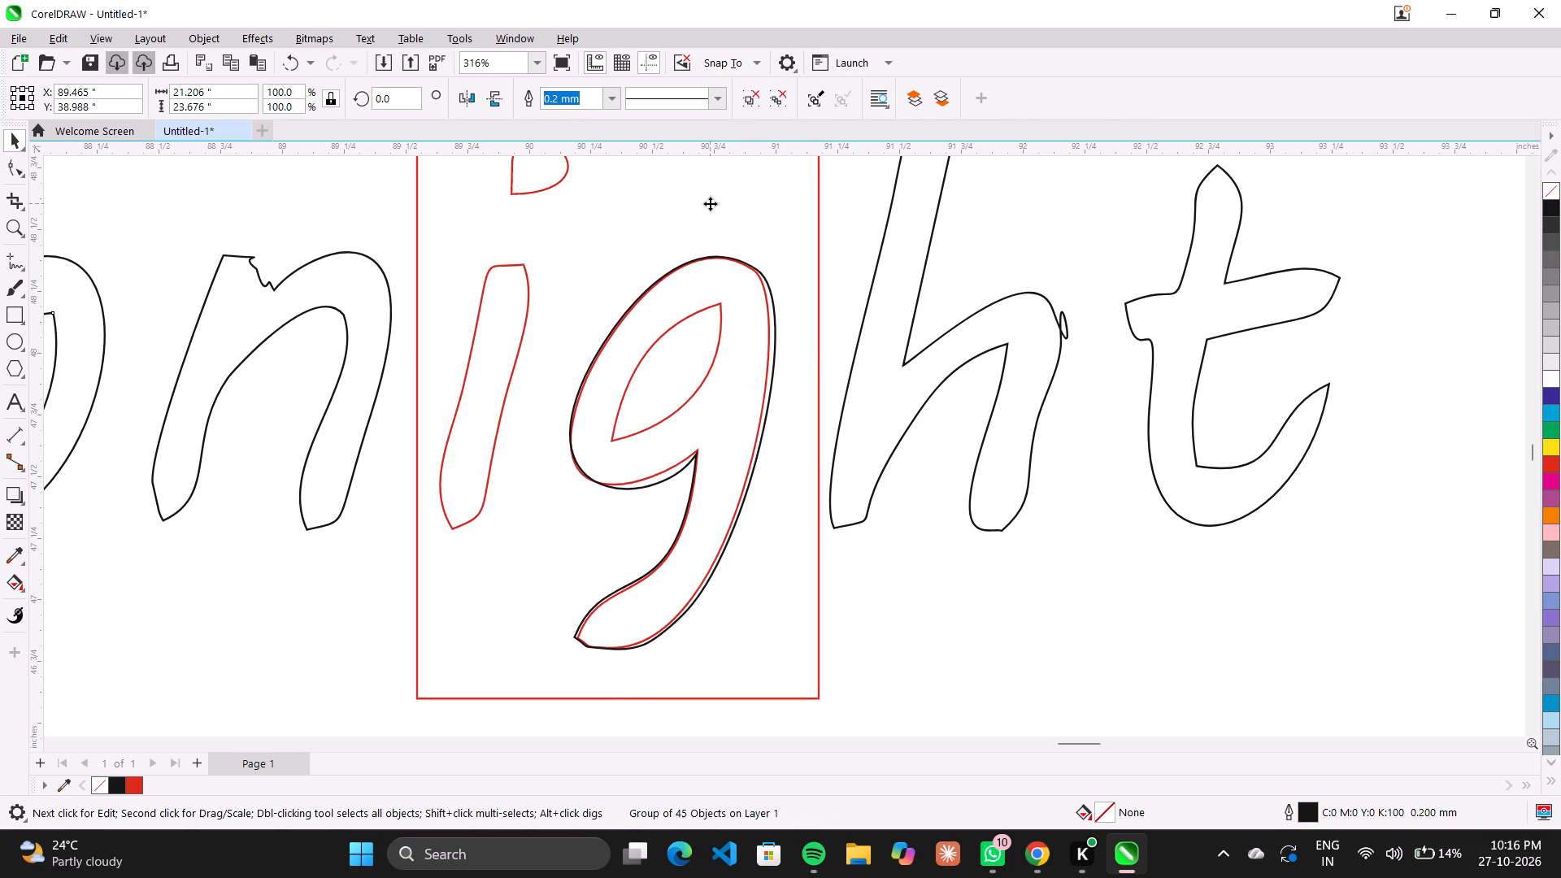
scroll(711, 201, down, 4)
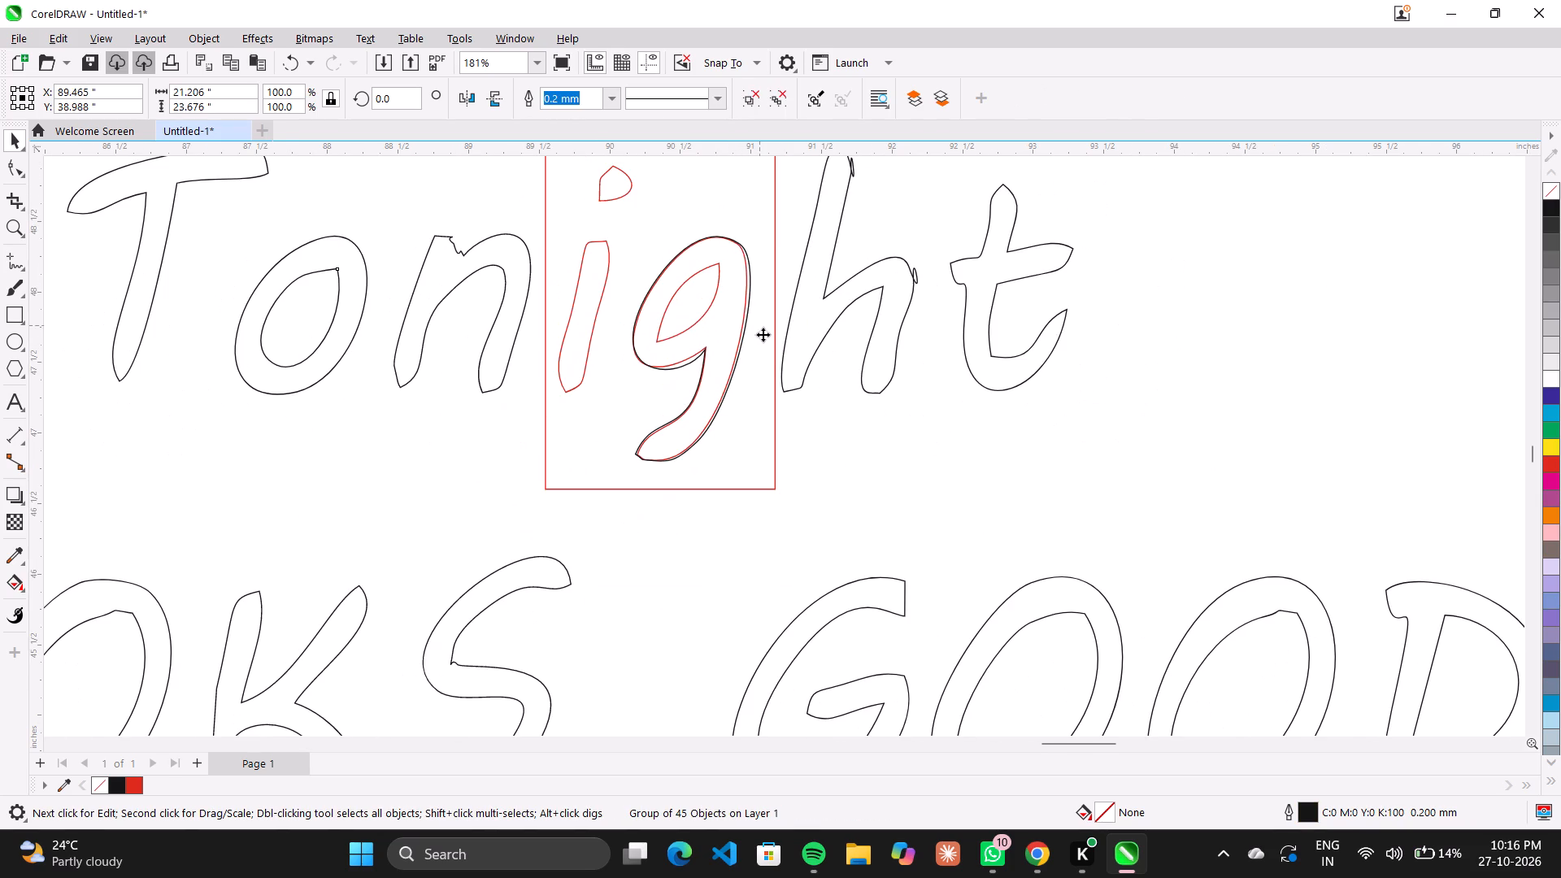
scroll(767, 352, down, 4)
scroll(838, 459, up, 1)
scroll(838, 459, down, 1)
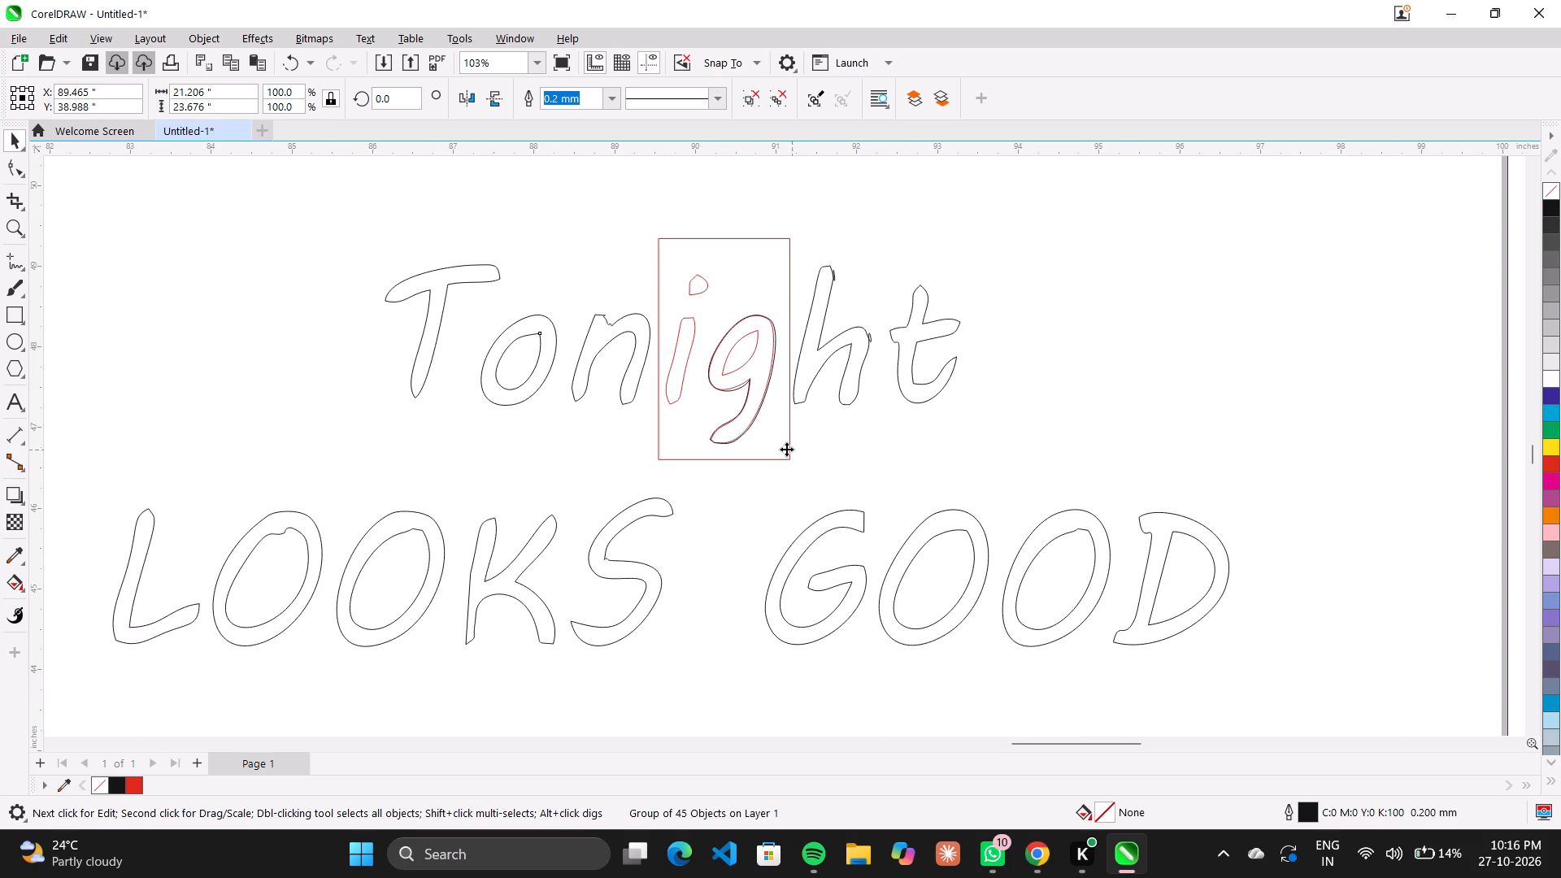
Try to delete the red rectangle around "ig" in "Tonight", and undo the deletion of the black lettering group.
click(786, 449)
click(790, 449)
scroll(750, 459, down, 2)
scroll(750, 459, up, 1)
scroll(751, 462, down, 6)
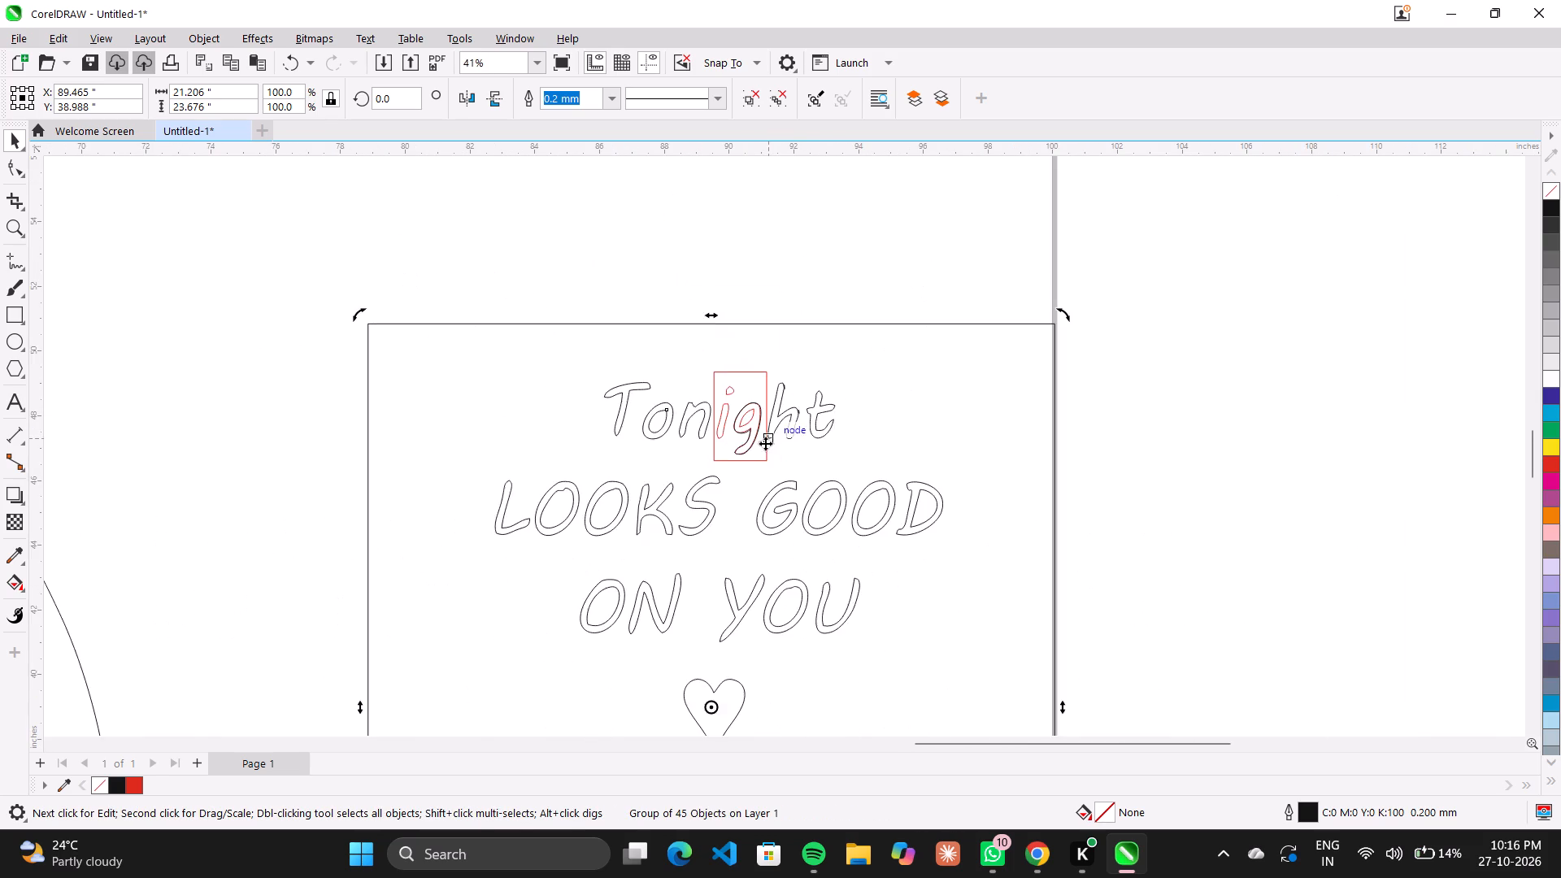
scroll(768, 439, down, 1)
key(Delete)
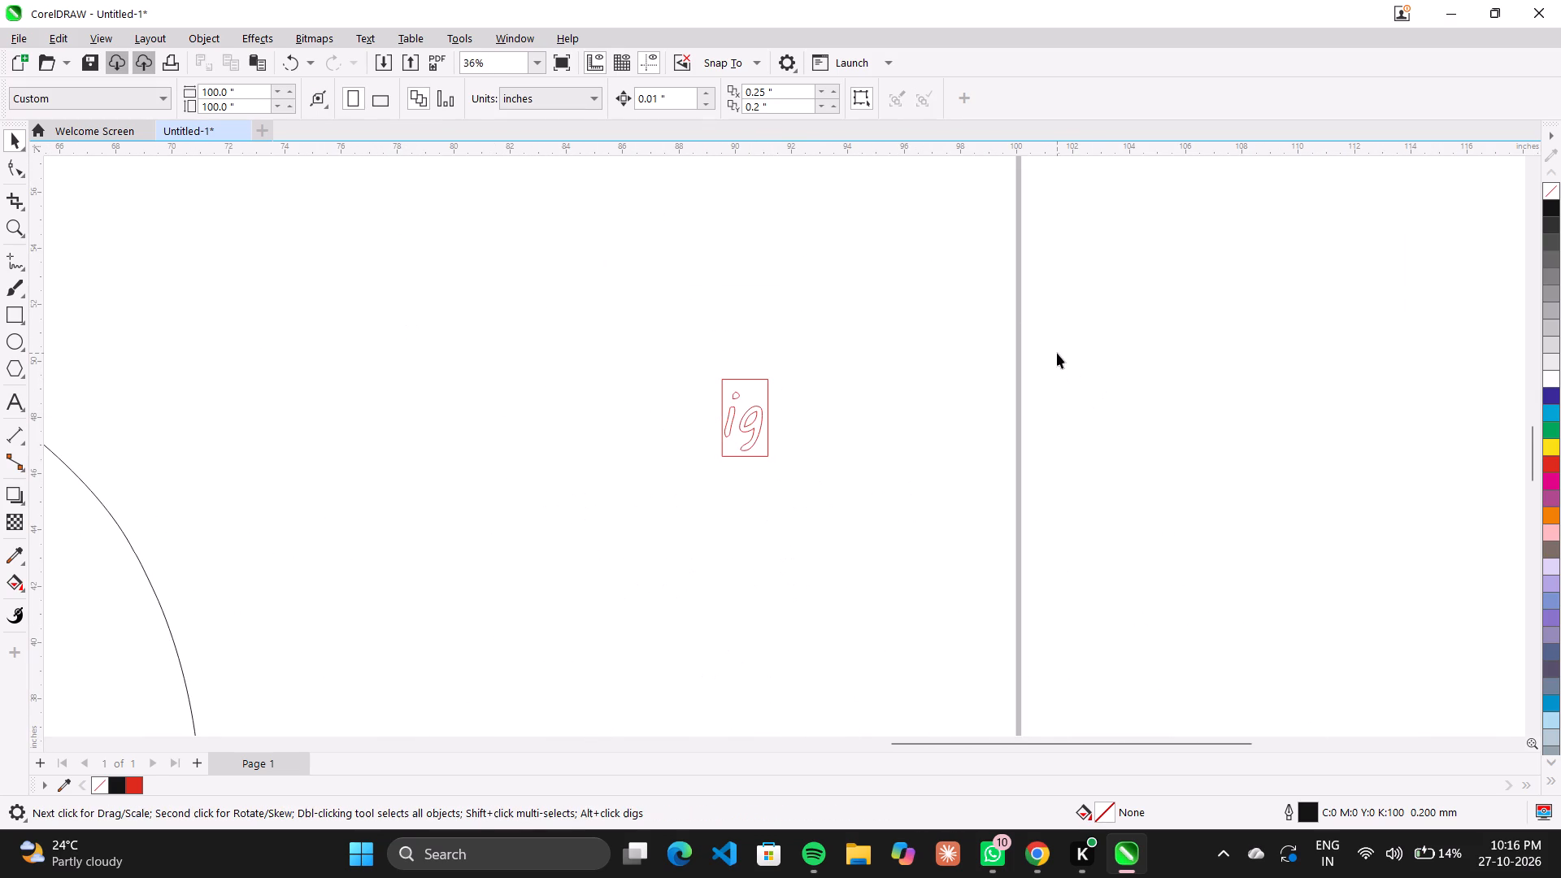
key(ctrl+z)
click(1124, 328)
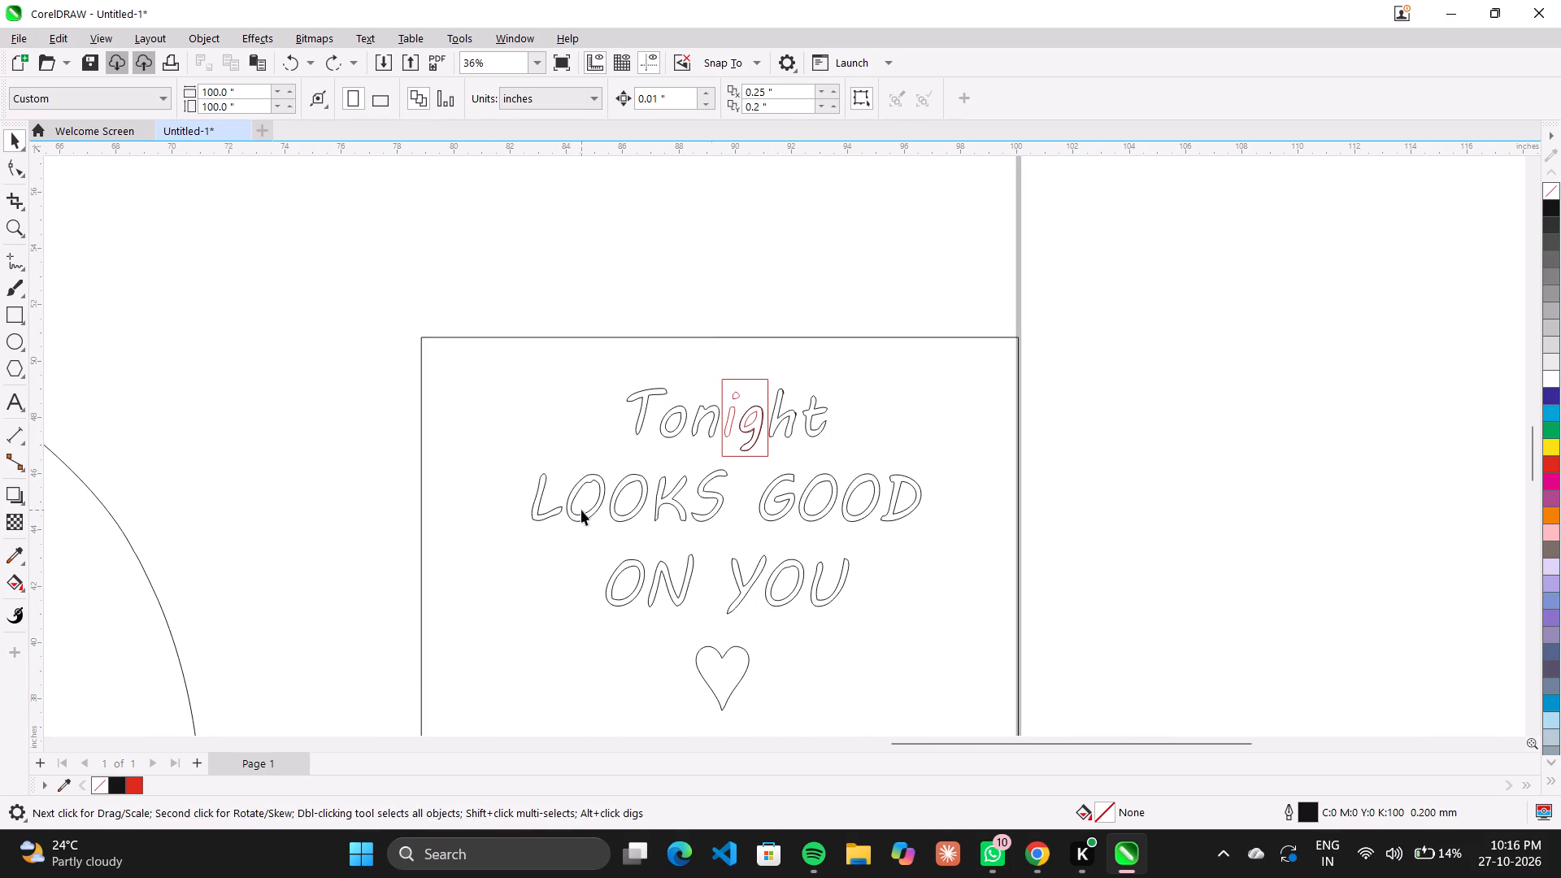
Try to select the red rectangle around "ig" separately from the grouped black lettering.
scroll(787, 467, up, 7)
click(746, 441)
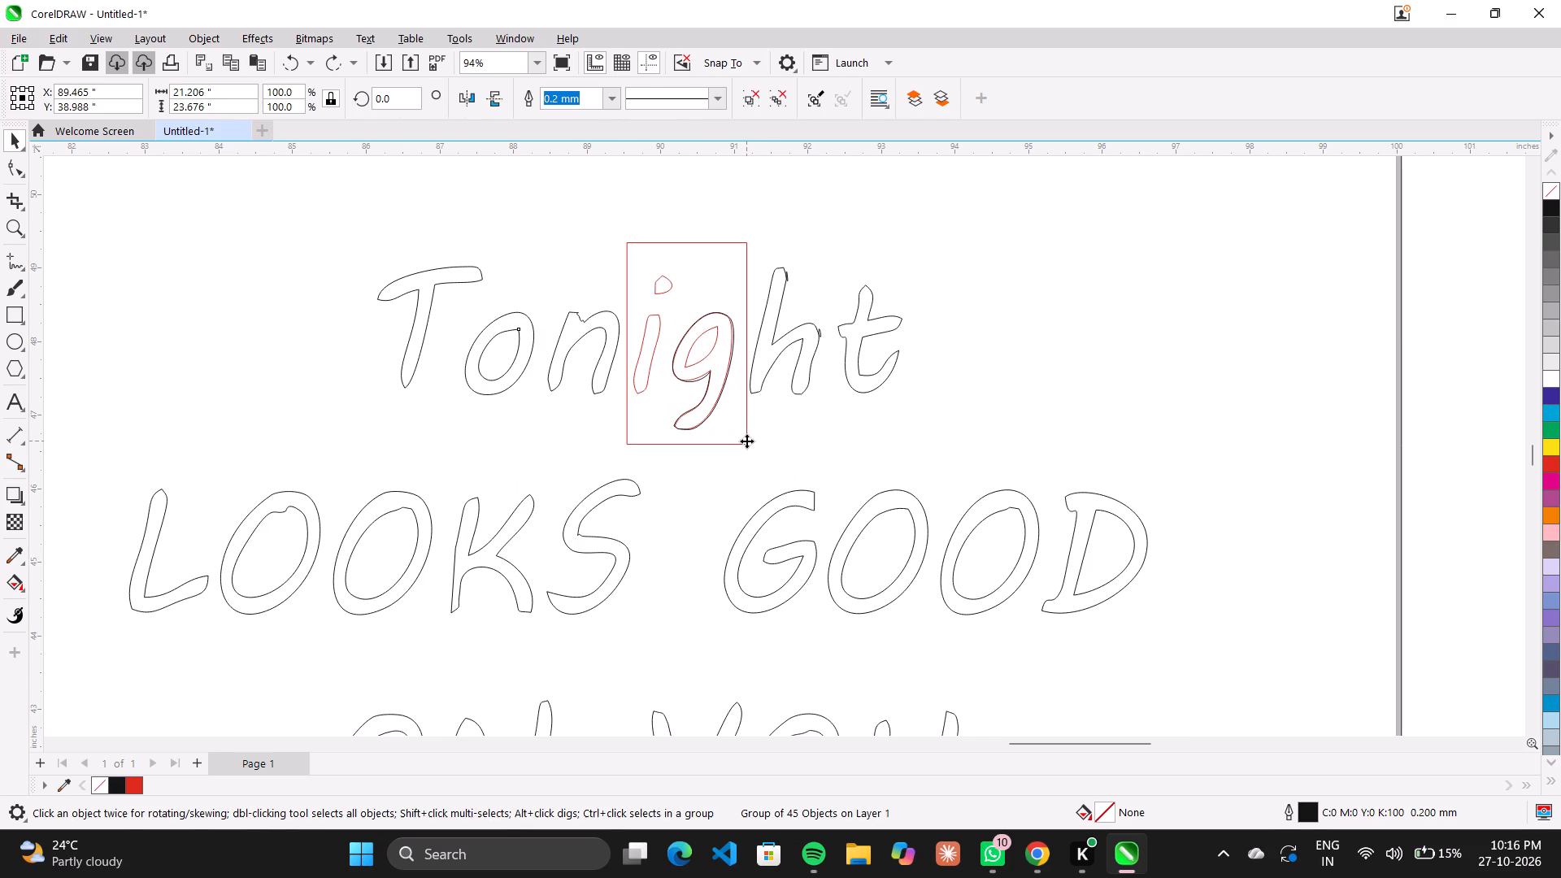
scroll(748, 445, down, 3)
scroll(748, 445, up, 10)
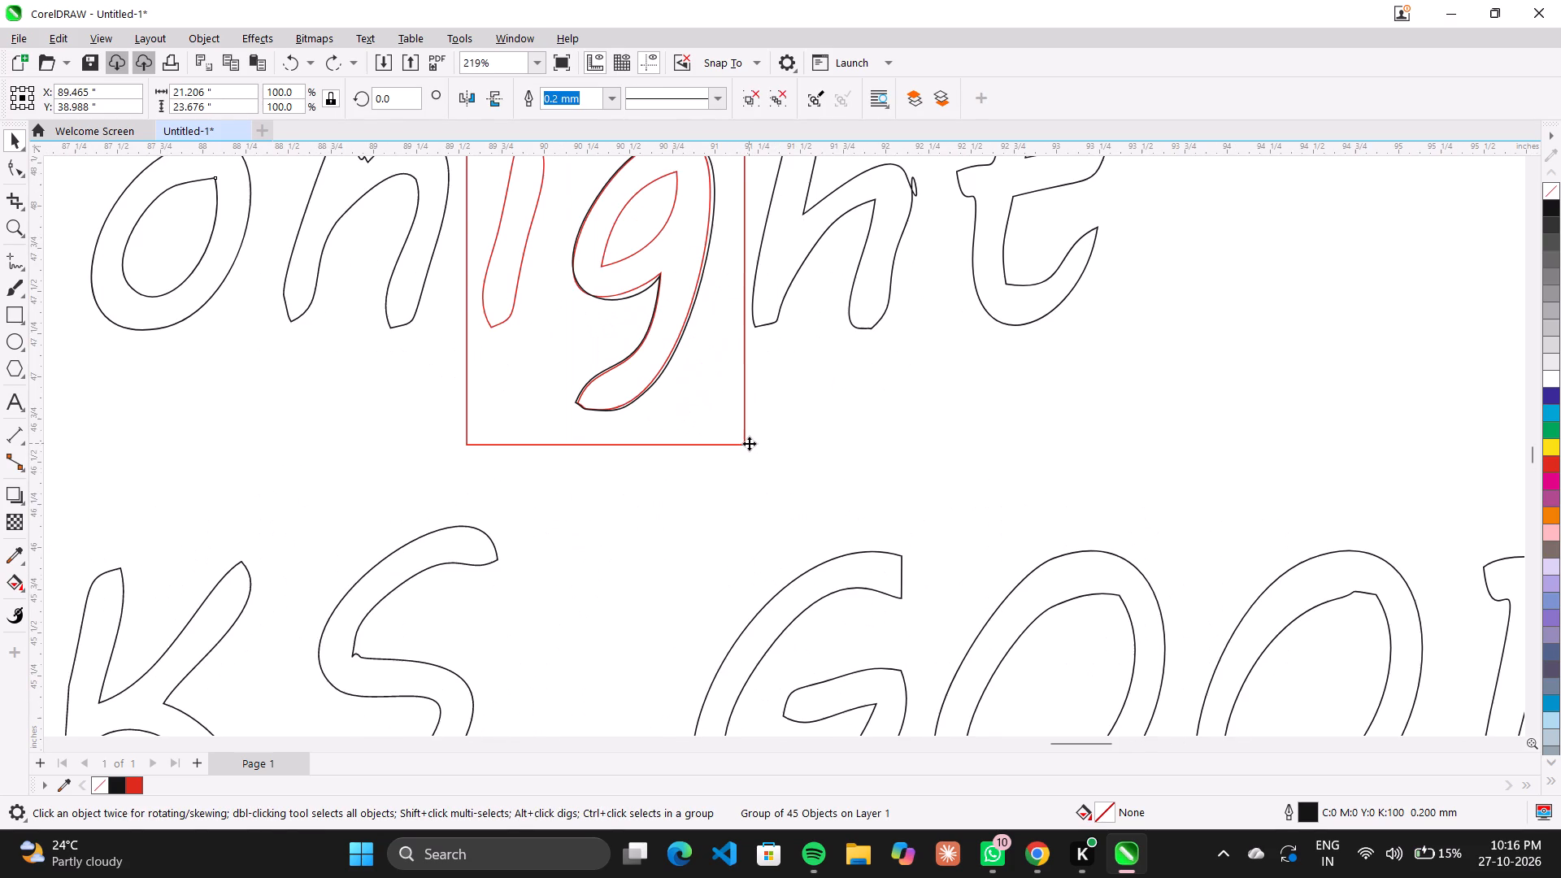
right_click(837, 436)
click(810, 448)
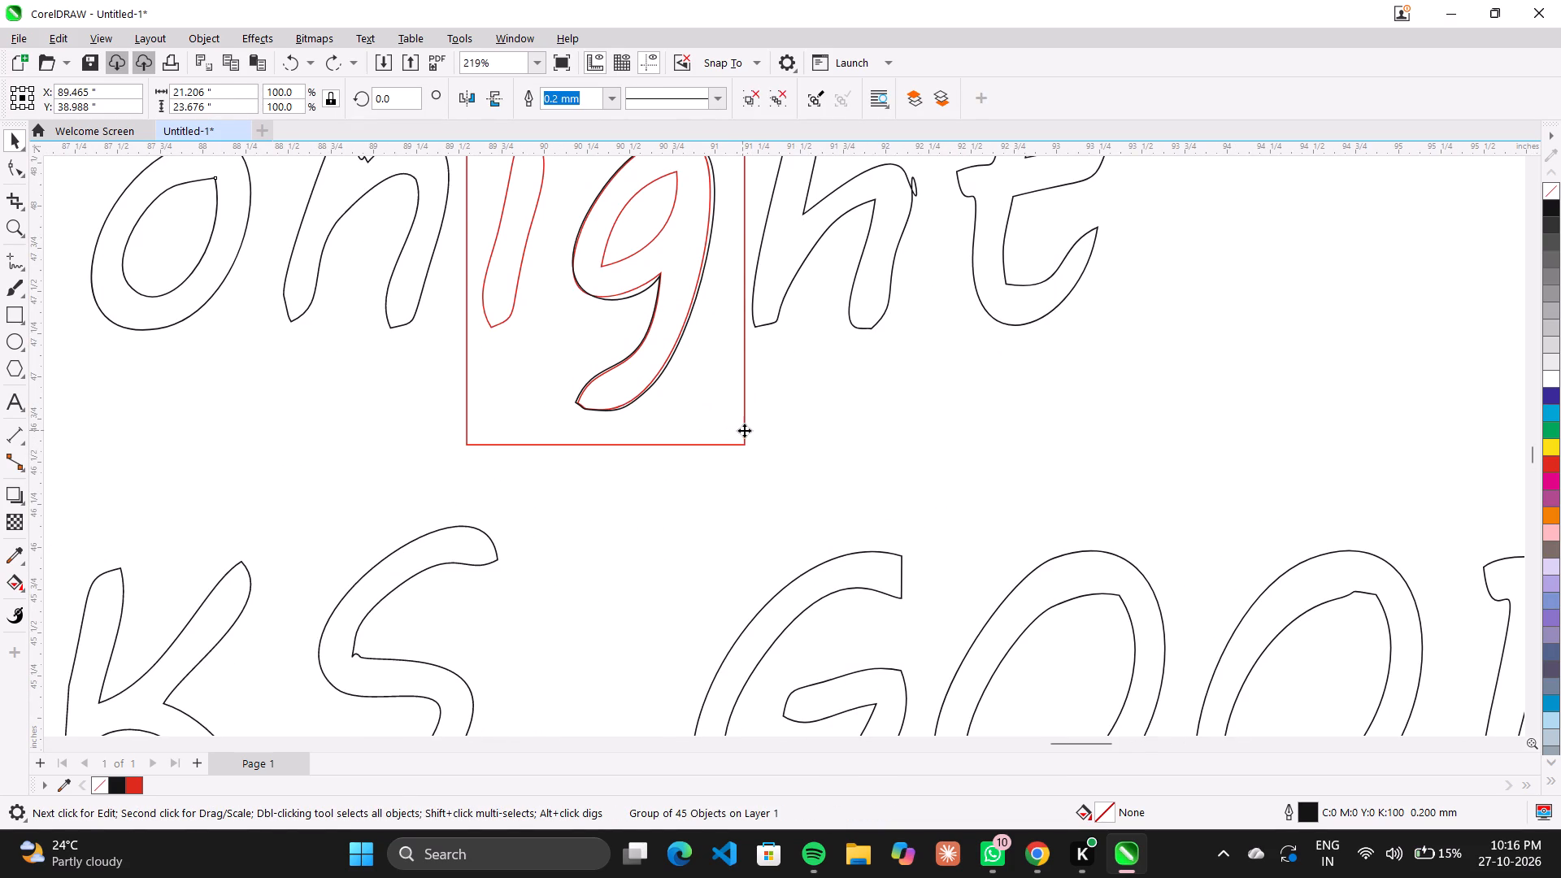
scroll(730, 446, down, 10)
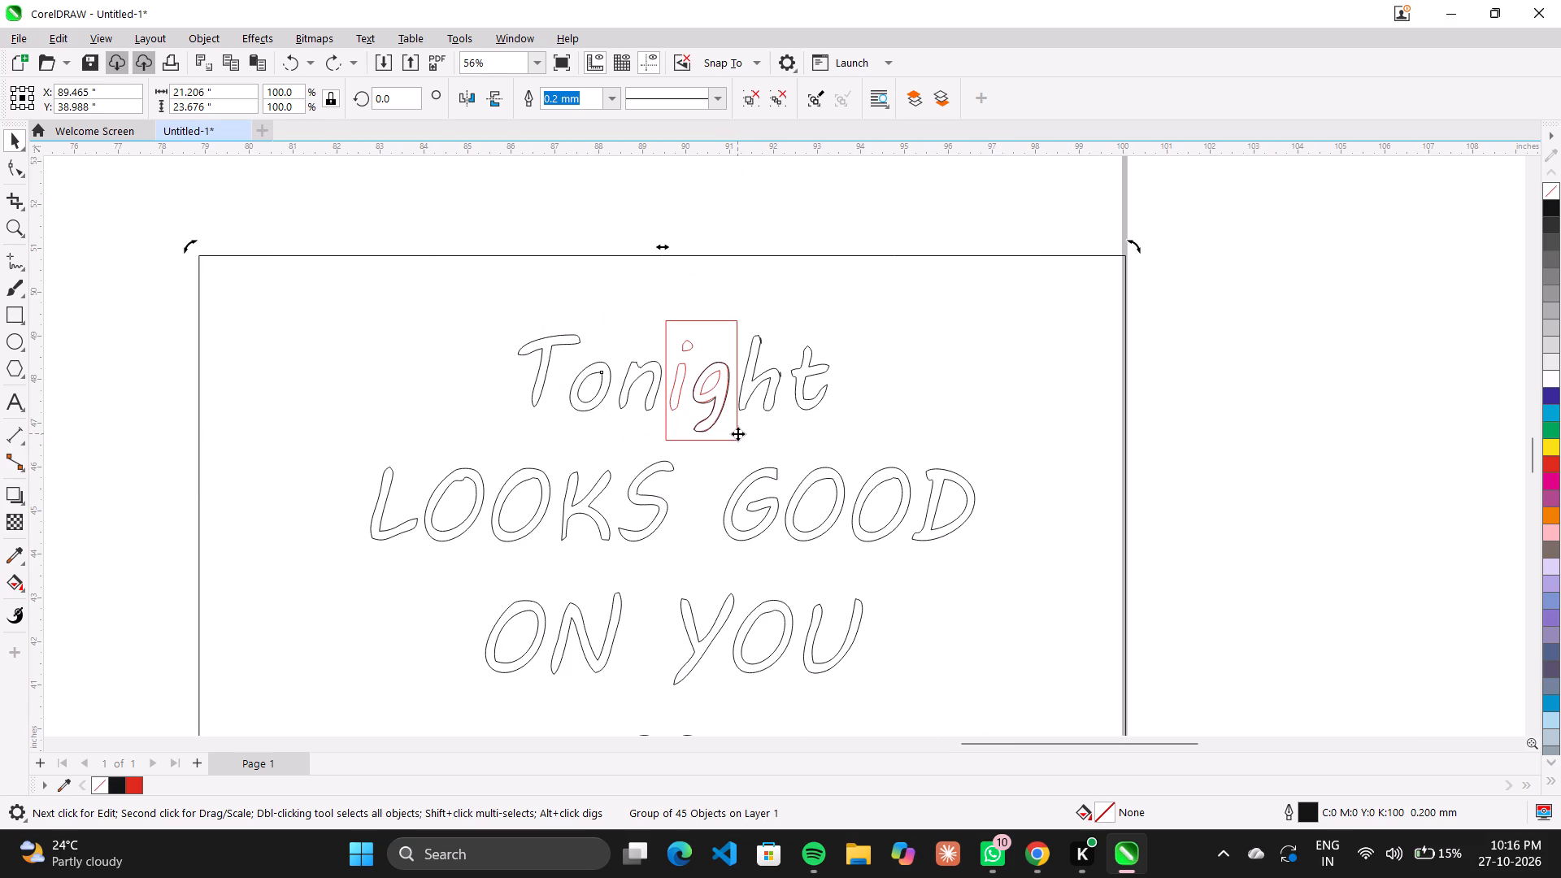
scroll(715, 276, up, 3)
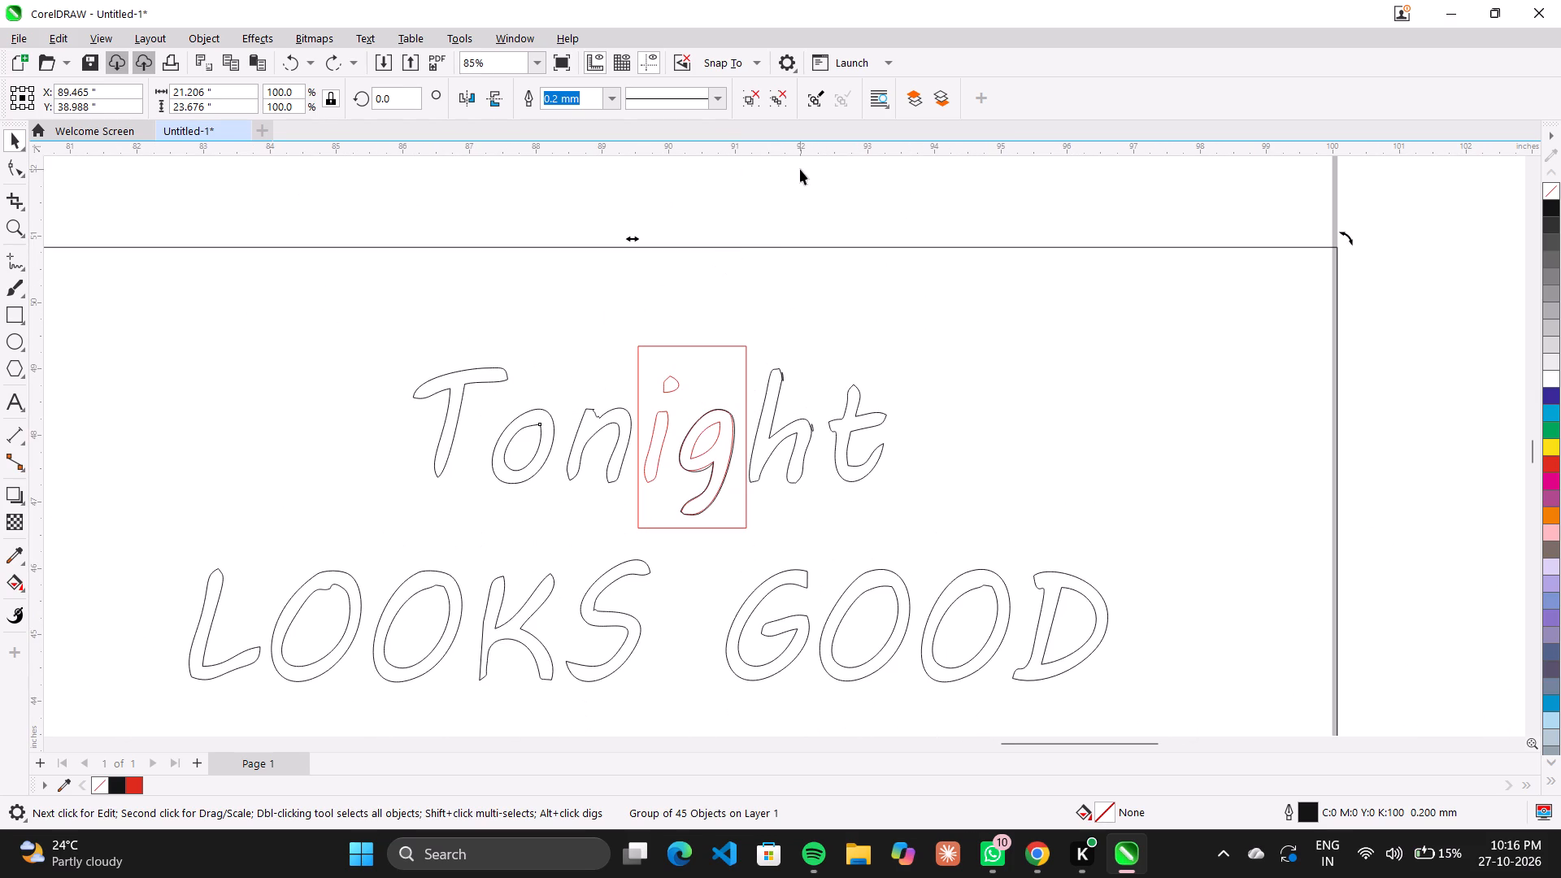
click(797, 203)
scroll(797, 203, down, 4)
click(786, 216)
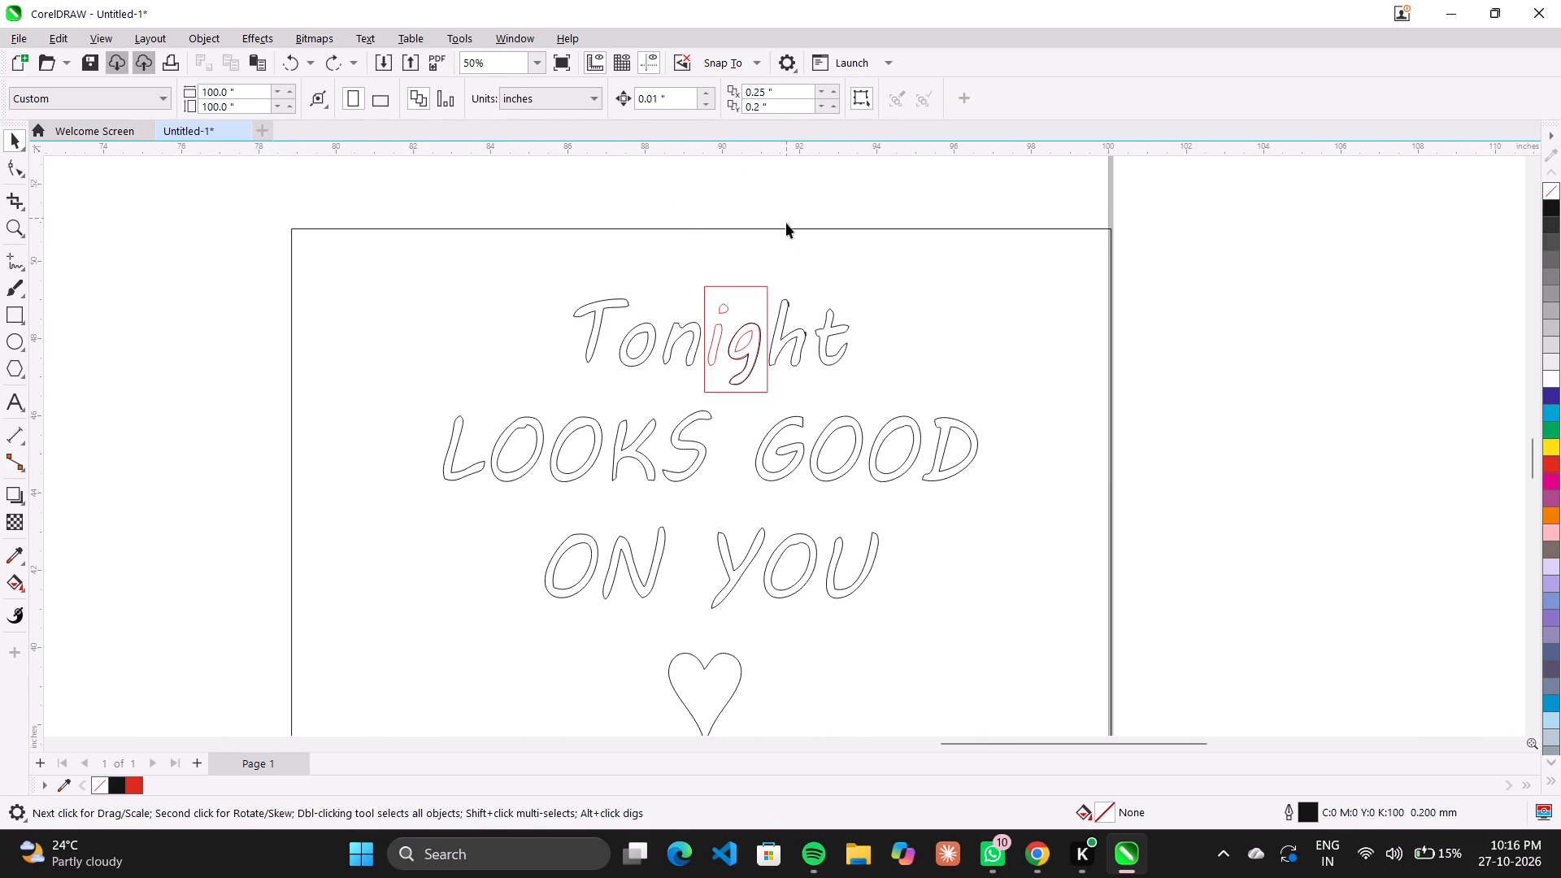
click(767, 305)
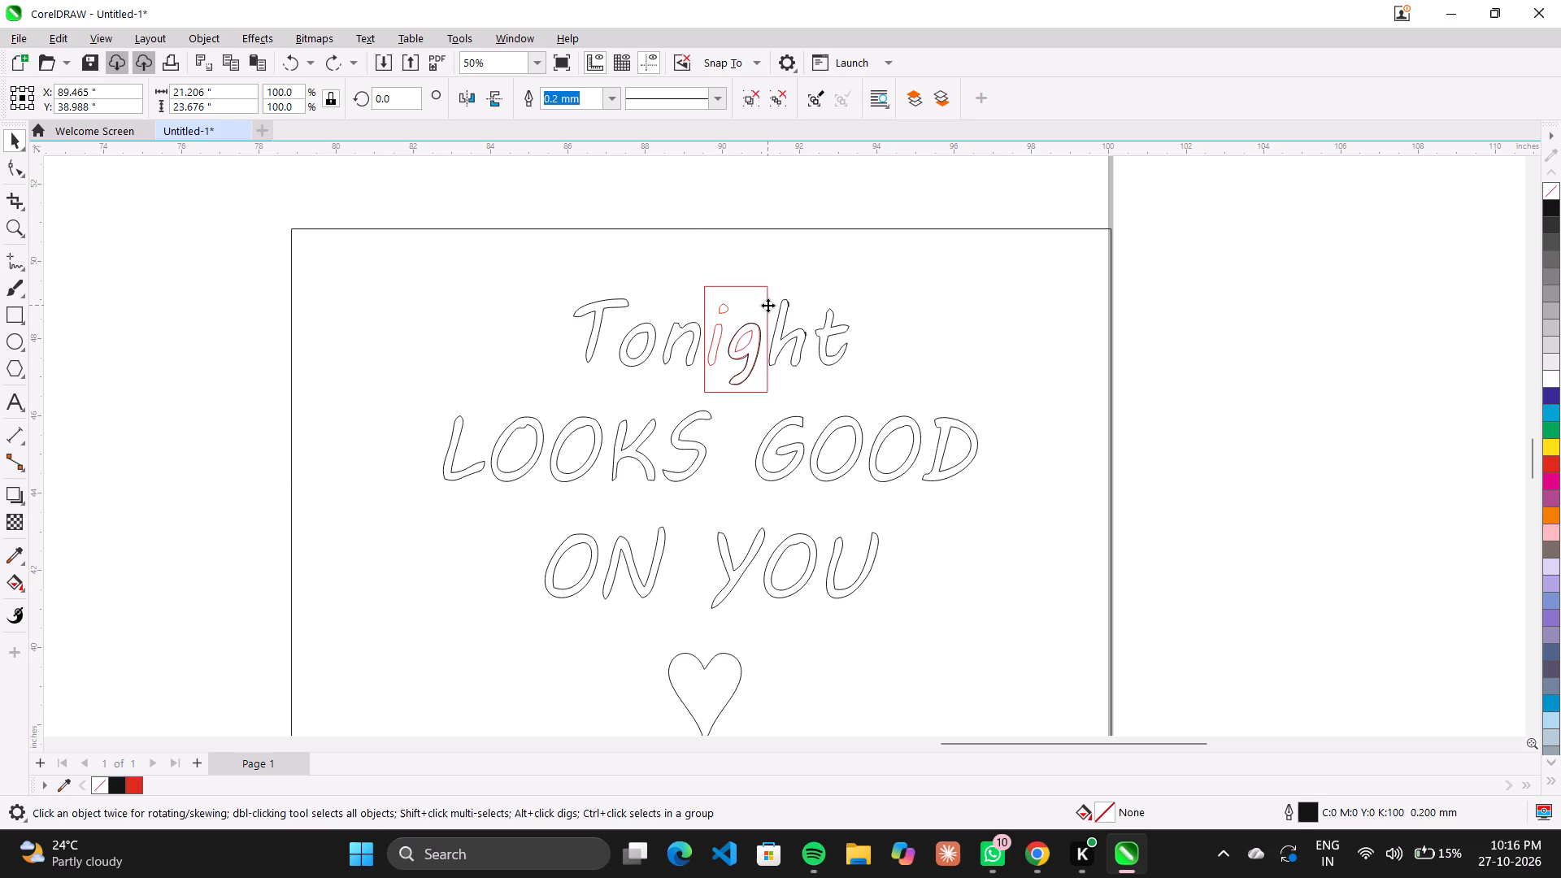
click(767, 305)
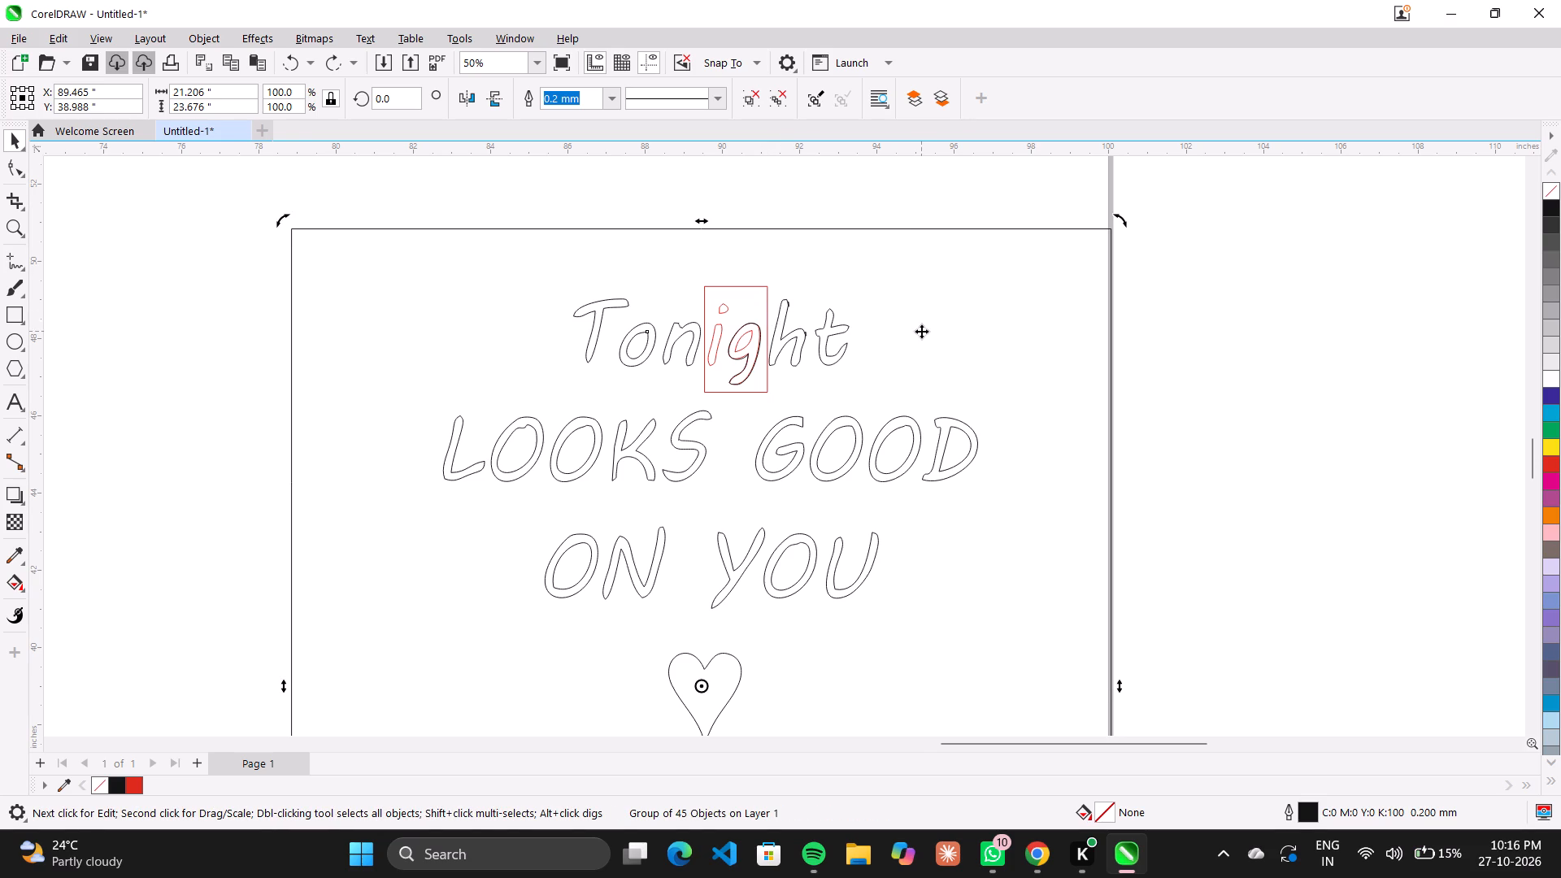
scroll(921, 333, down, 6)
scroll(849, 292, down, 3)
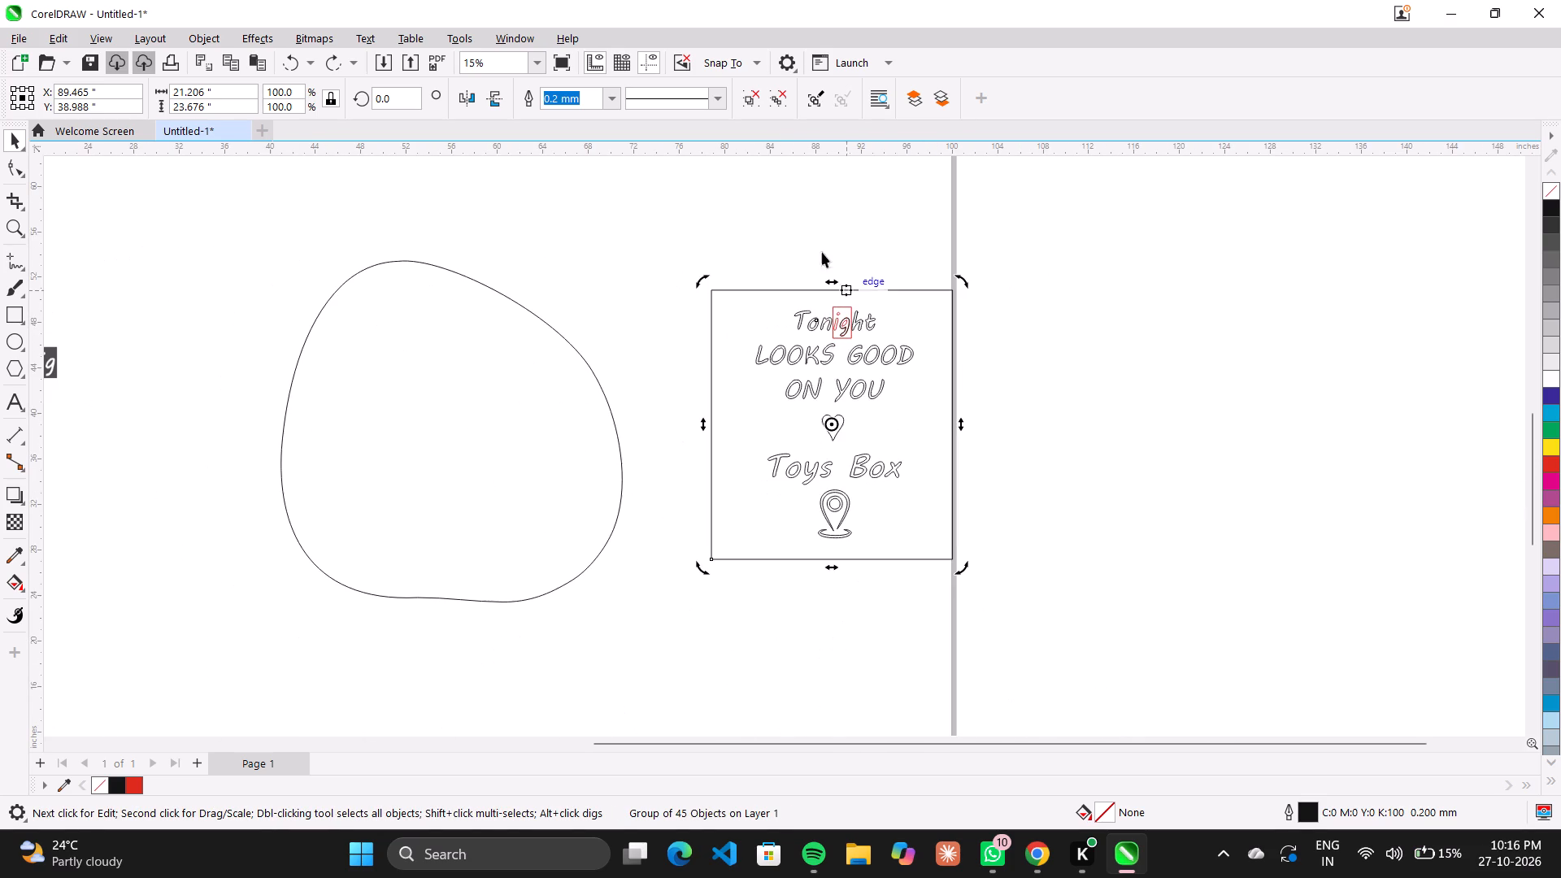
Delete the red rectangle around "ig" in "Tonight", keeping the red i, its dot and both red g outlines.
drag(807, 233, 859, 347)
scroll(859, 347, up, 8)
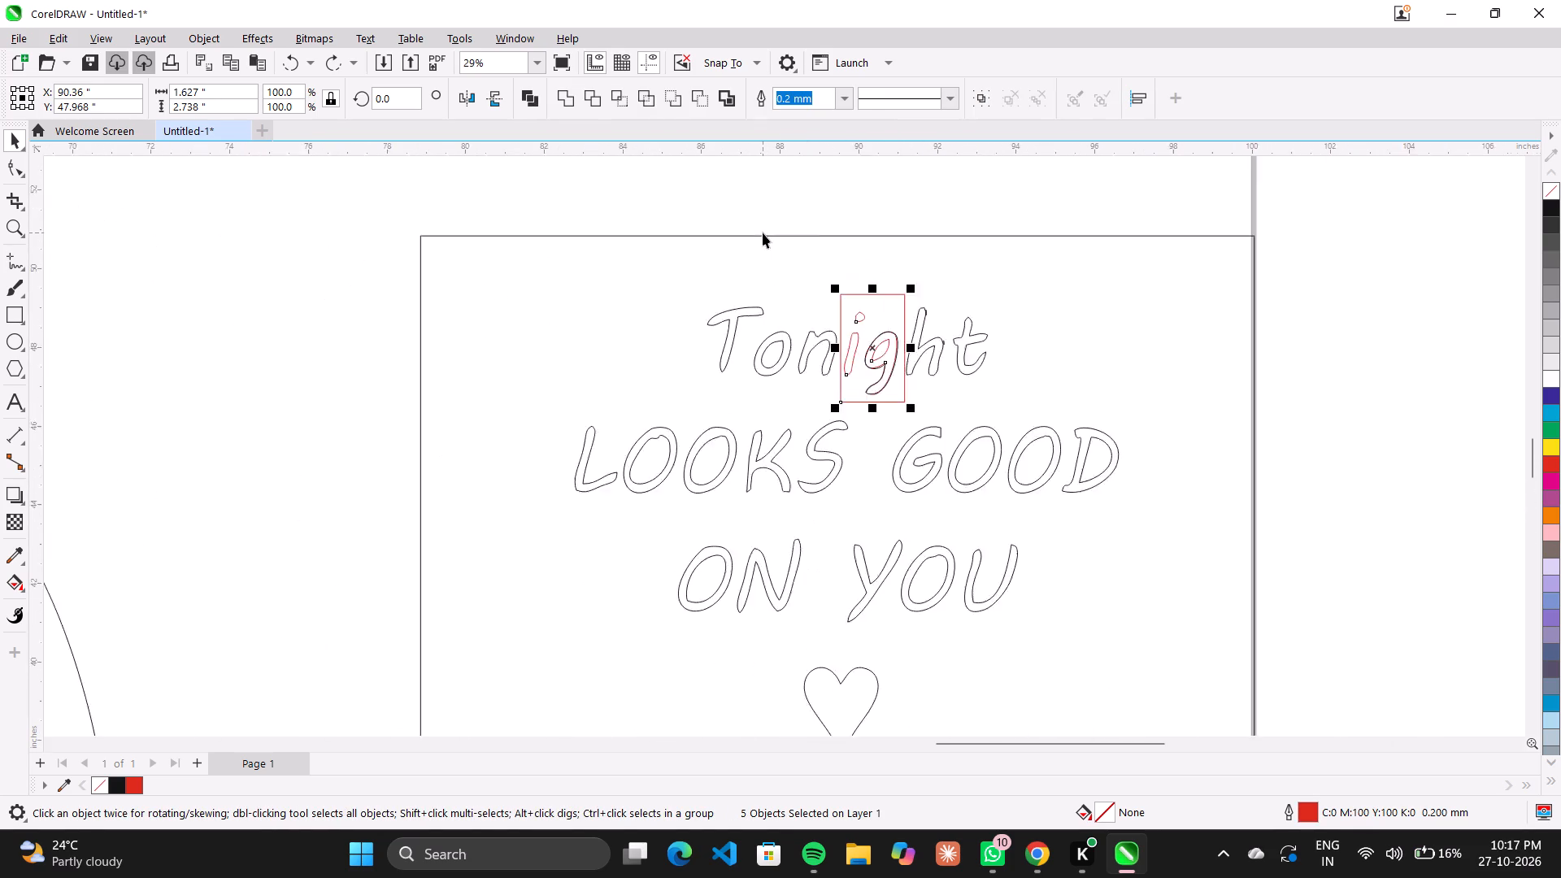
scroll(763, 233, up, 6)
scroll(893, 389, up, 4)
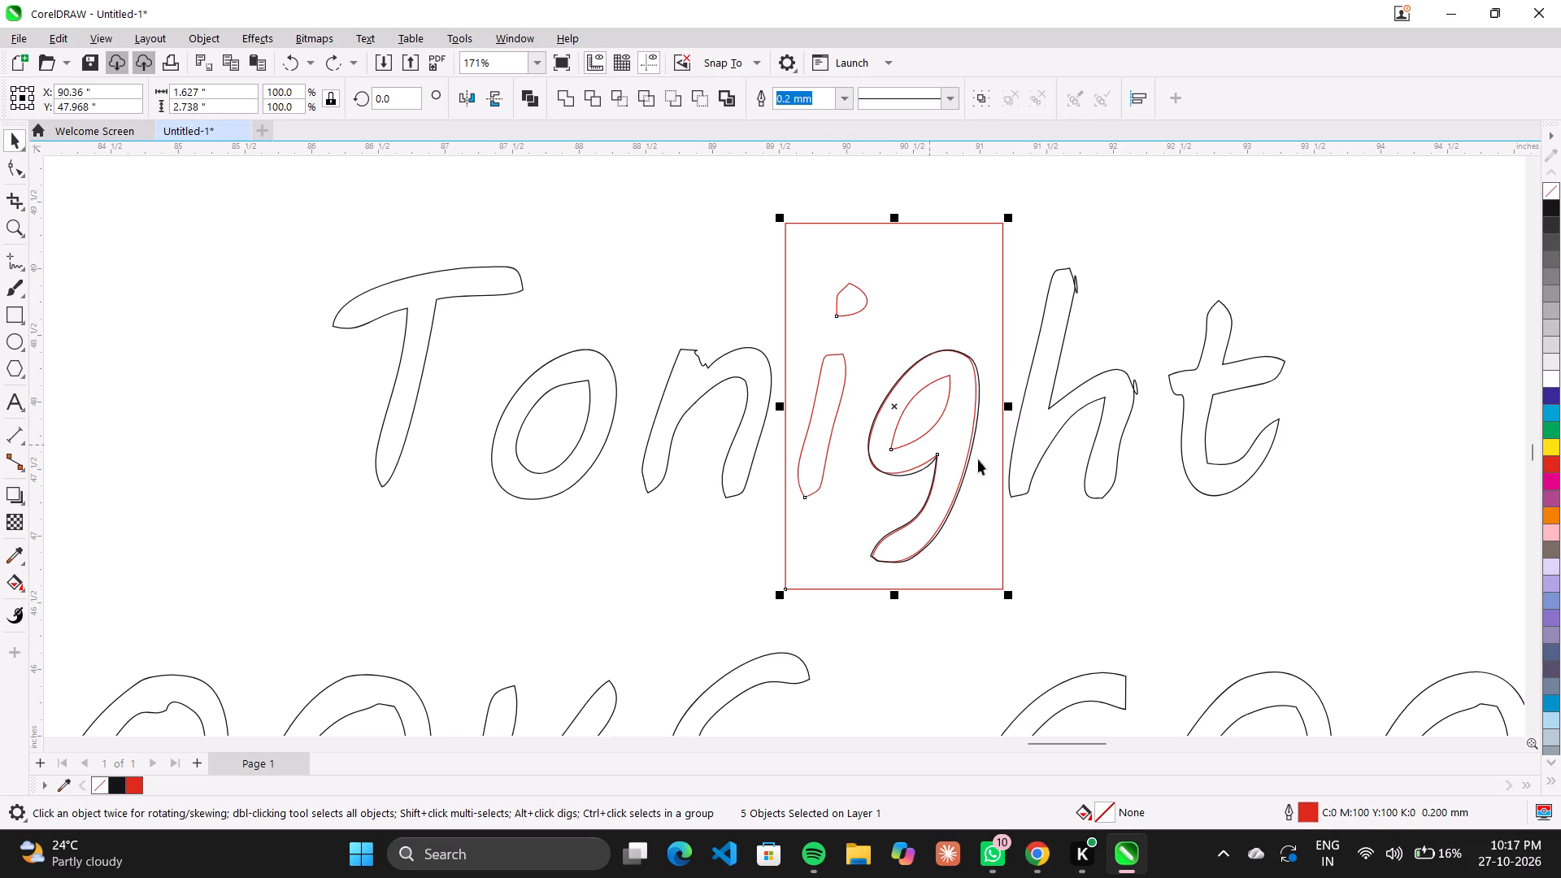
shift+click(829, 441)
shift+click(852, 311)
shift+click(907, 444)
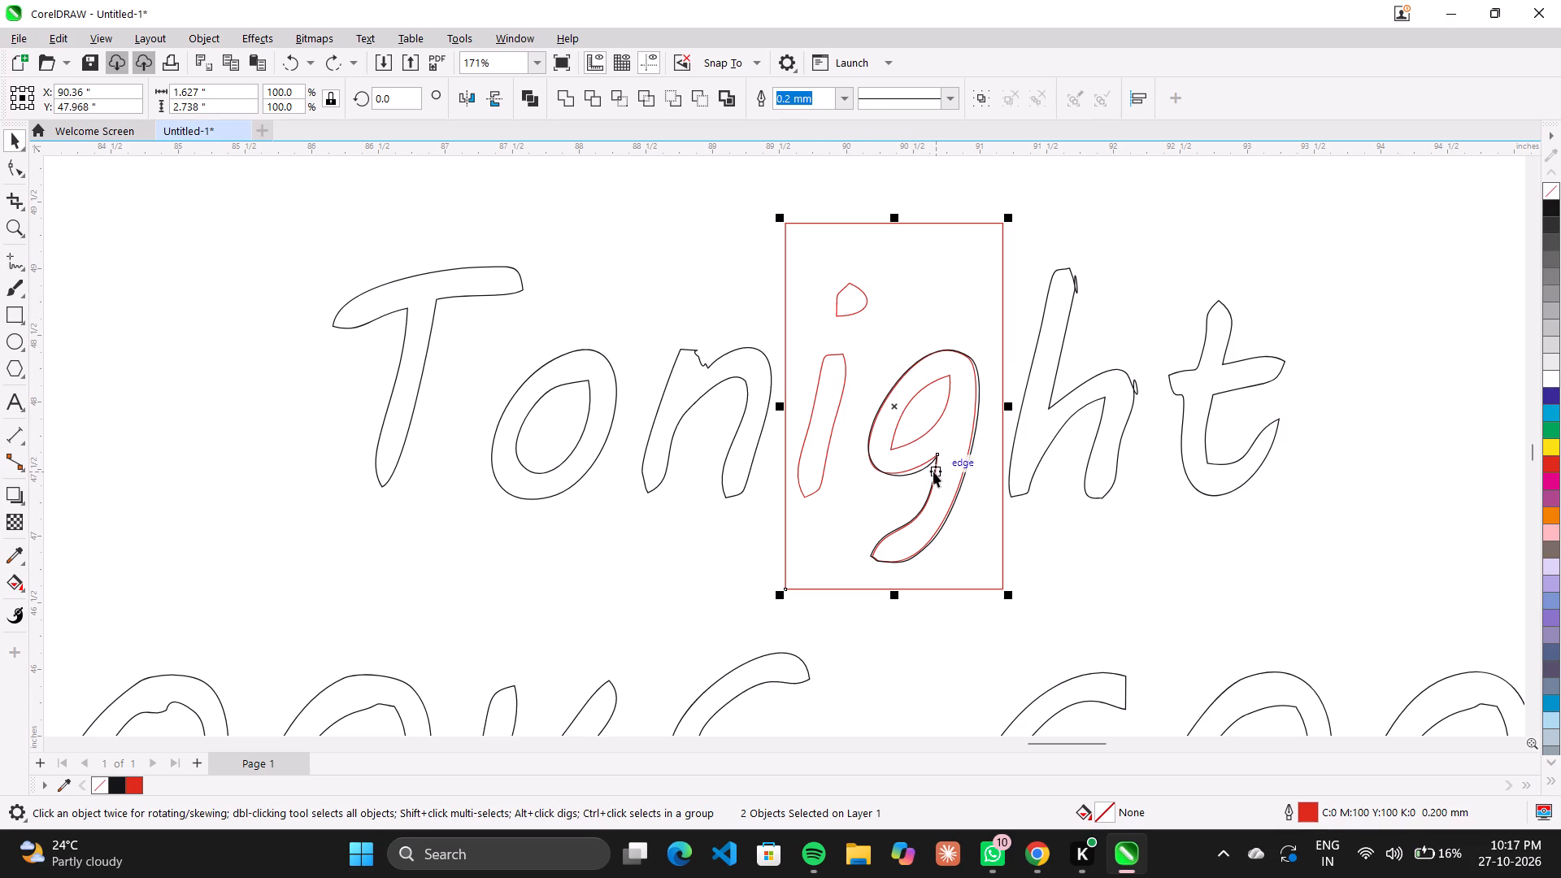
shift+click(916, 466)
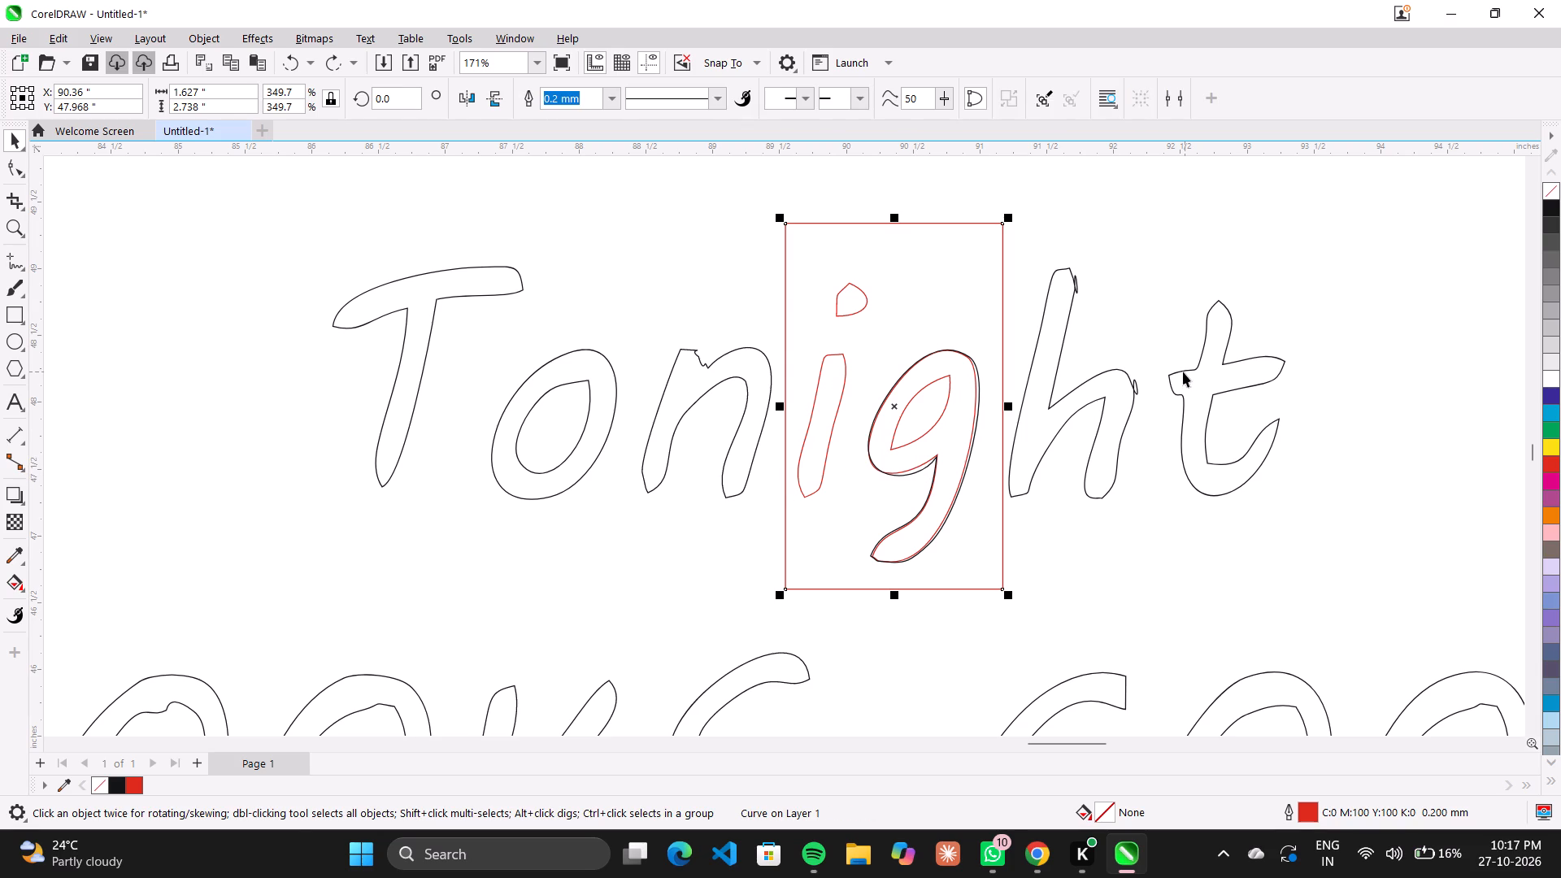
key(Delete)
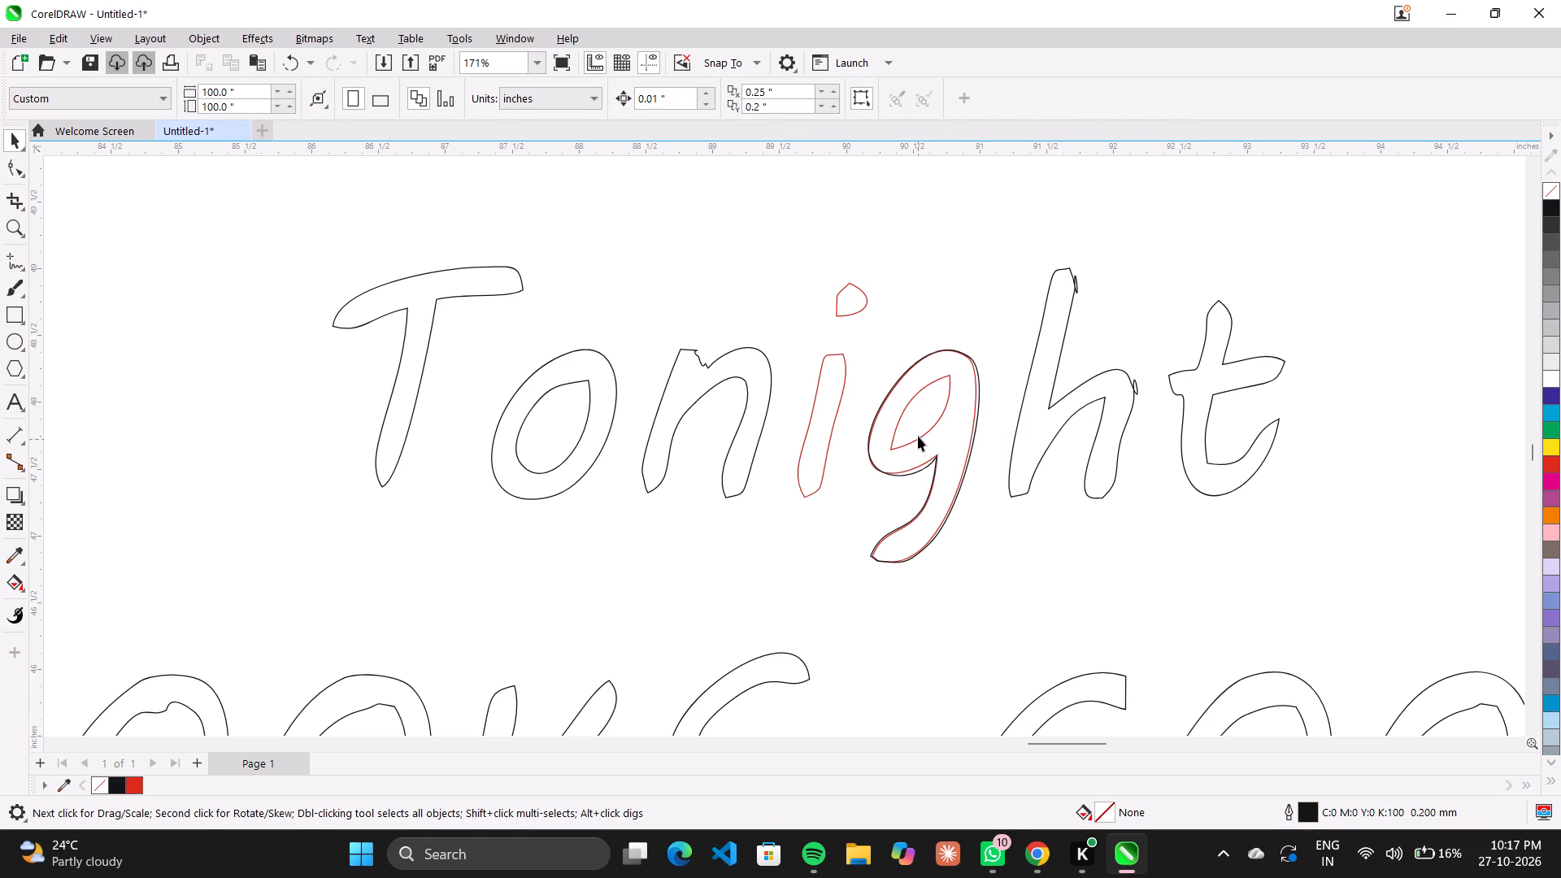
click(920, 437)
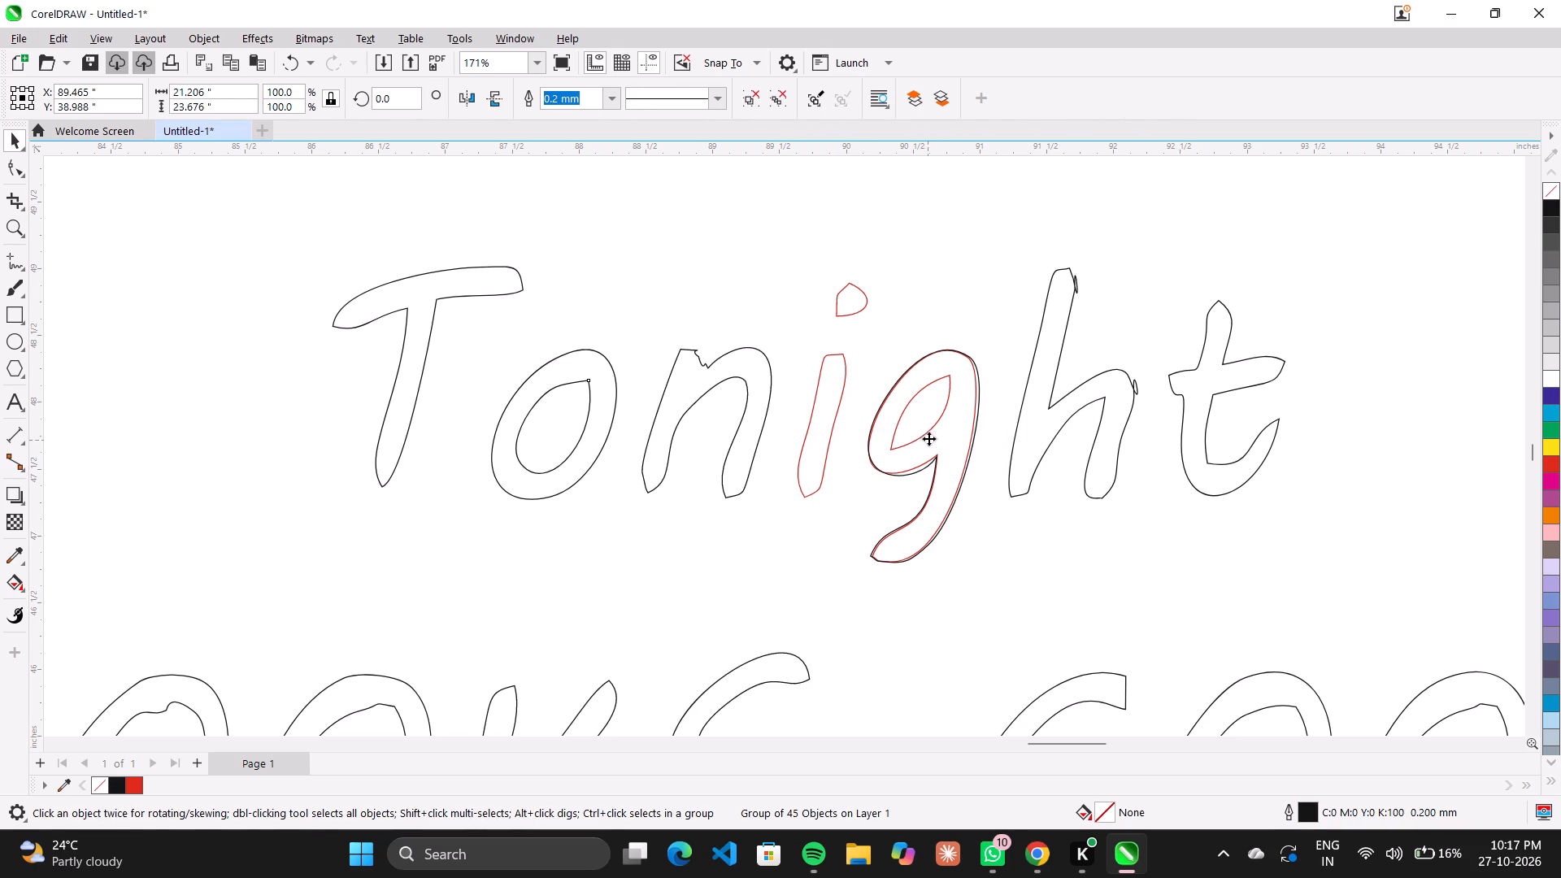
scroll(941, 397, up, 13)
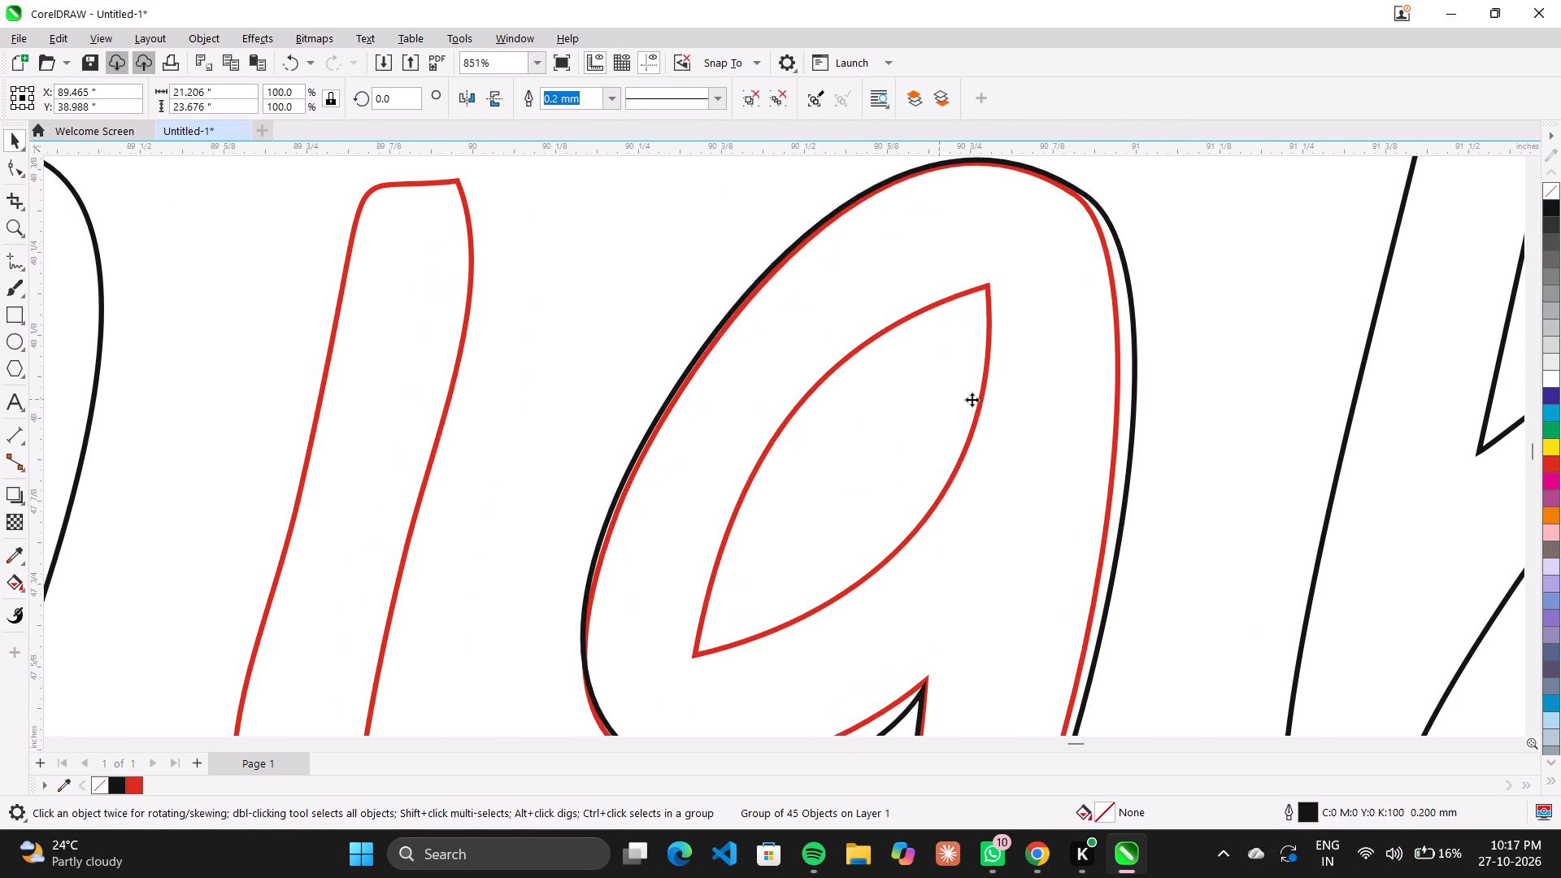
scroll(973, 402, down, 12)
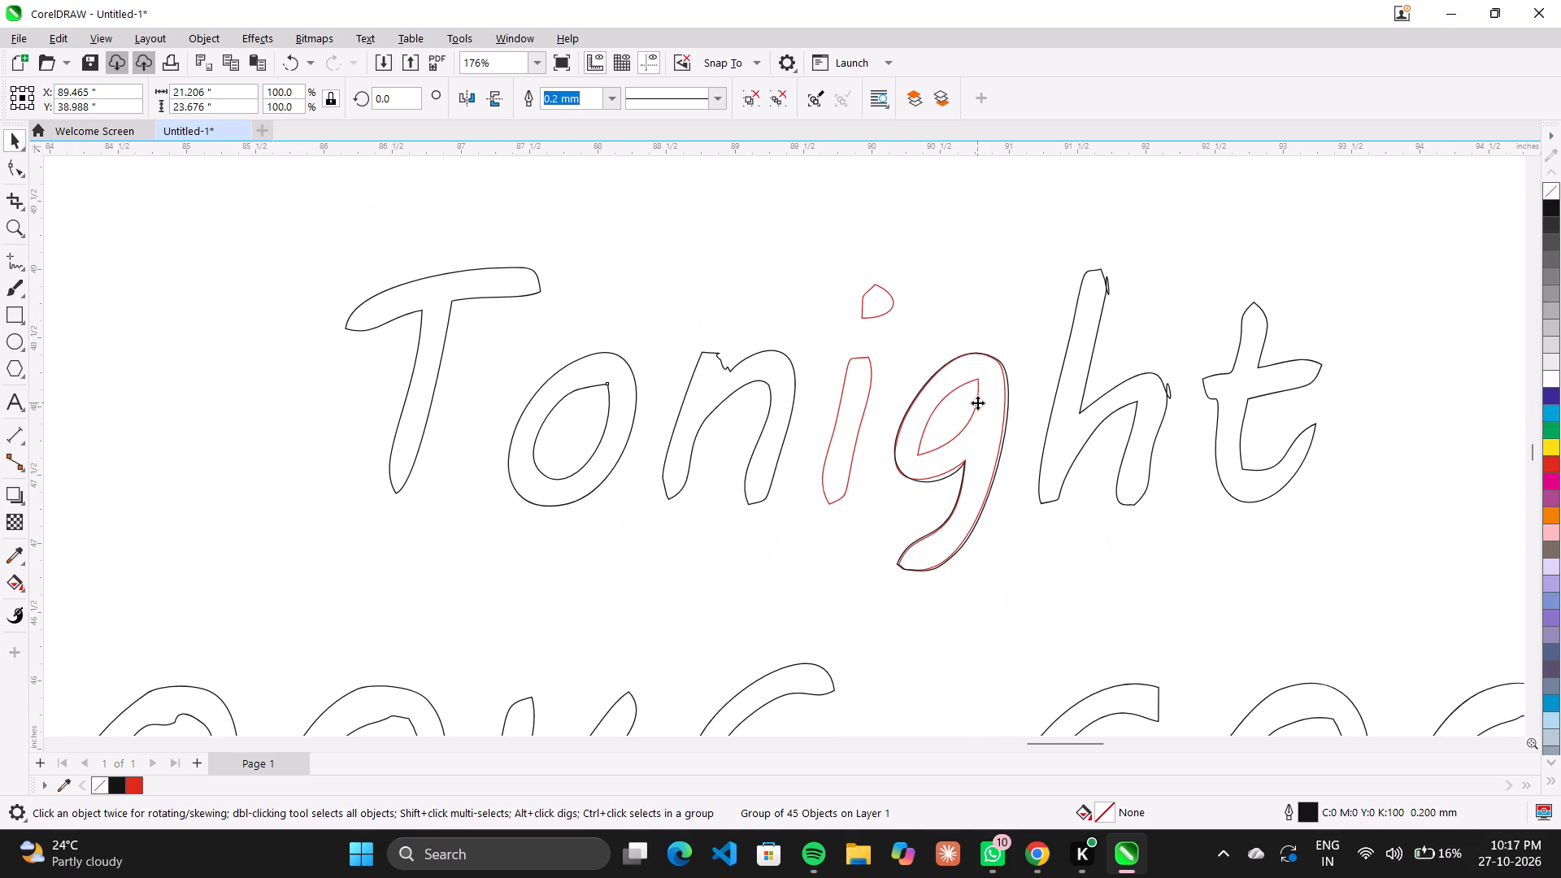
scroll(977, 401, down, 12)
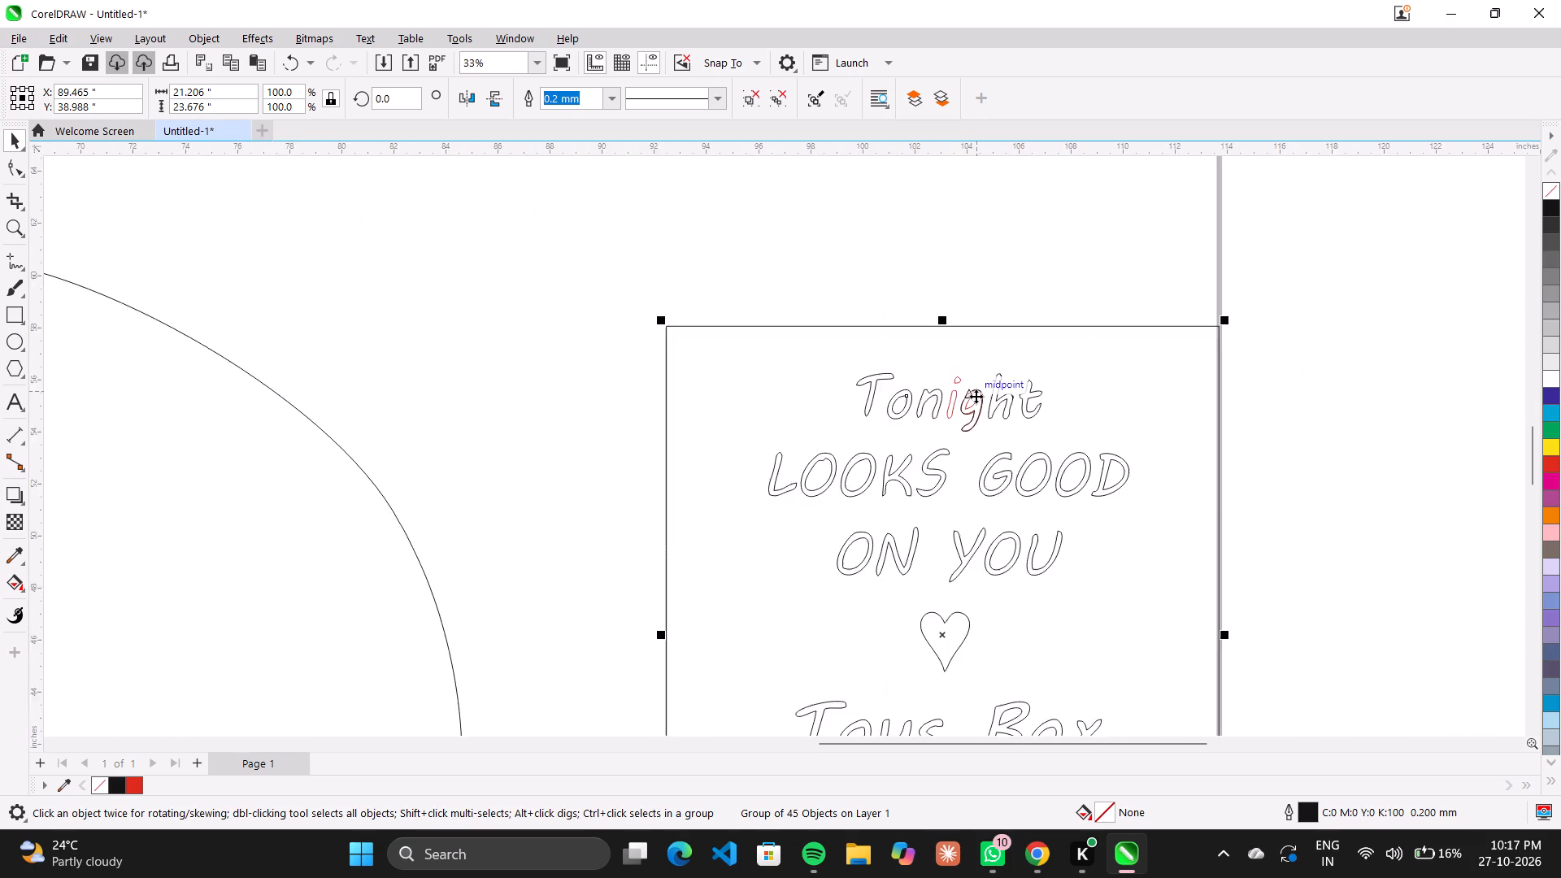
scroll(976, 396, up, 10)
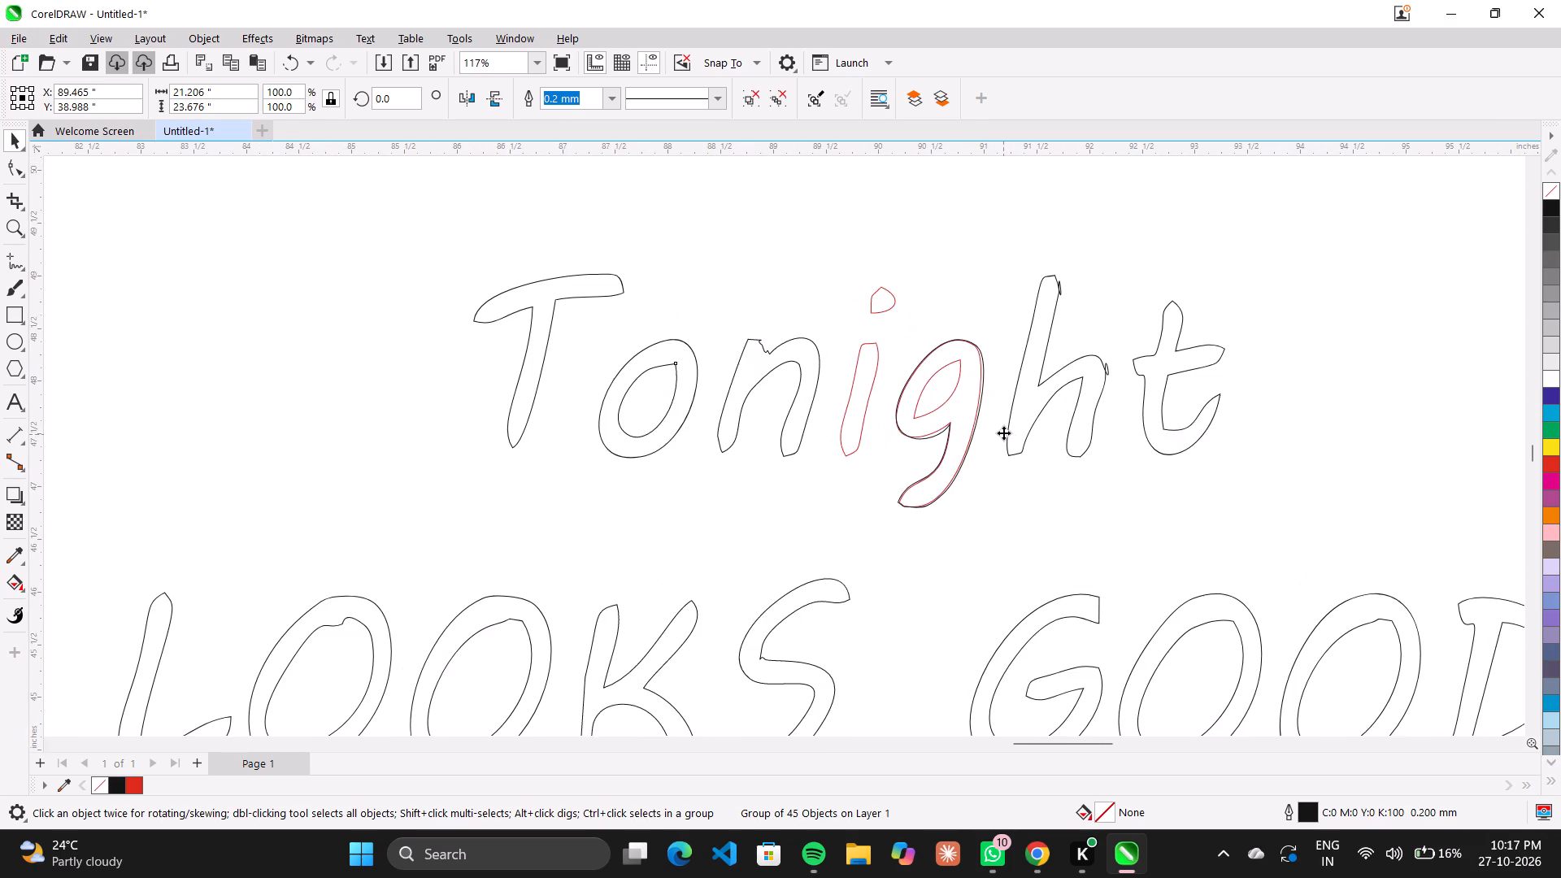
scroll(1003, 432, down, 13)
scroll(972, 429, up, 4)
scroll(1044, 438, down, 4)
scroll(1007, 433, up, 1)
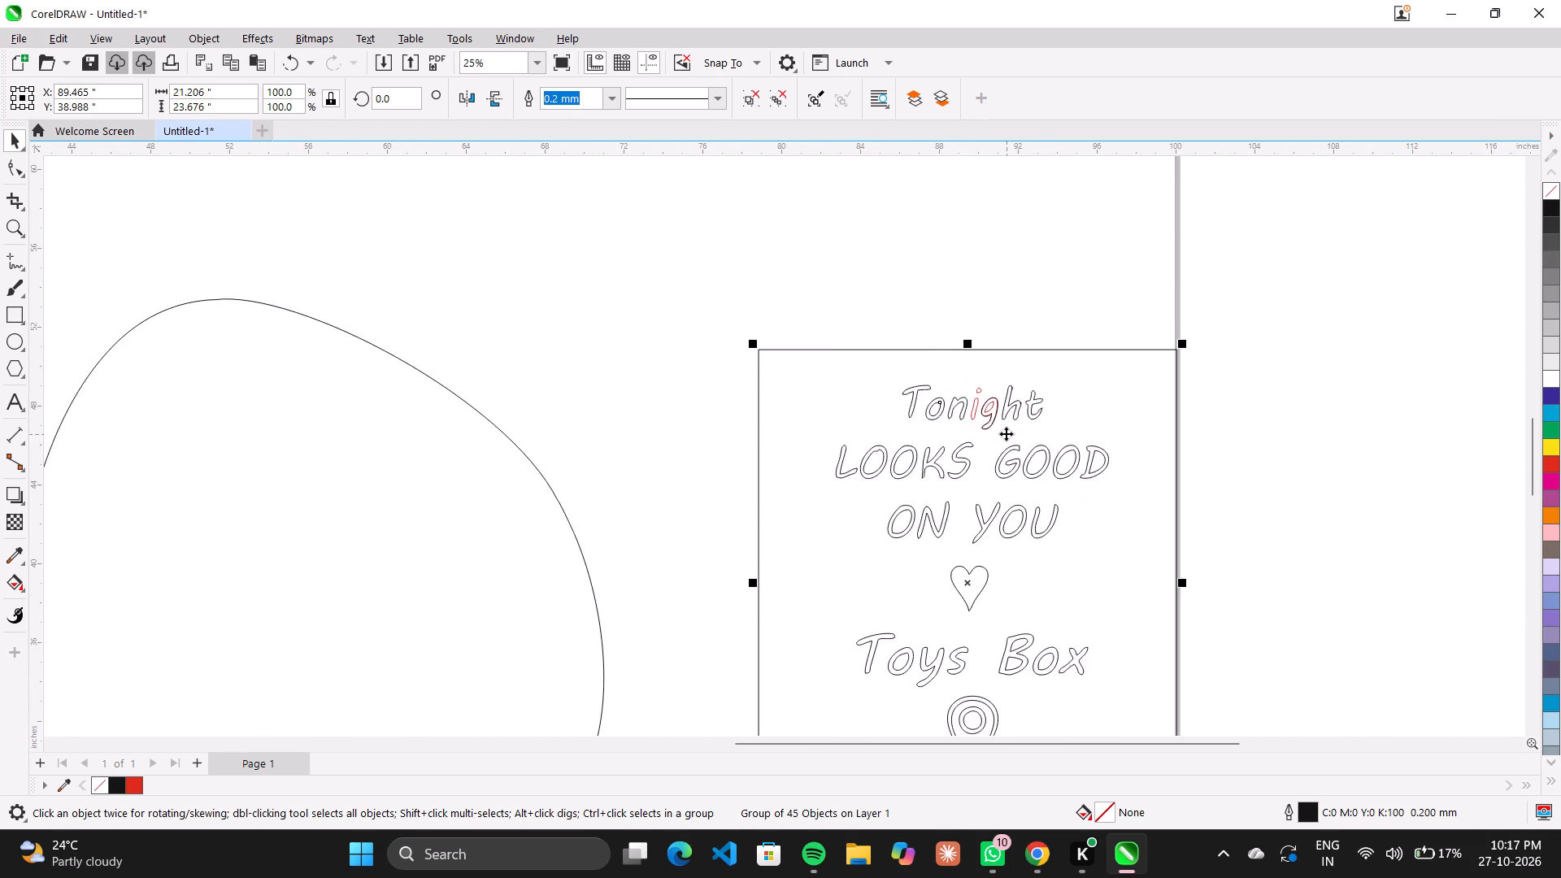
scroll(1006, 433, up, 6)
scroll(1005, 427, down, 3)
Delete the red outer outline of the g in "Tonight", keeping the red inner loop and the black g.
drag(1007, 202, 991, 456)
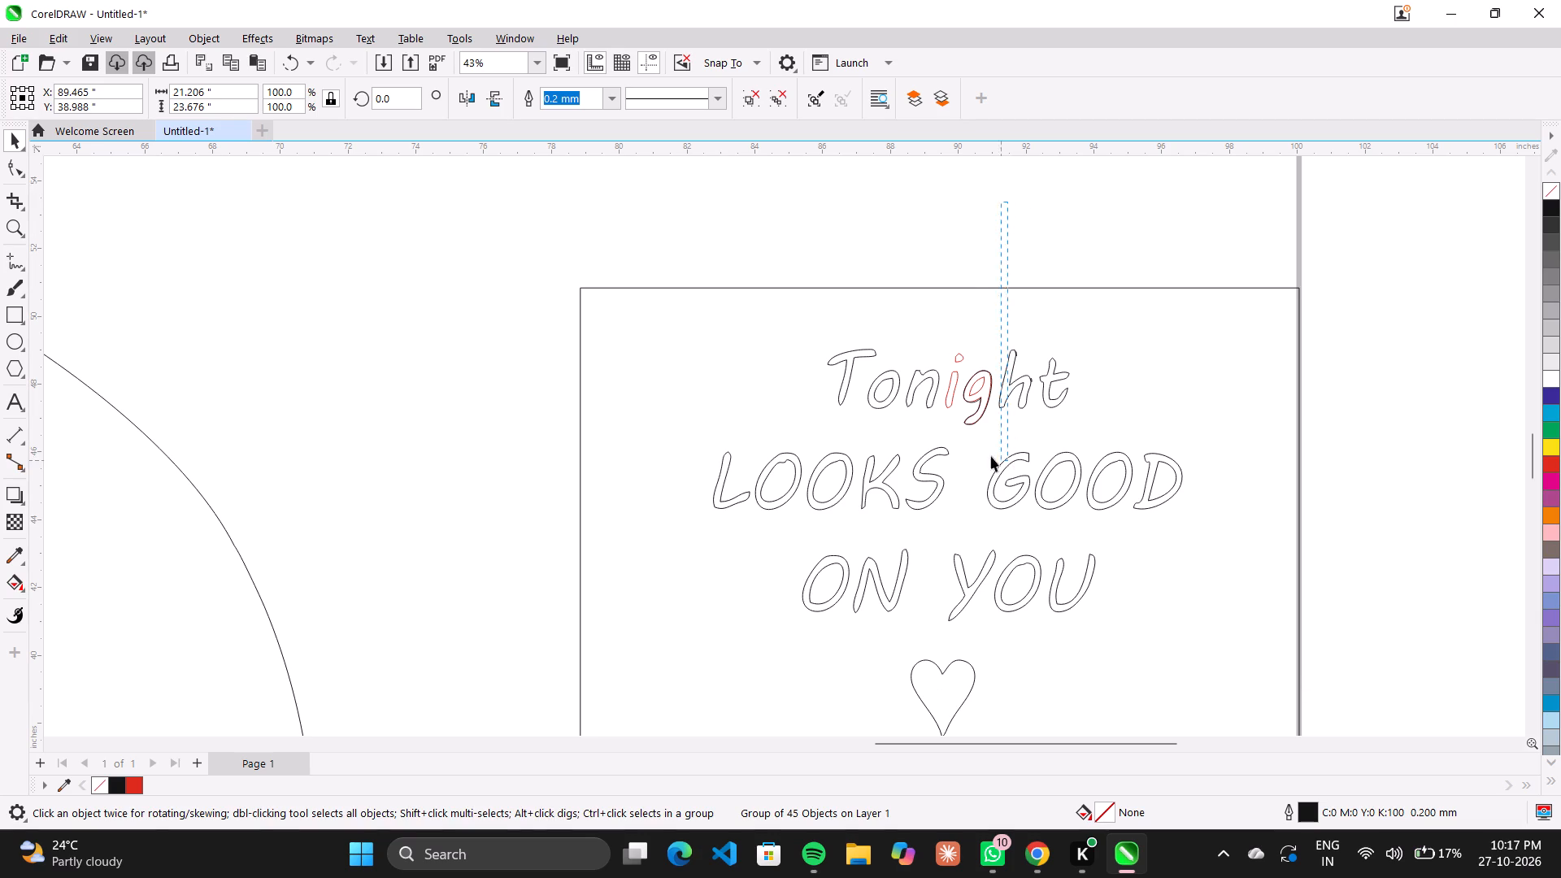
drag(991, 456, 960, 455)
scroll(980, 430, up, 10)
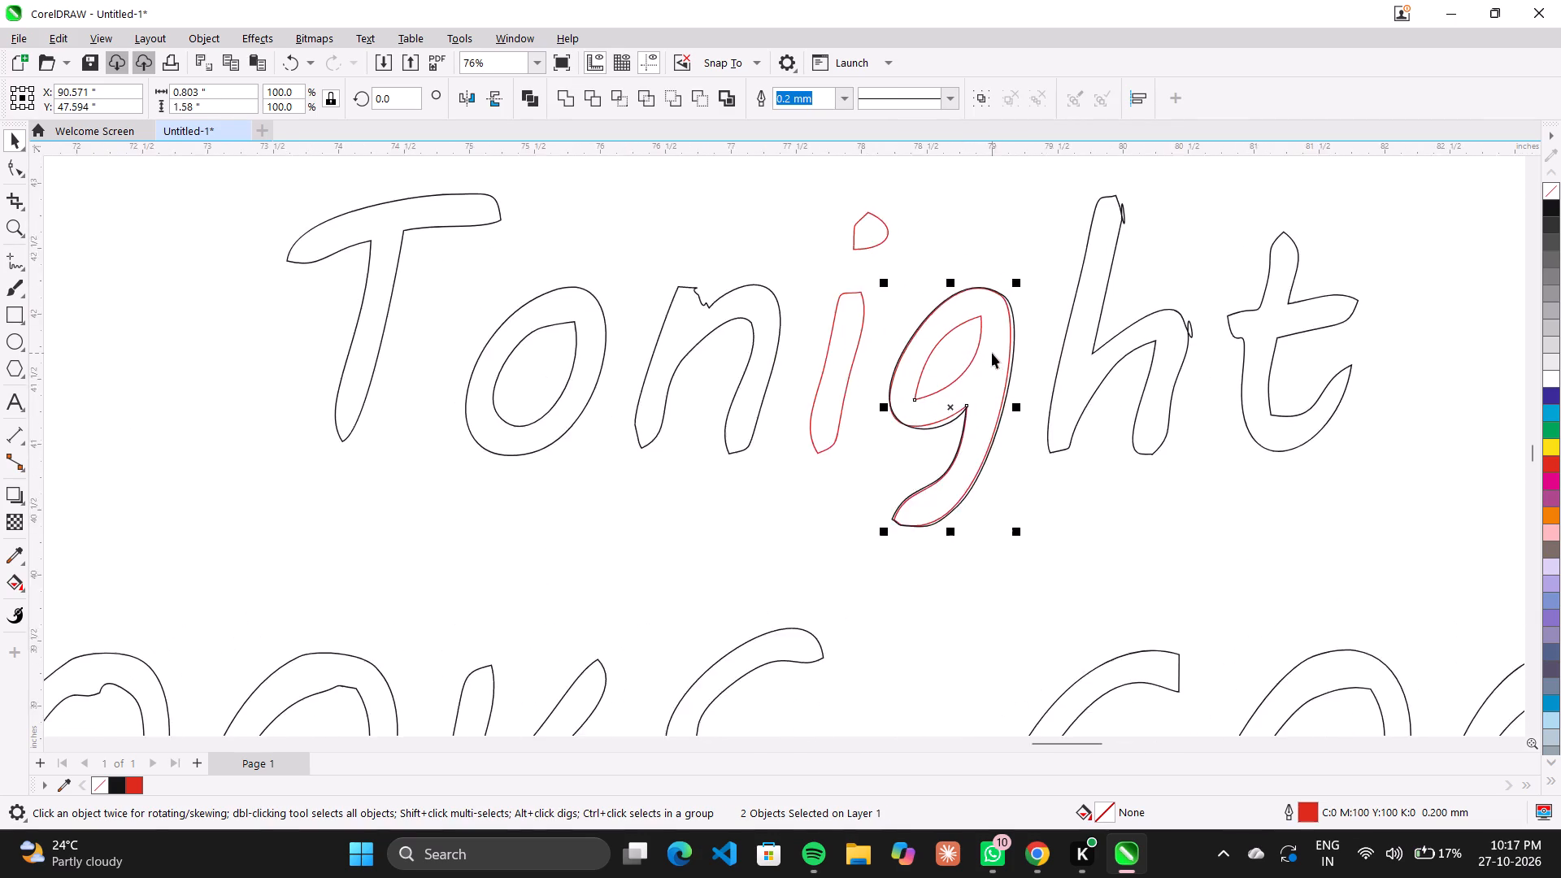
scroll(992, 353, up, 5)
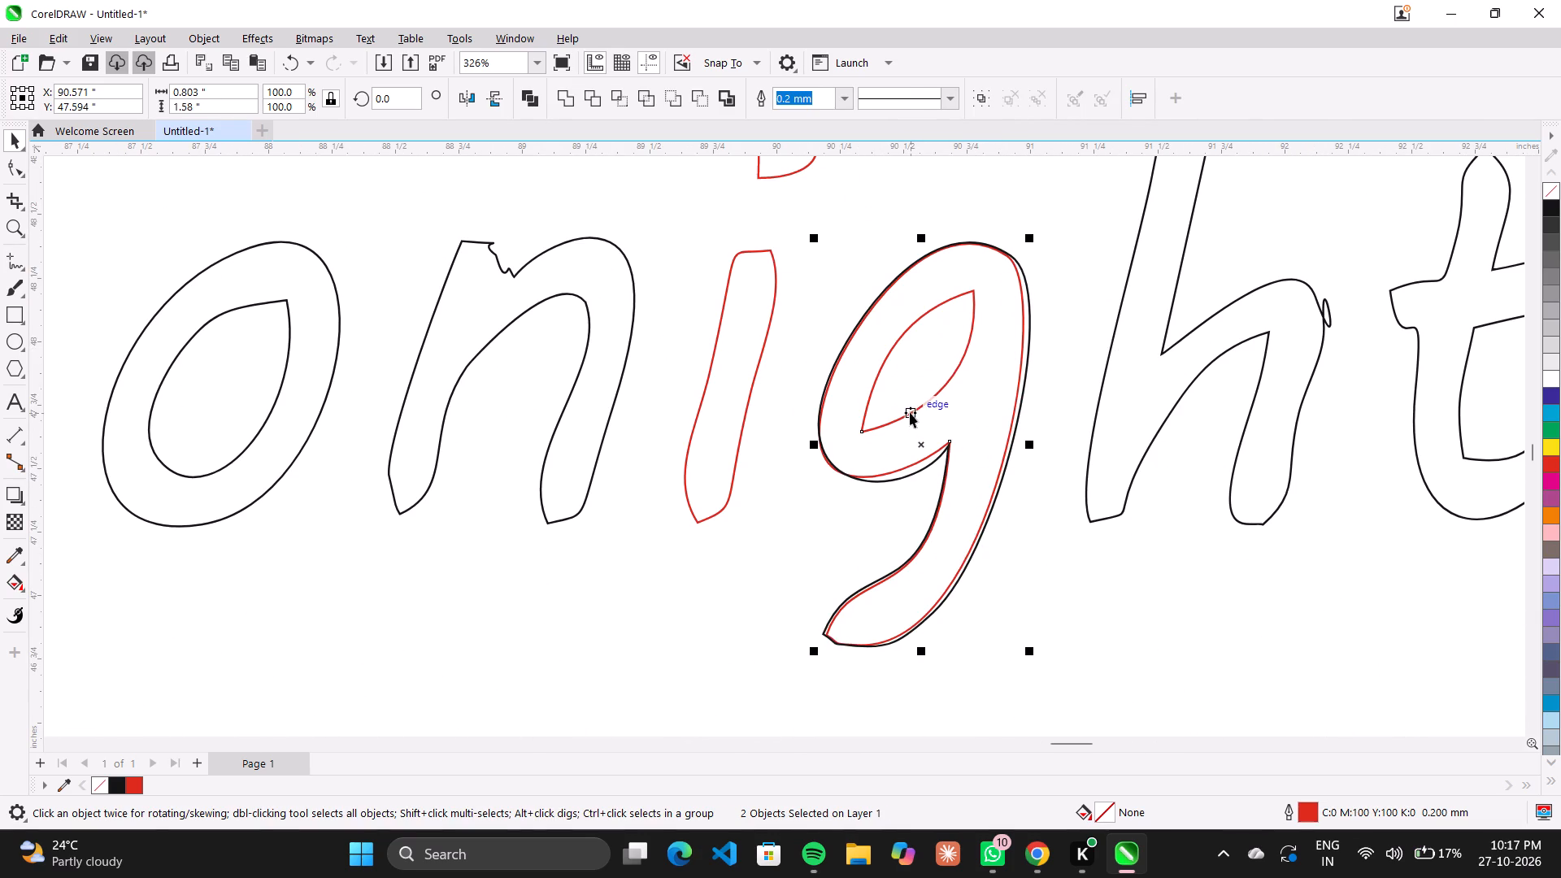
shift+click(910, 412)
key(Delete)
Group the red "ig" pieces with the black lettering artwork and its border, and ungroup all of it into separate objects.
scroll(1087, 413, down, 16)
scroll(1033, 406, up, 4)
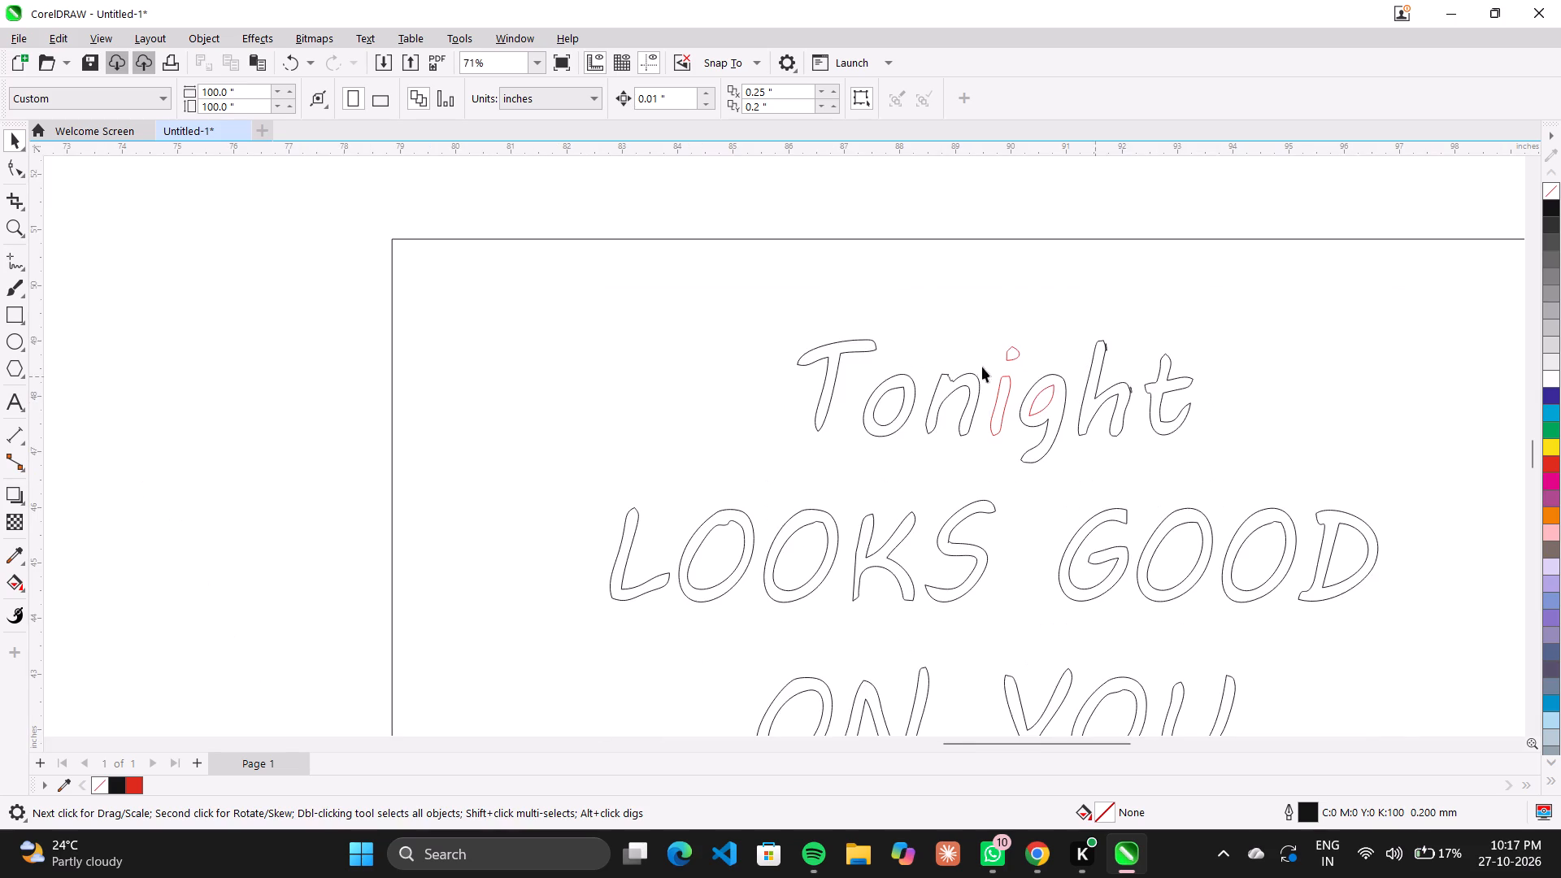
scroll(532, 323, down, 14)
drag(500, 260, 785, 613)
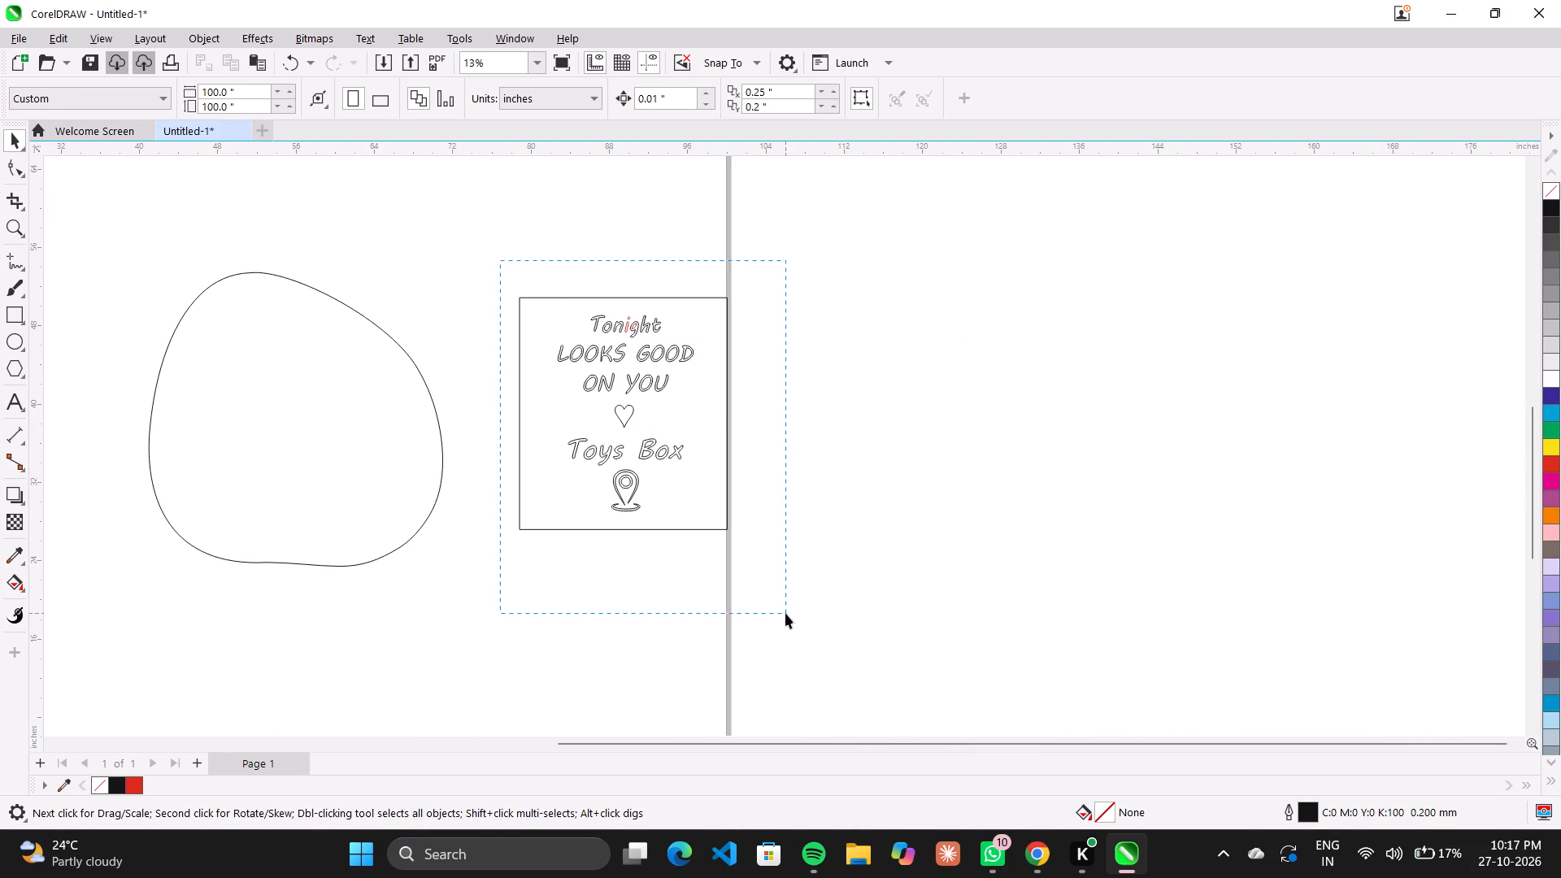
drag(785, 613, 786, 610)
right_click(689, 488)
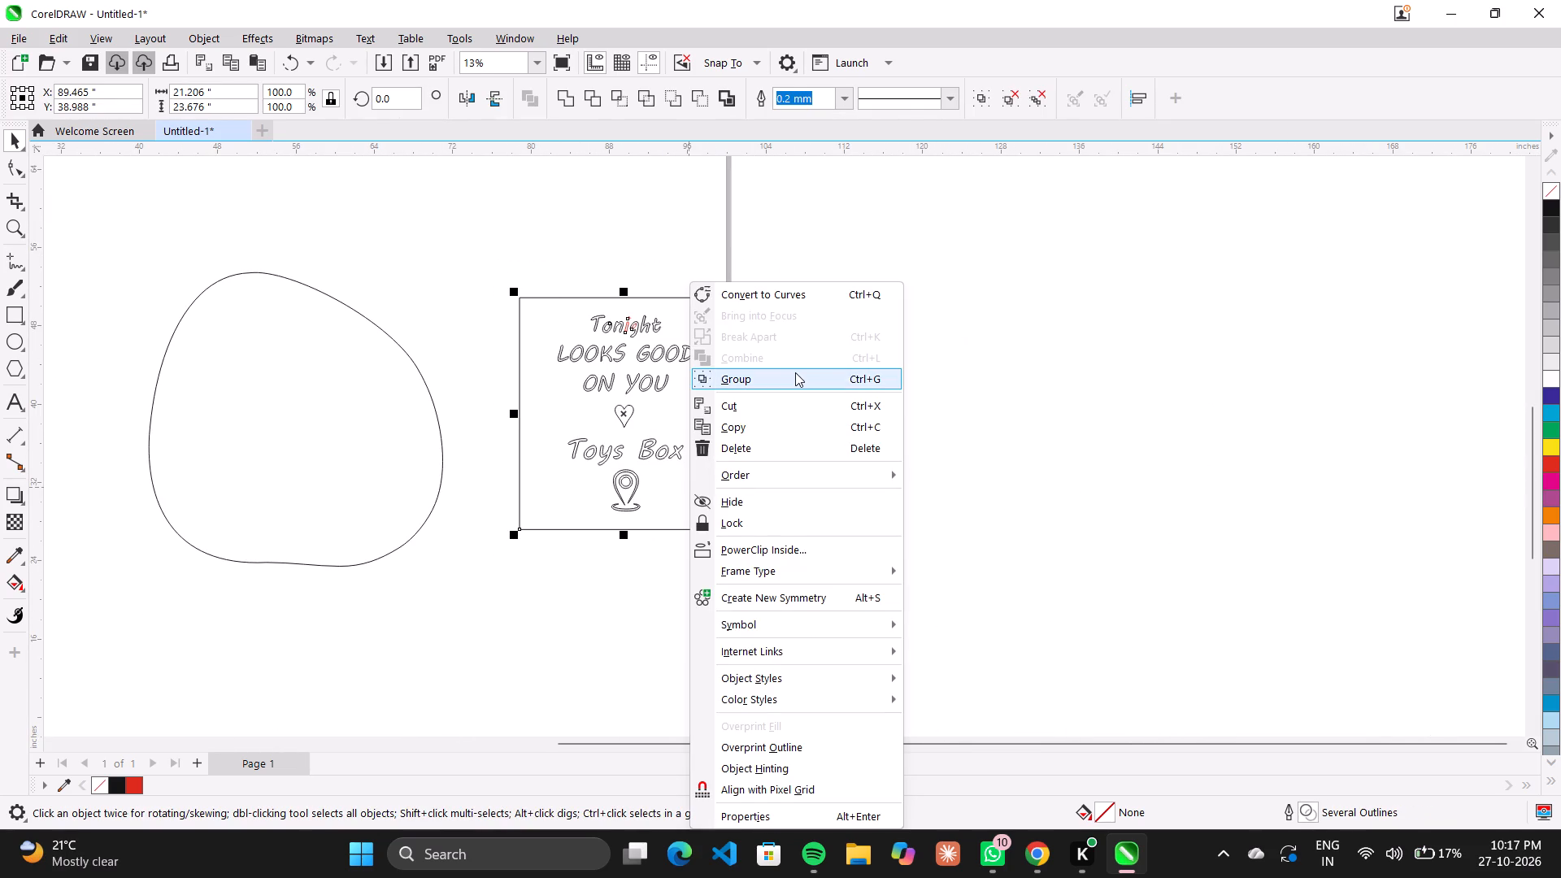
click(795, 372)
right_click(694, 402)
click(759, 325)
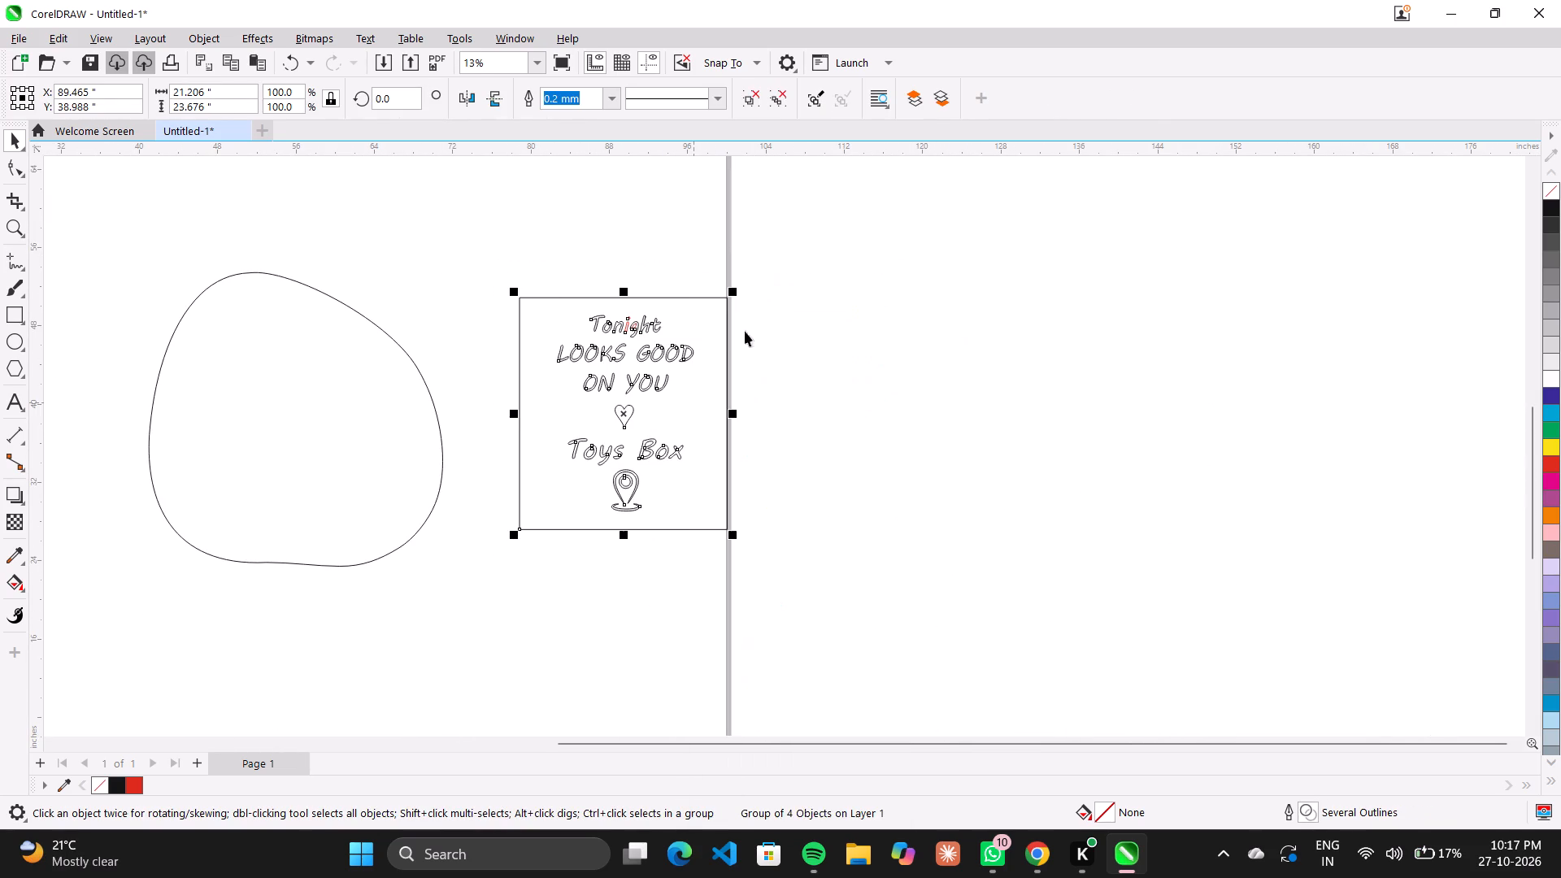
Delete the rectangular border around the ungrouped lettering artwork.
scroll(545, 273, up, 20)
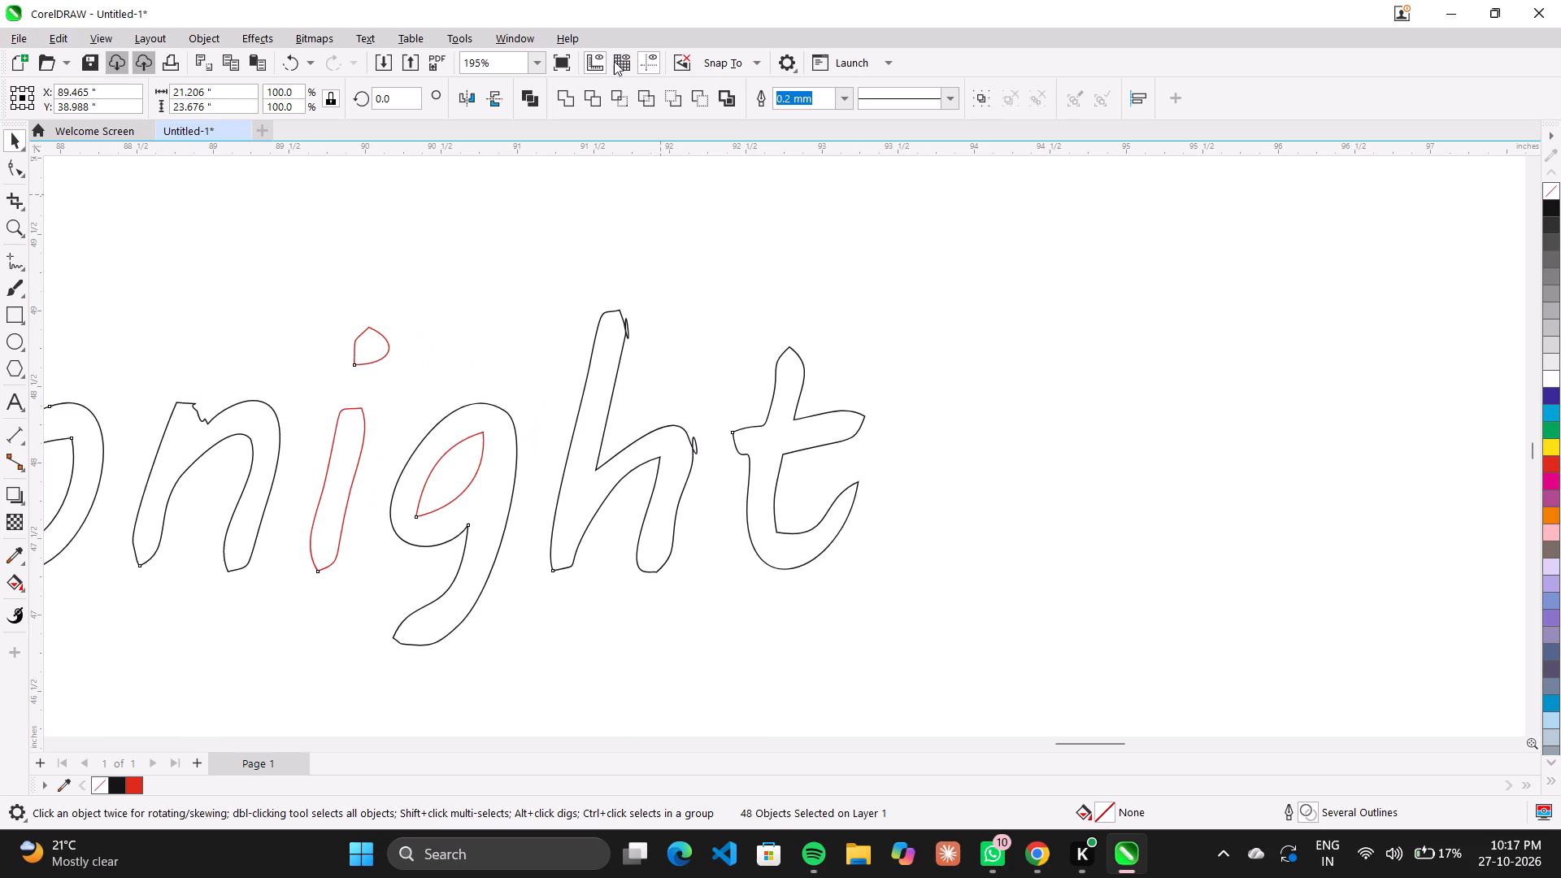
scroll(698, 498, down, 10)
click(724, 283)
click(663, 449)
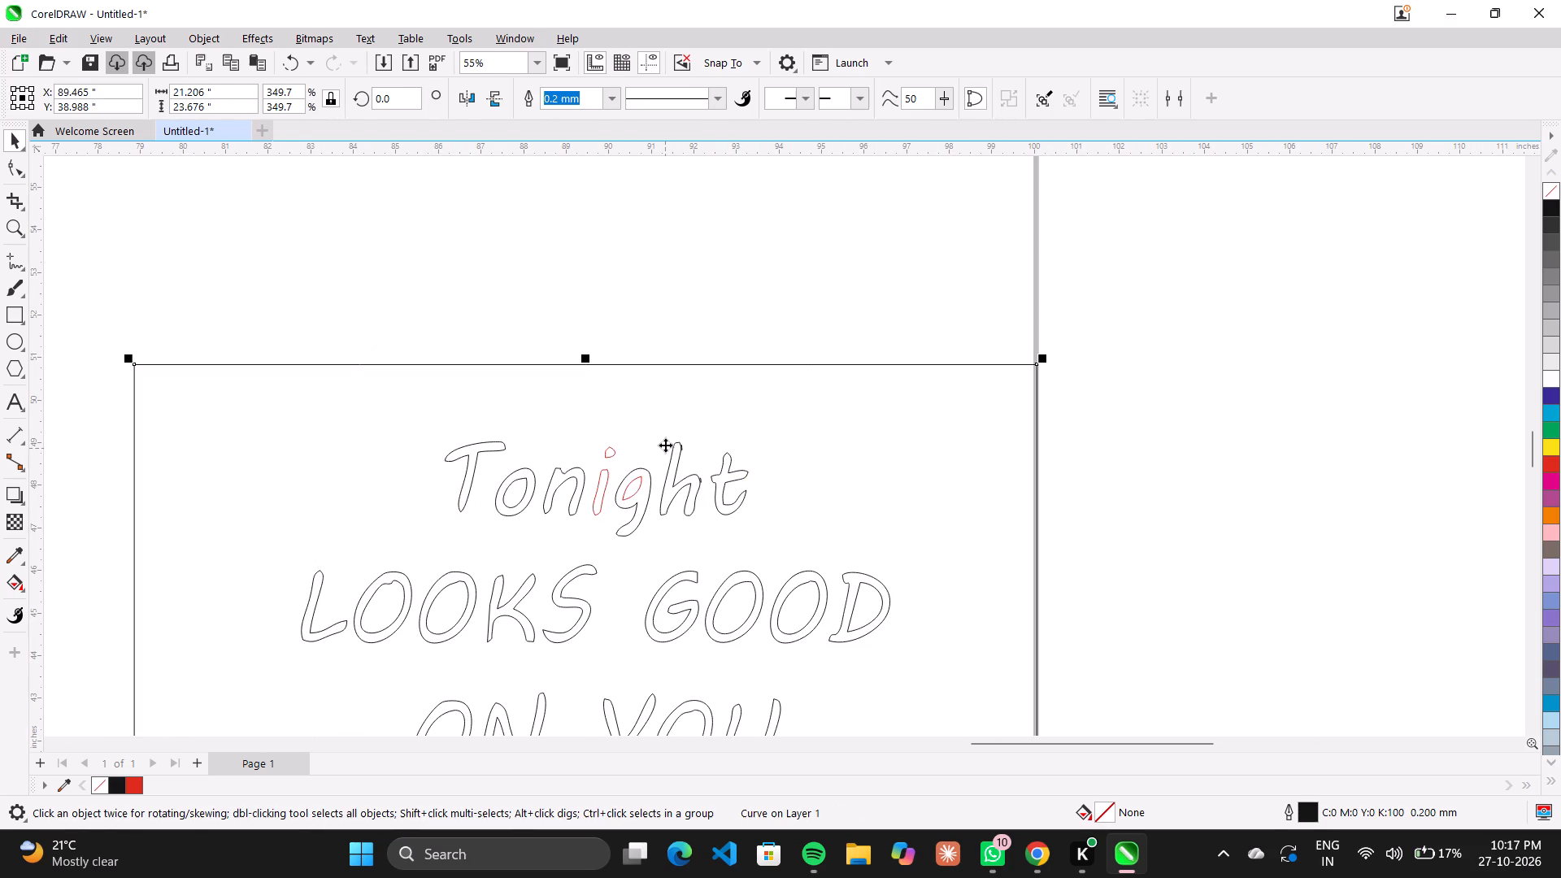
key(Delete)
Remove the extra node beside the stray loop near the top of the h's stem in "Tonight".
scroll(770, 485, up, 5)
scroll(593, 453, up, 11)
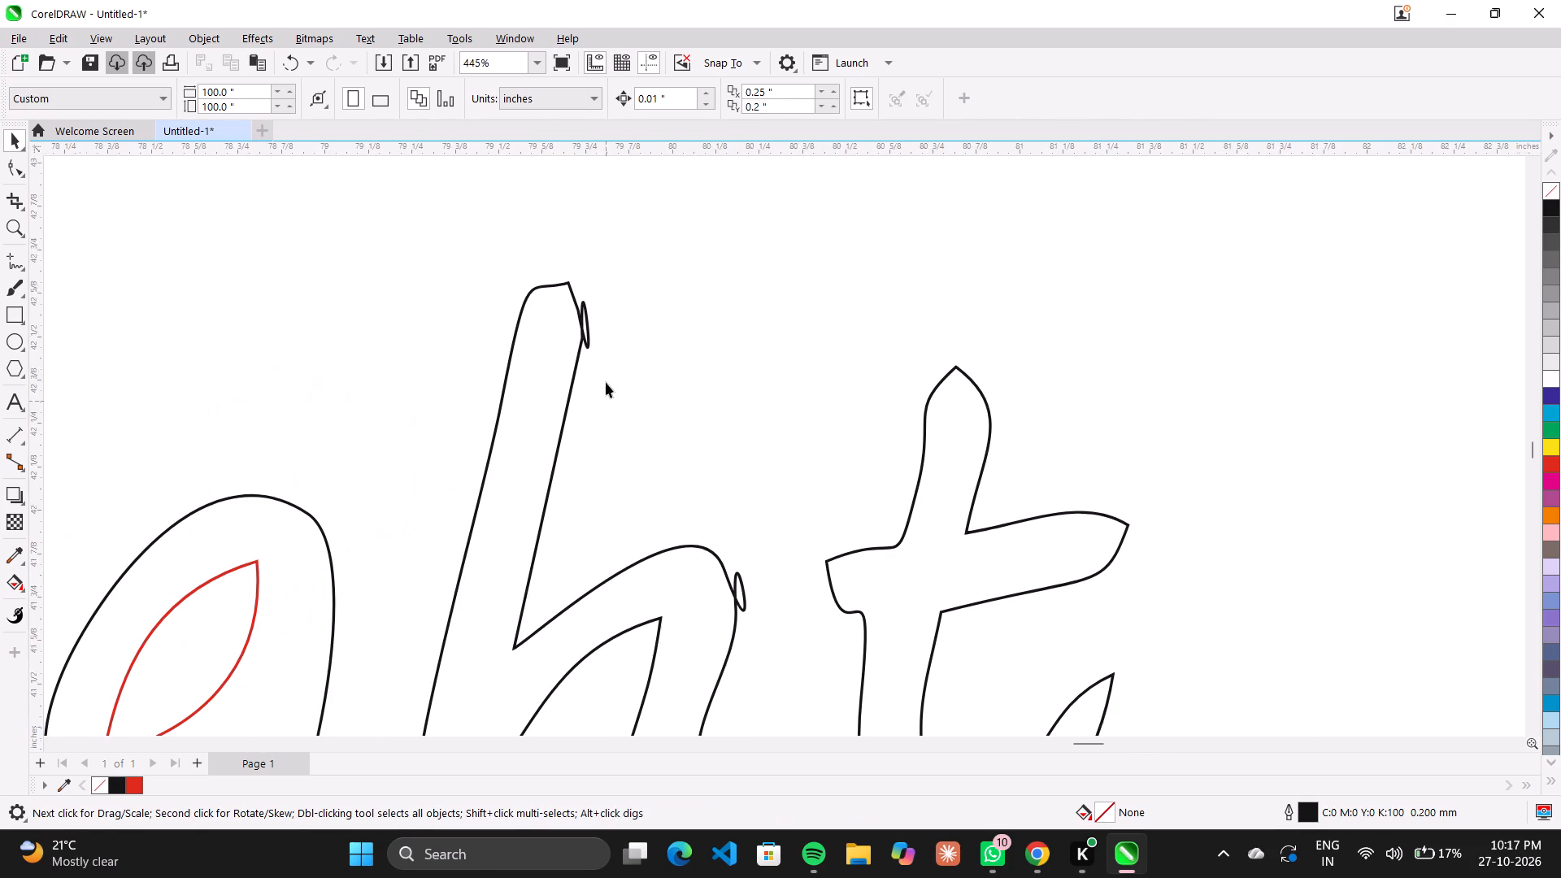
click(584, 332)
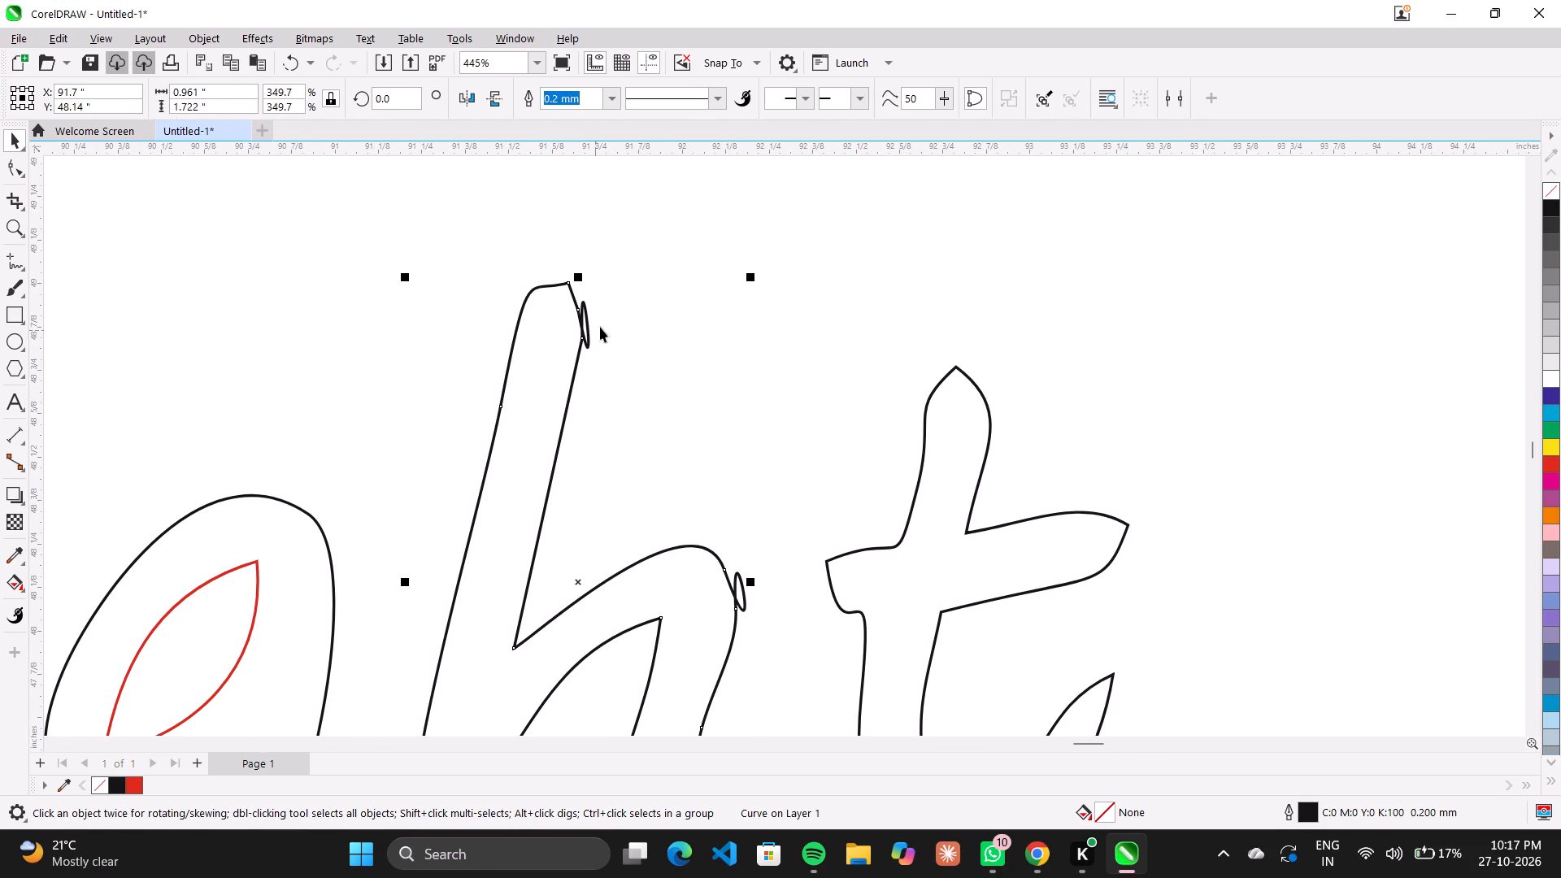
click(617, 319)
scroll(598, 324, up, 4)
scroll(598, 324, down, 5)
scroll(598, 324, up, 1)
scroll(598, 324, down, 1)
click(663, 553)
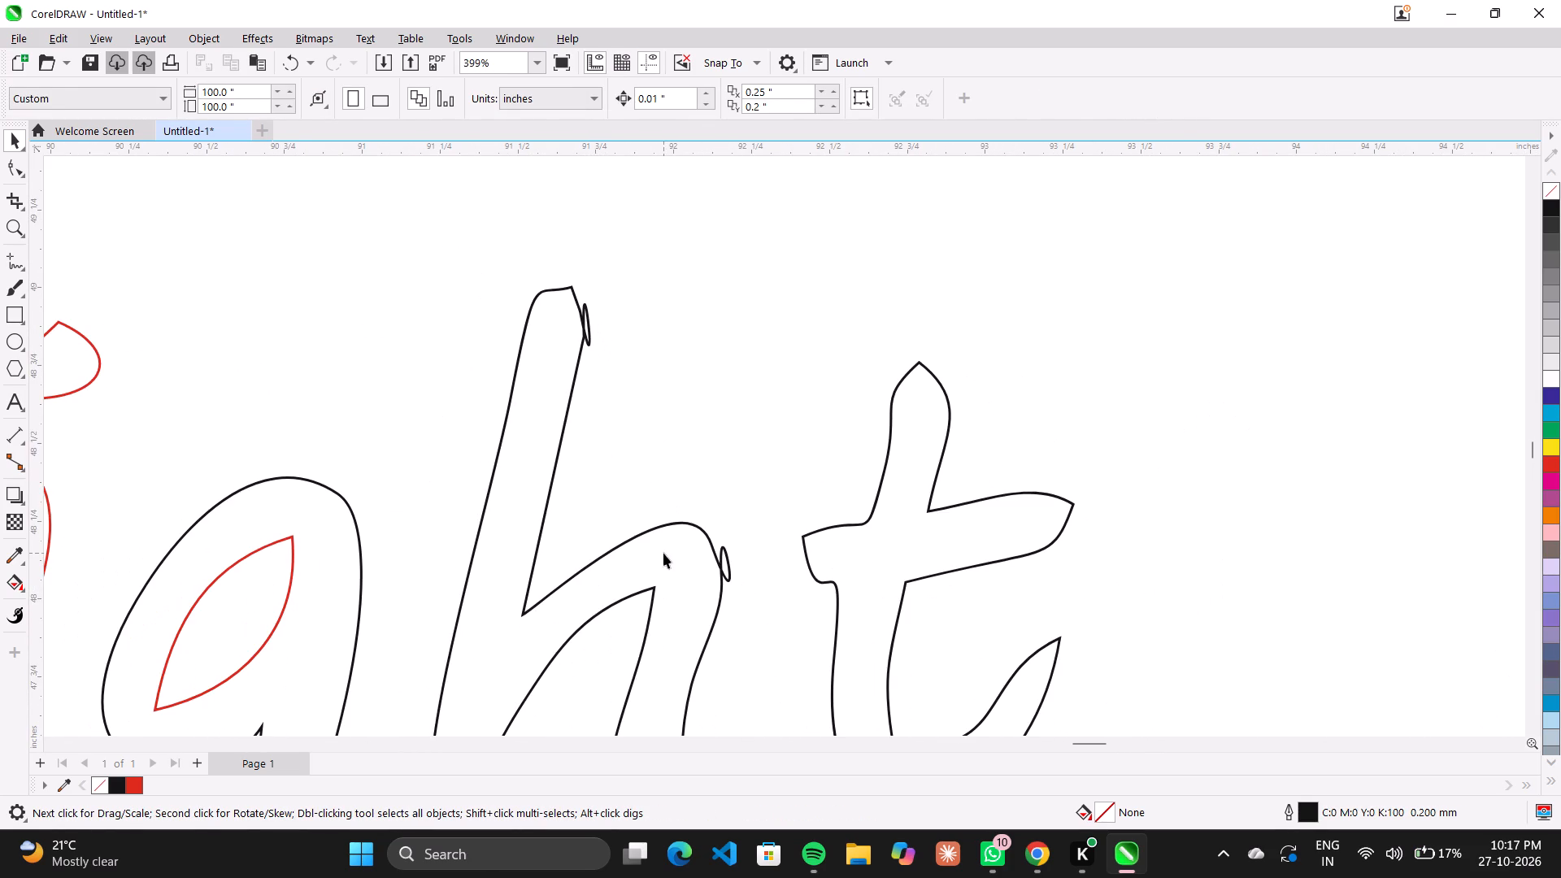
click(19, 166)
scroll(650, 367, up, 5)
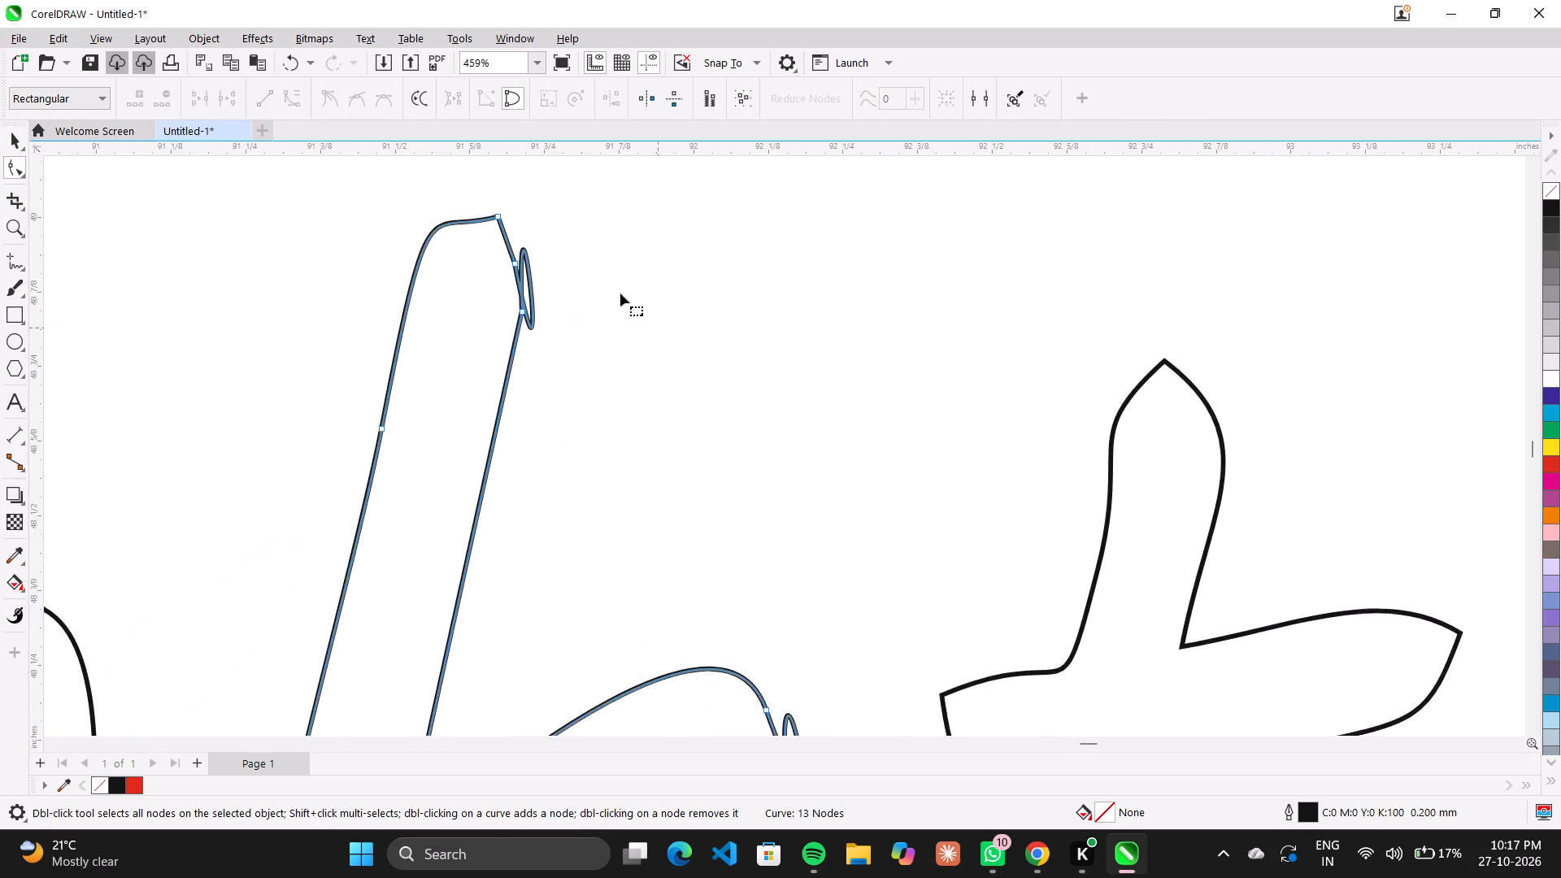
scroll(400, 165, up, 5)
double_click(614, 352)
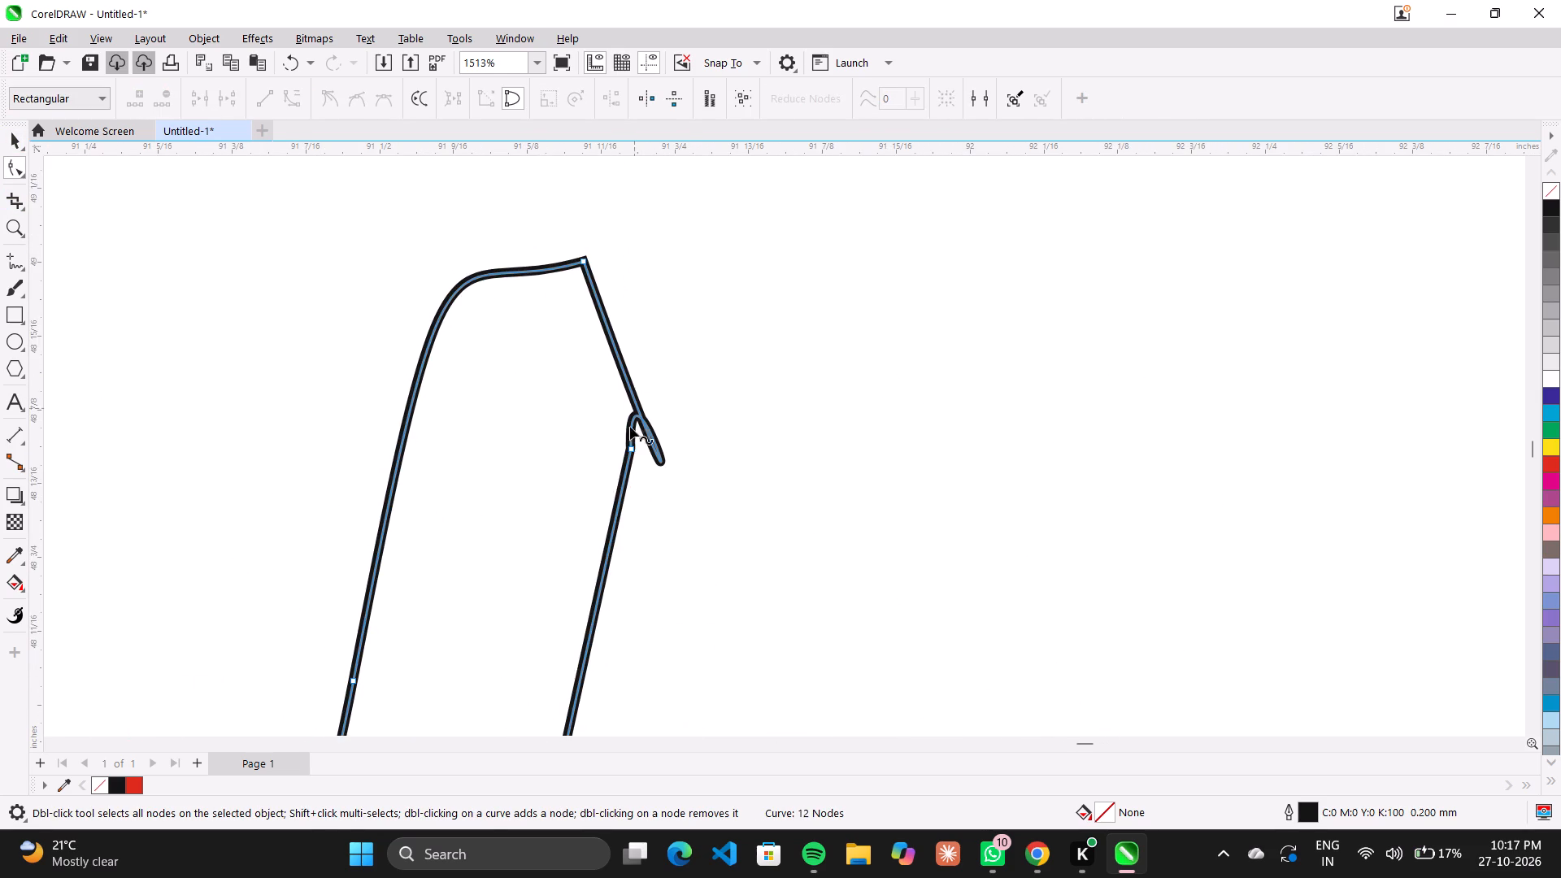
Reshape the curve at the top of the h's stem into a rounded end without the spur.
click(630, 448)
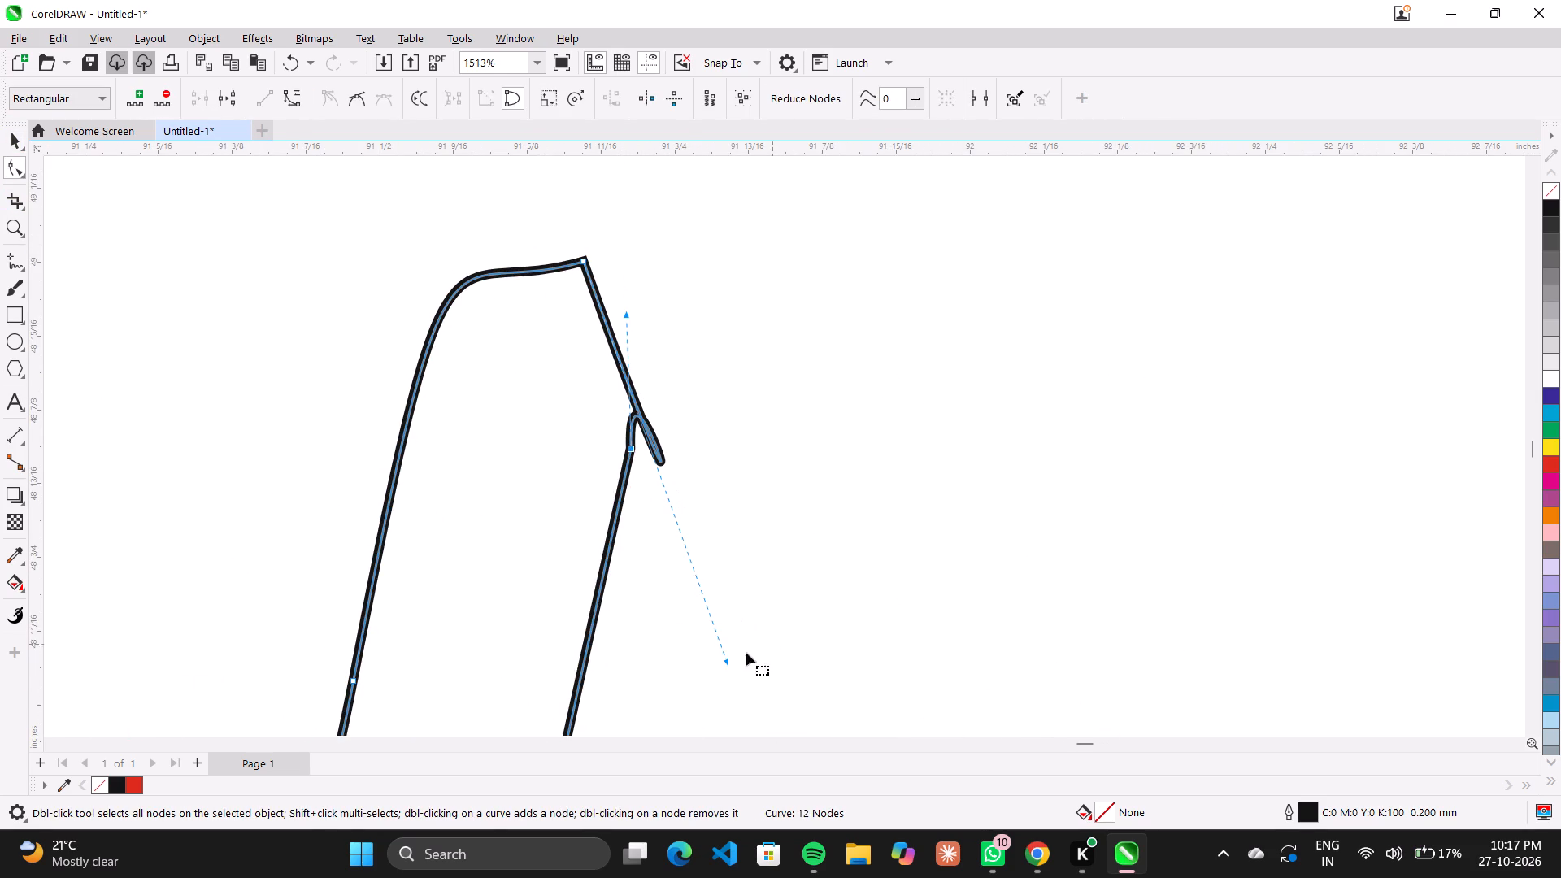
drag(726, 659, 676, 306)
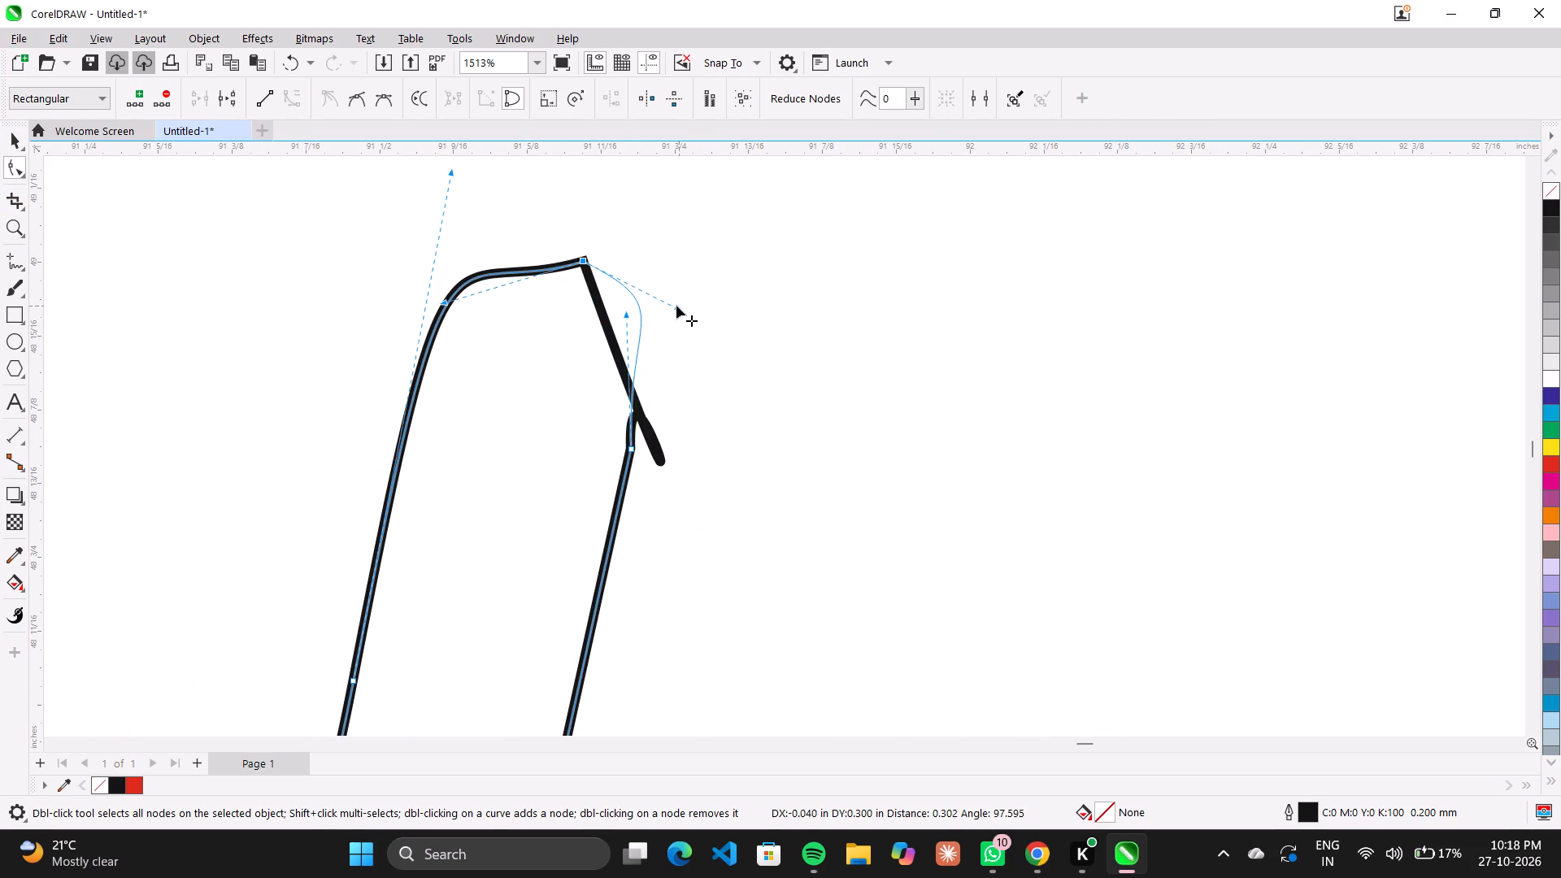
drag(676, 306, 680, 306)
drag(446, 301, 448, 265)
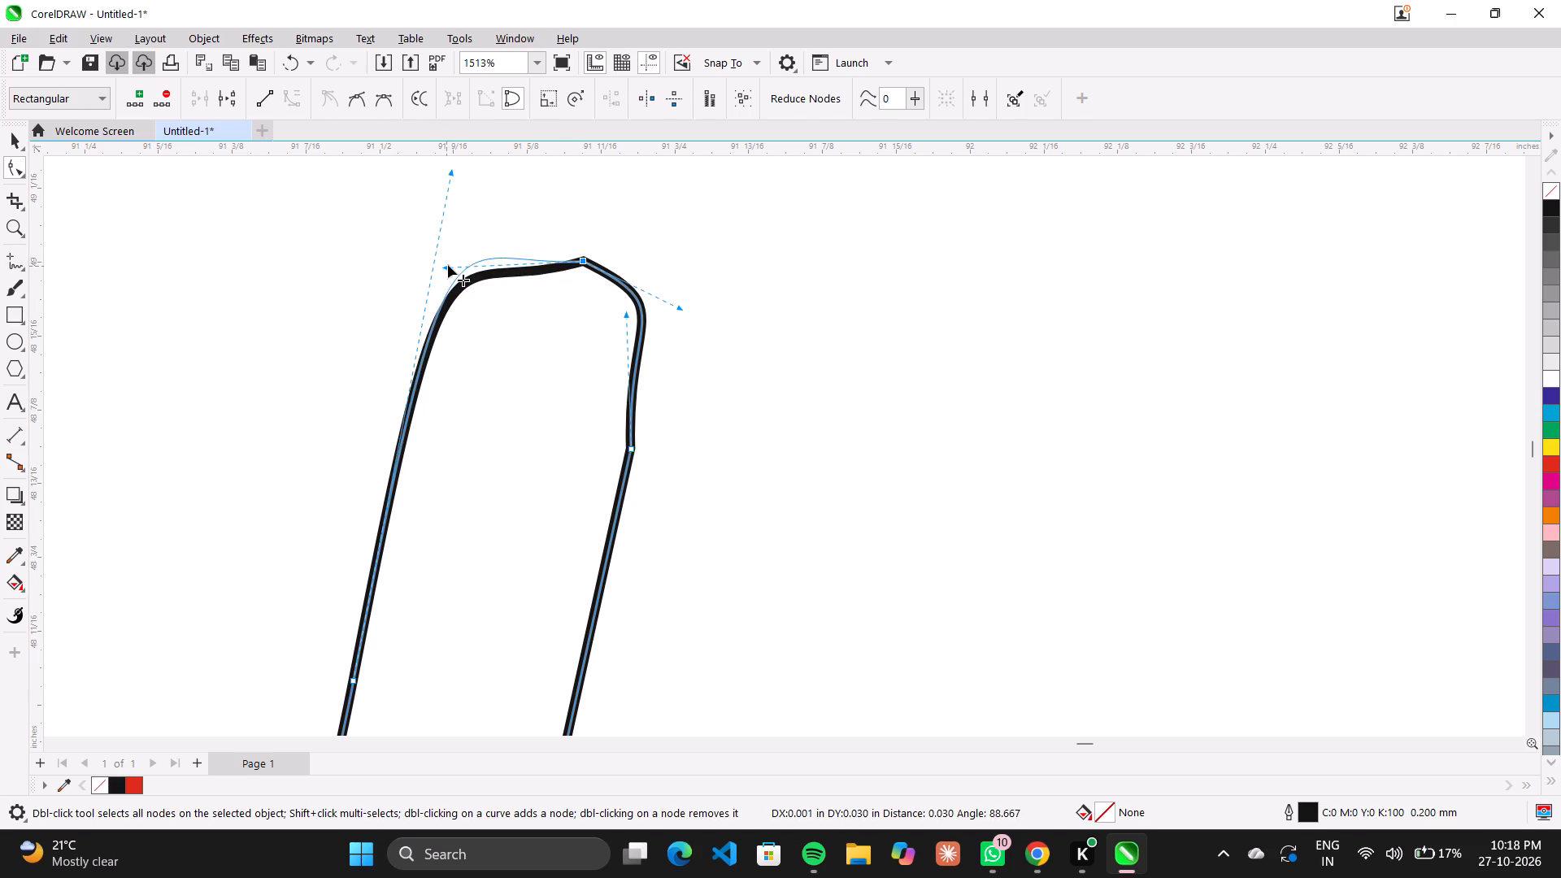
drag(448, 265, 450, 264)
drag(628, 313, 645, 320)
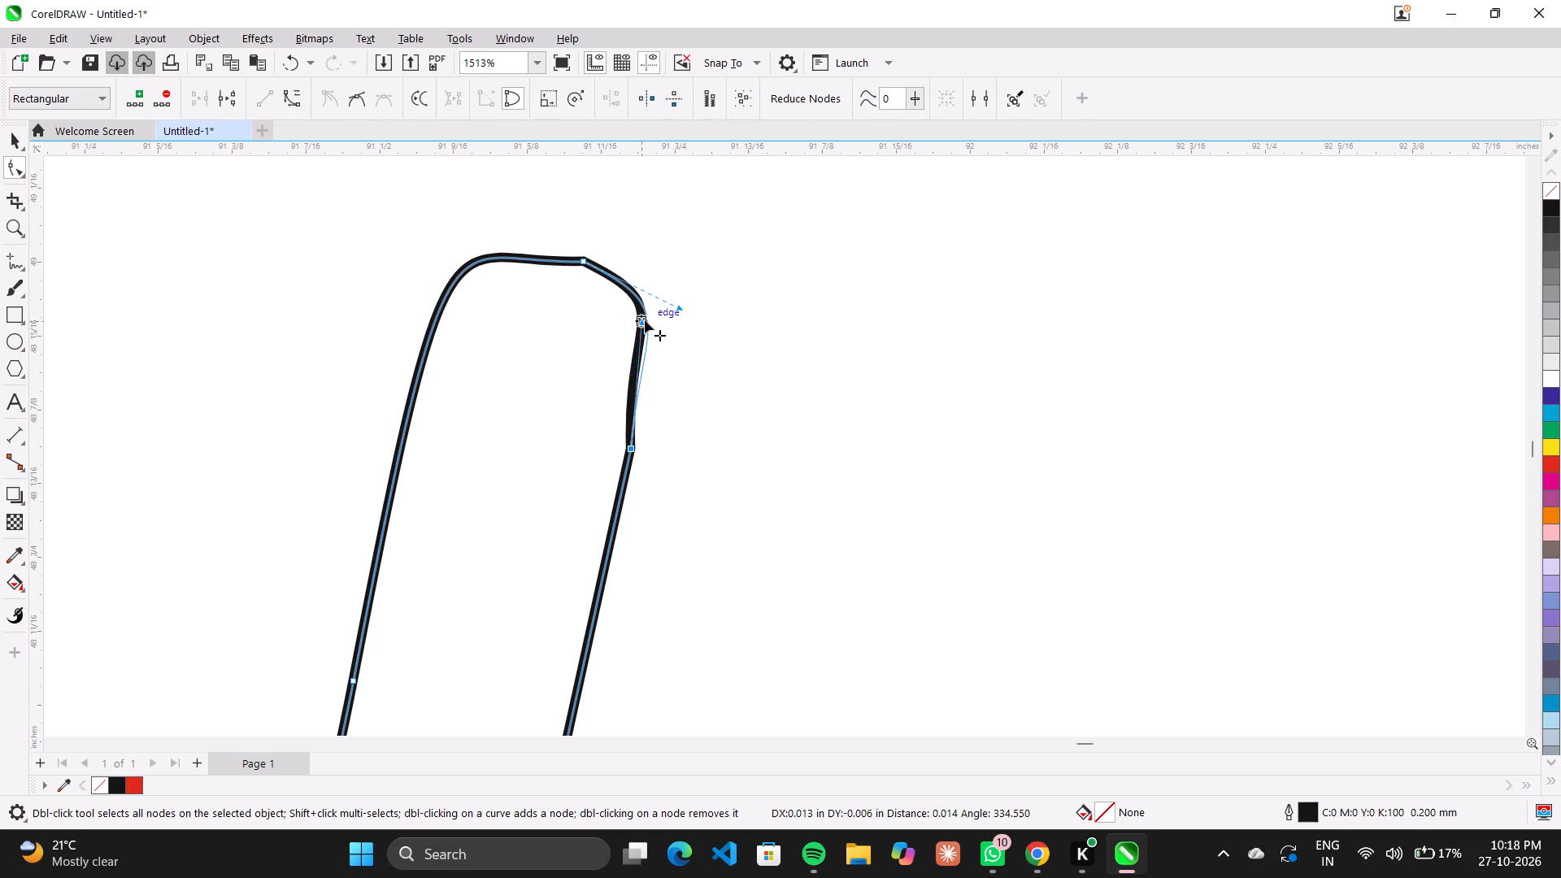
drag(645, 320, 645, 319)
Adjust the curve handles on the outer shoulder of the h in "Tonight" to remove the stray loop.
scroll(646, 321, down, 14)
scroll(715, 448, up, 5)
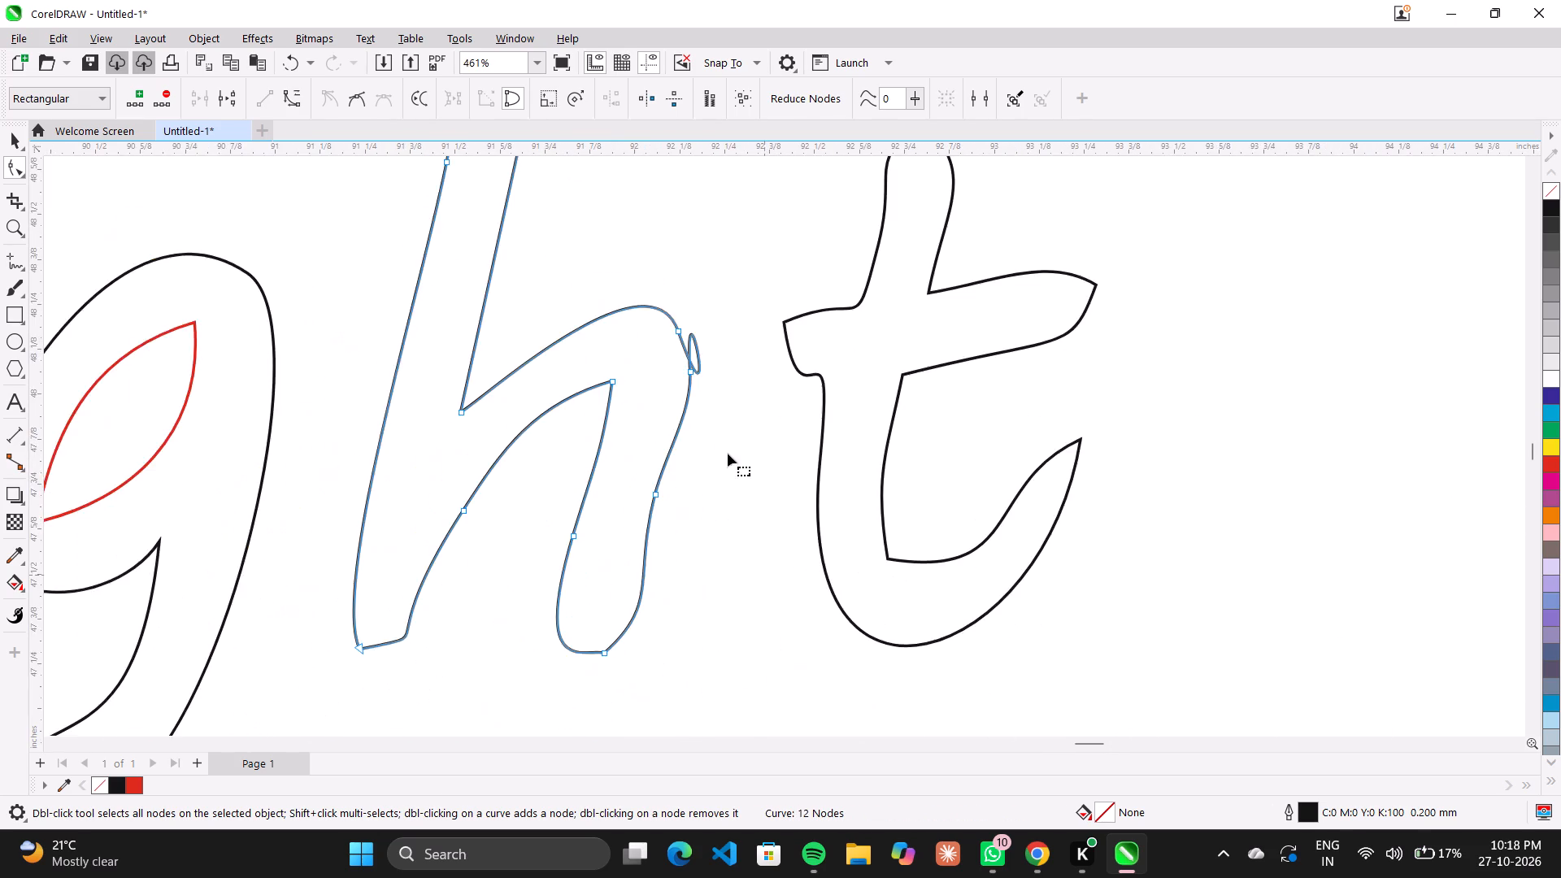
scroll(728, 447, up, 5)
scroll(643, 240, up, 6)
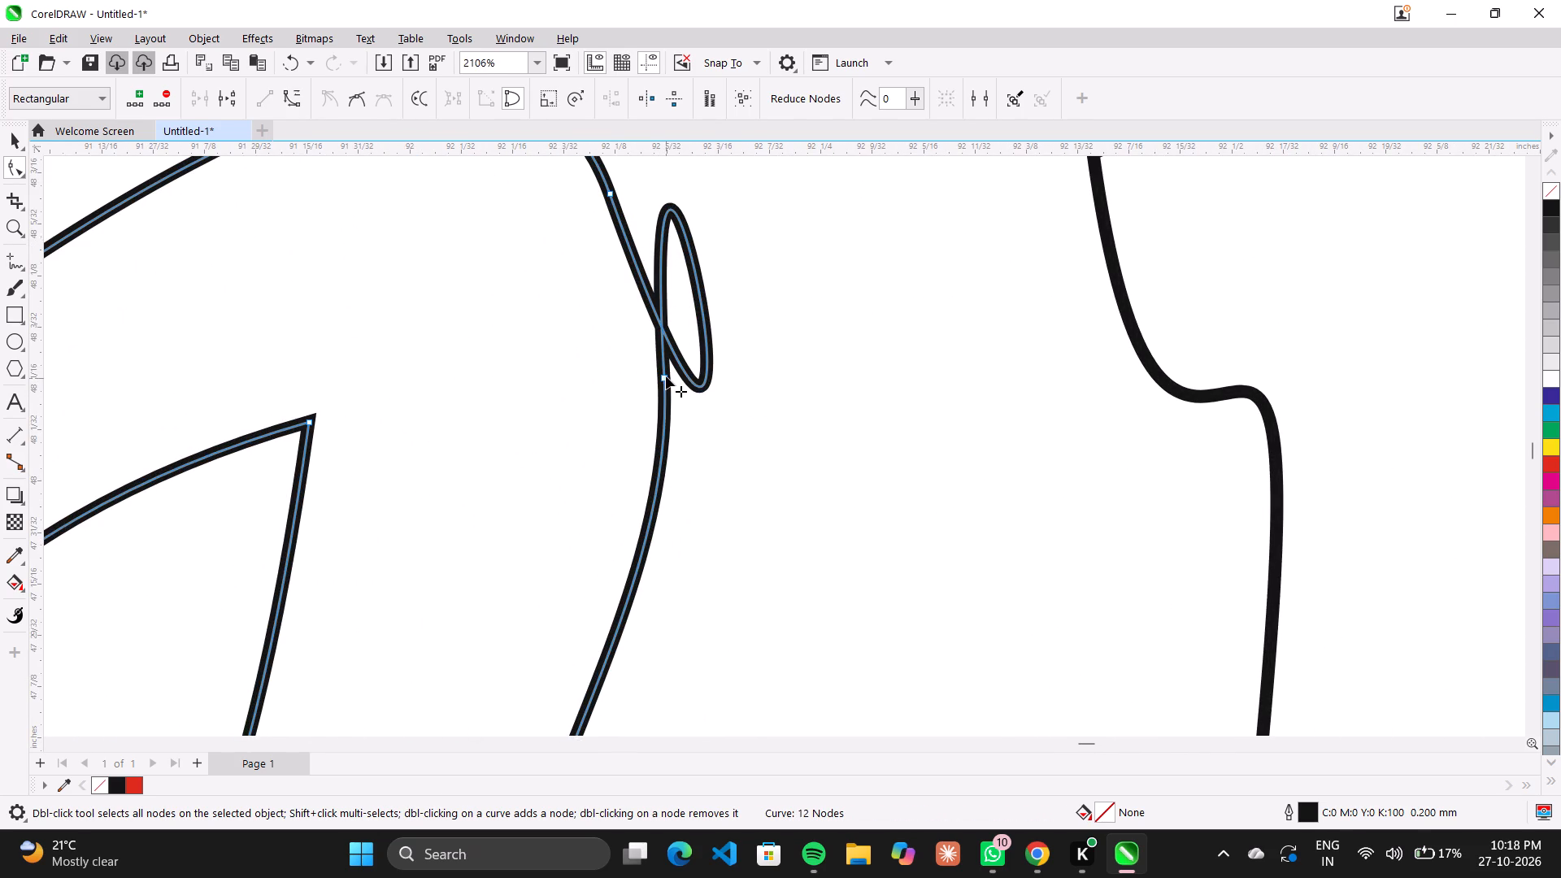
click(663, 378)
scroll(716, 577, down, 7)
drag(762, 654, 715, 463)
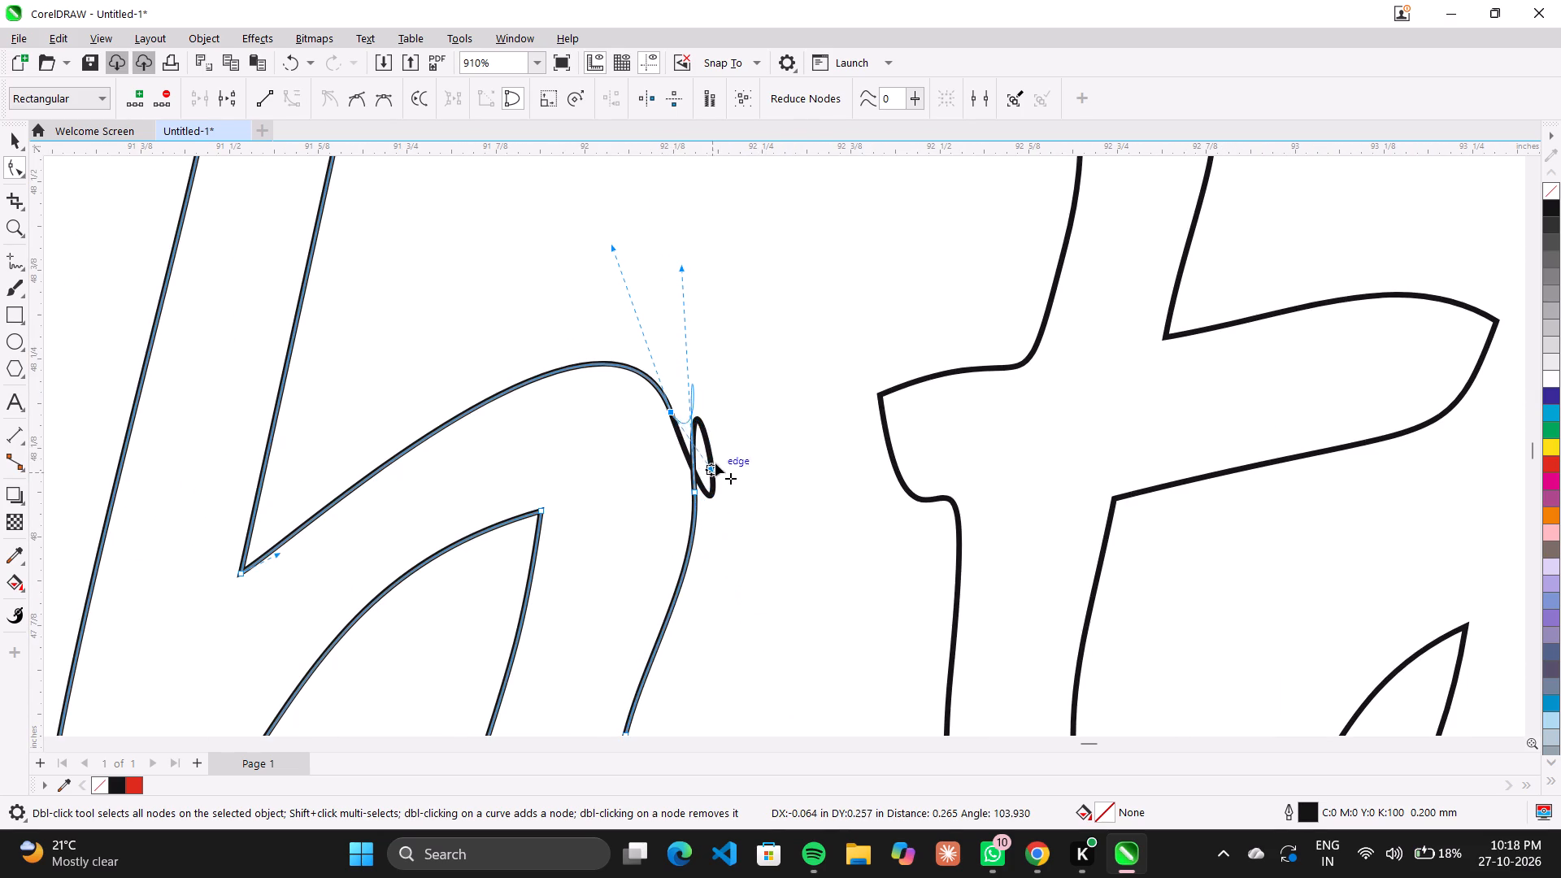
drag(715, 463, 672, 446)
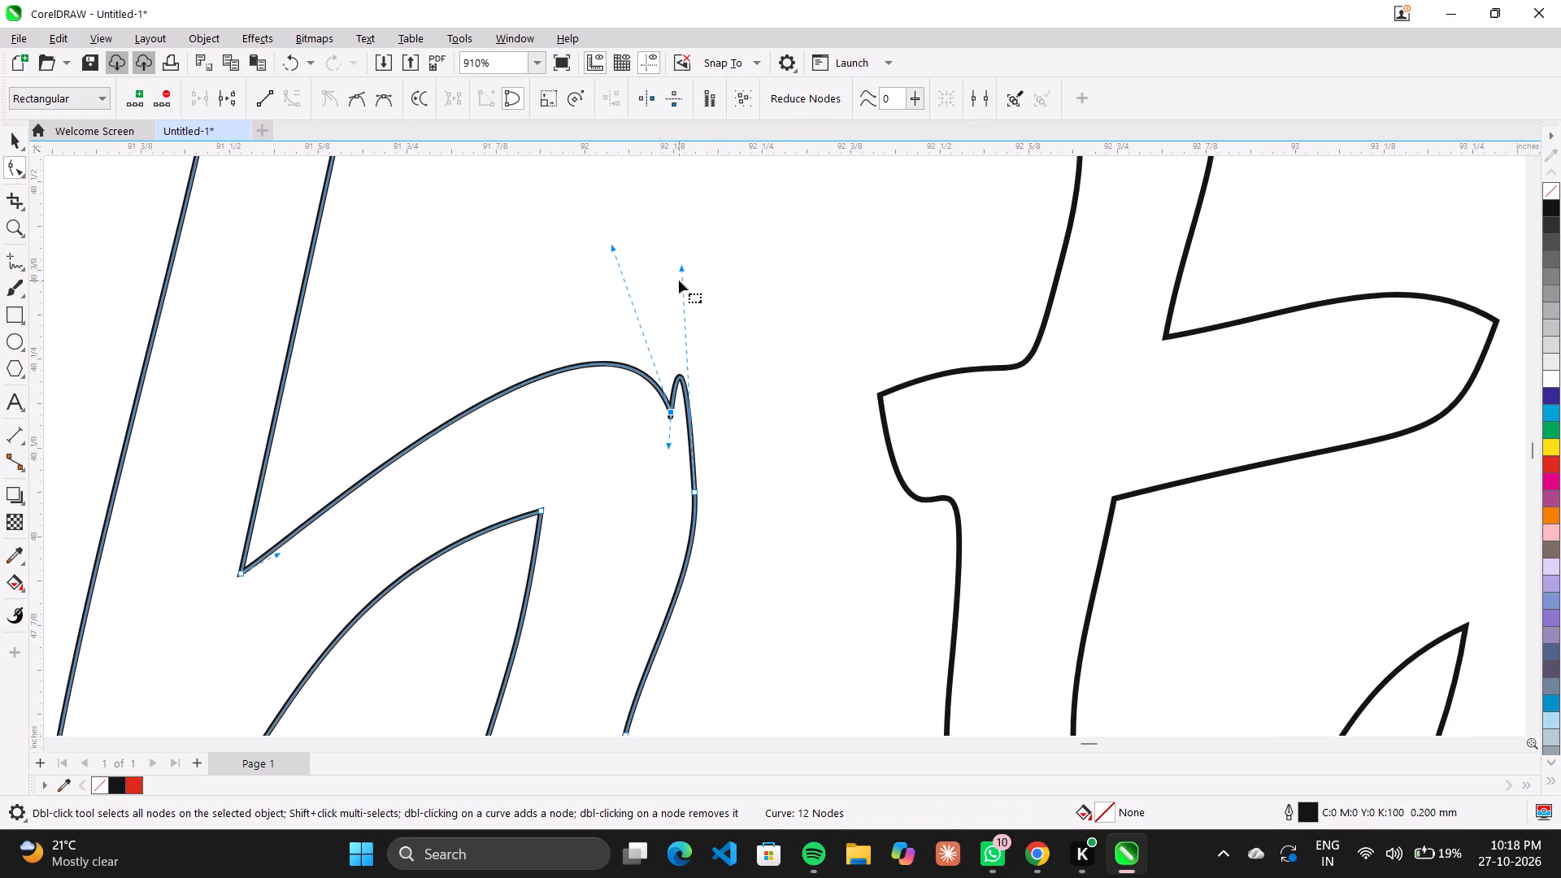
drag(685, 267, 689, 447)
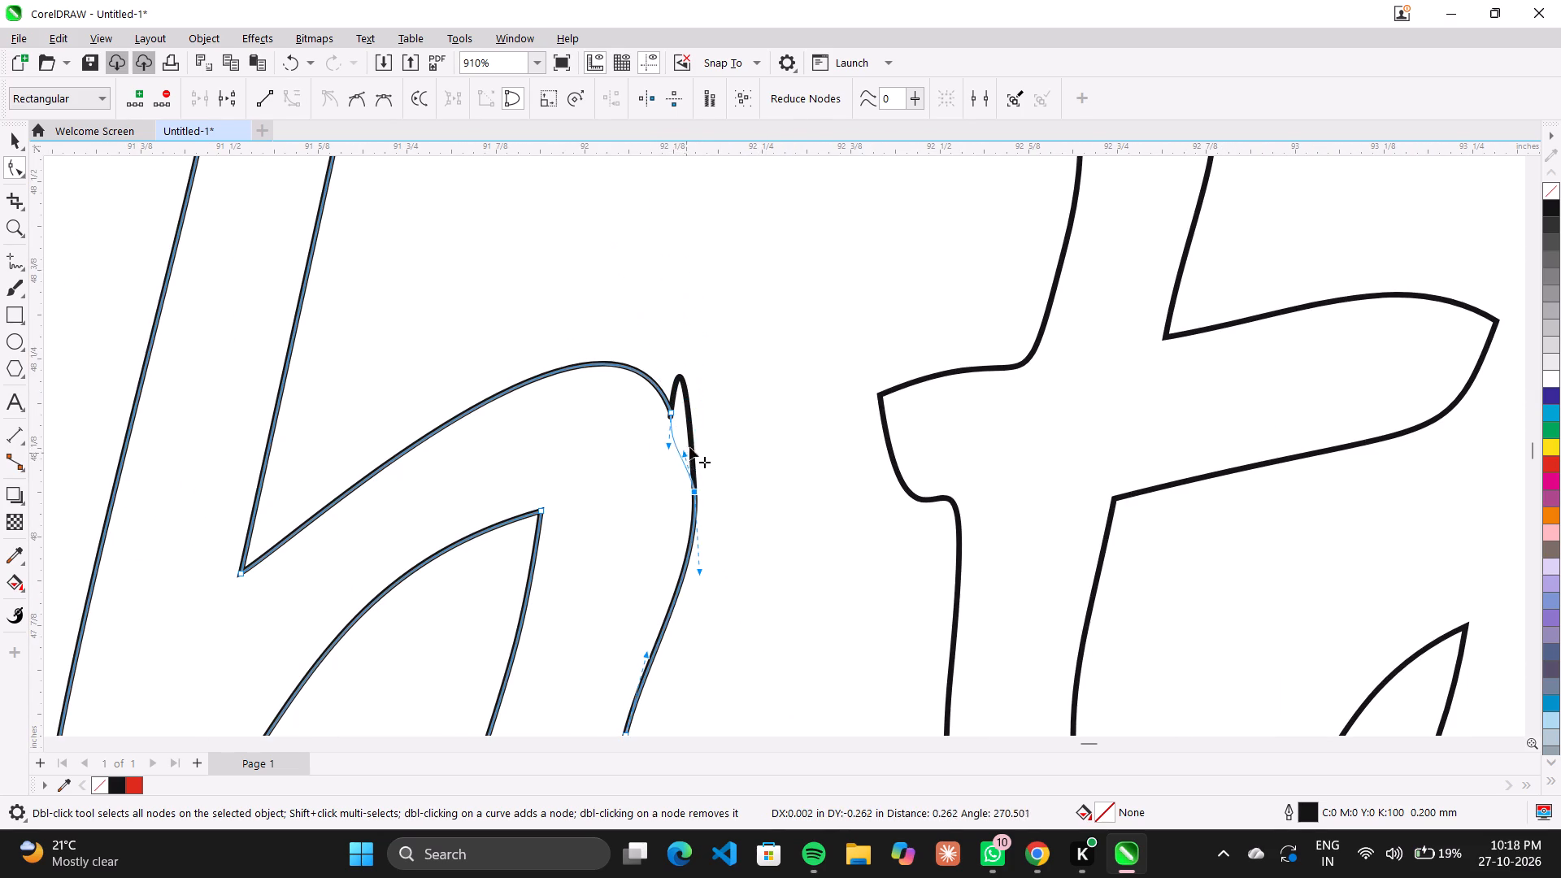
drag(689, 447, 696, 431)
drag(667, 440, 686, 439)
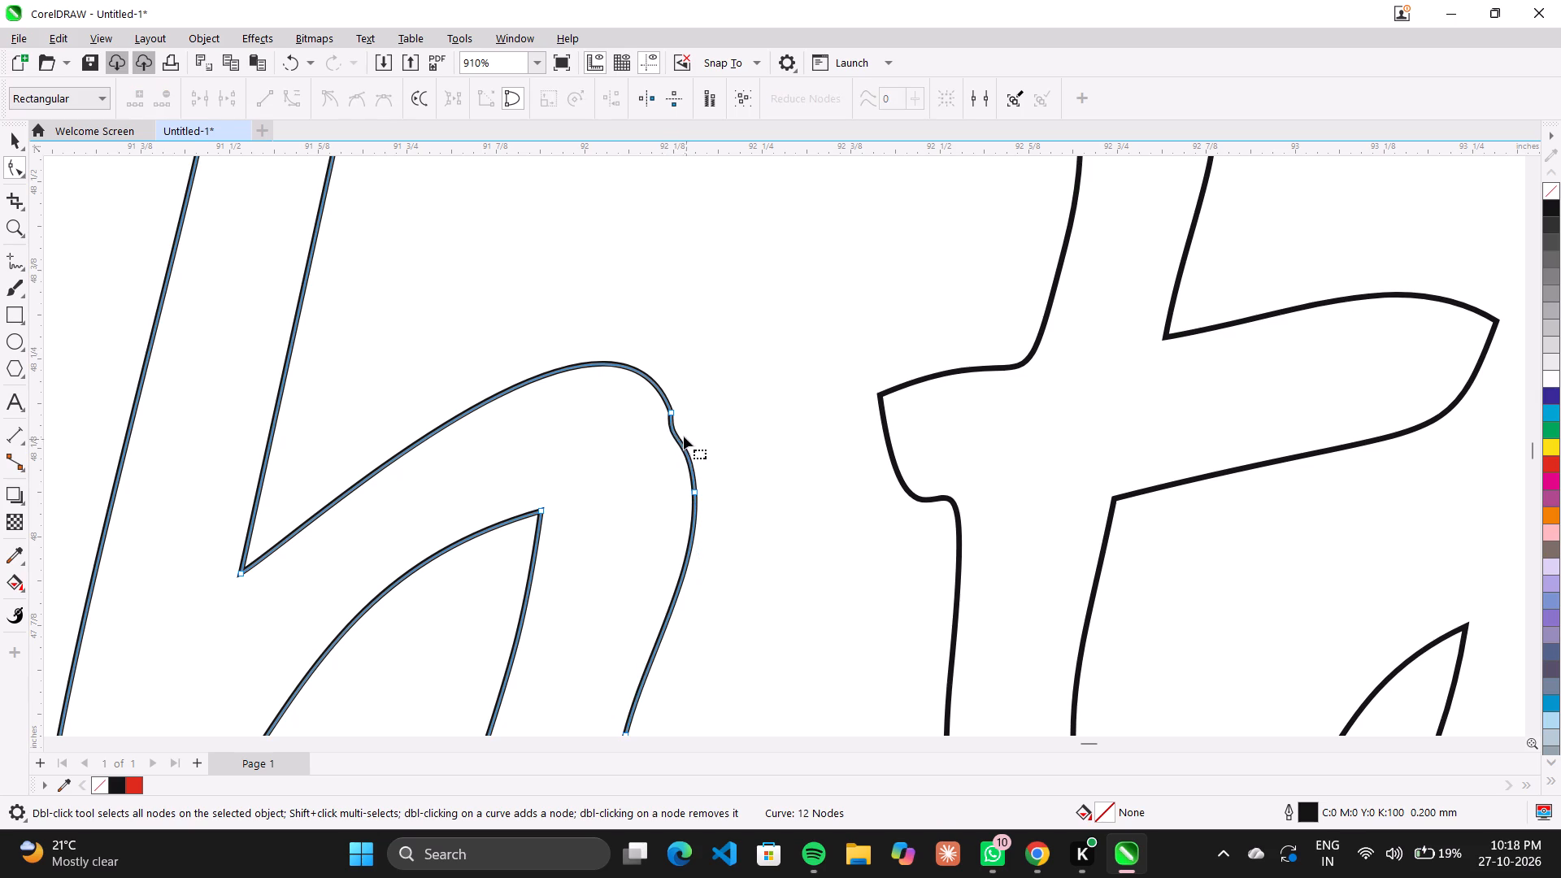
click(672, 415)
drag(668, 445, 684, 444)
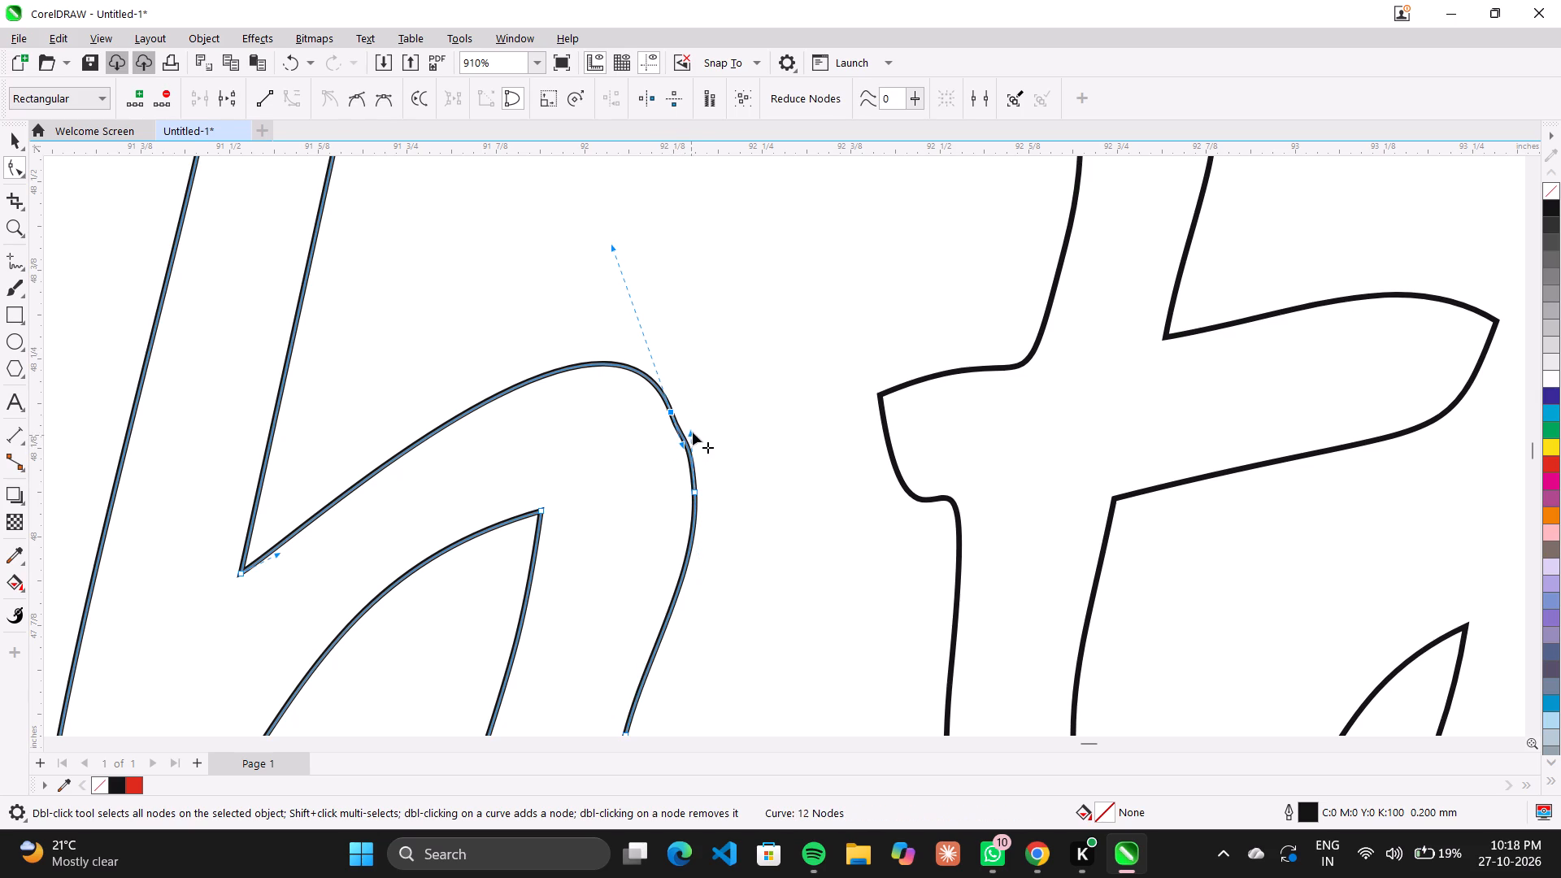
drag(689, 431, 680, 432)
Fine-tune the short segment on the h's outer shoulder so it blends smoothly into the adjoining curves.
scroll(681, 425, up, 10)
drag(684, 509, 695, 502)
scroll(652, 492, down, 7)
scroll(666, 468, up, 4)
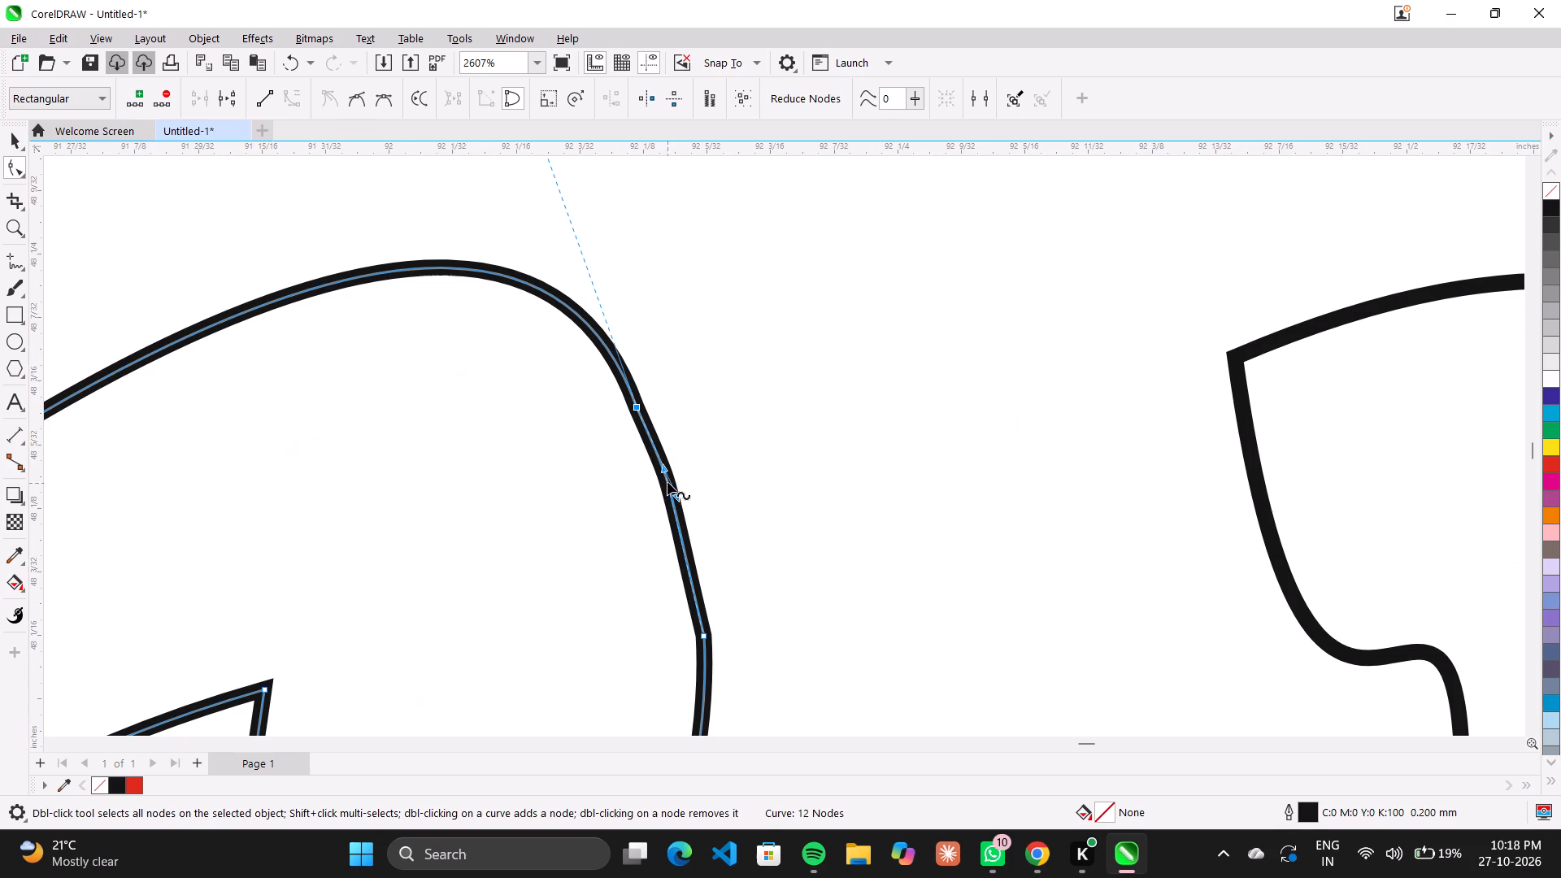
drag(664, 469, 680, 555)
drag(680, 499, 650, 454)
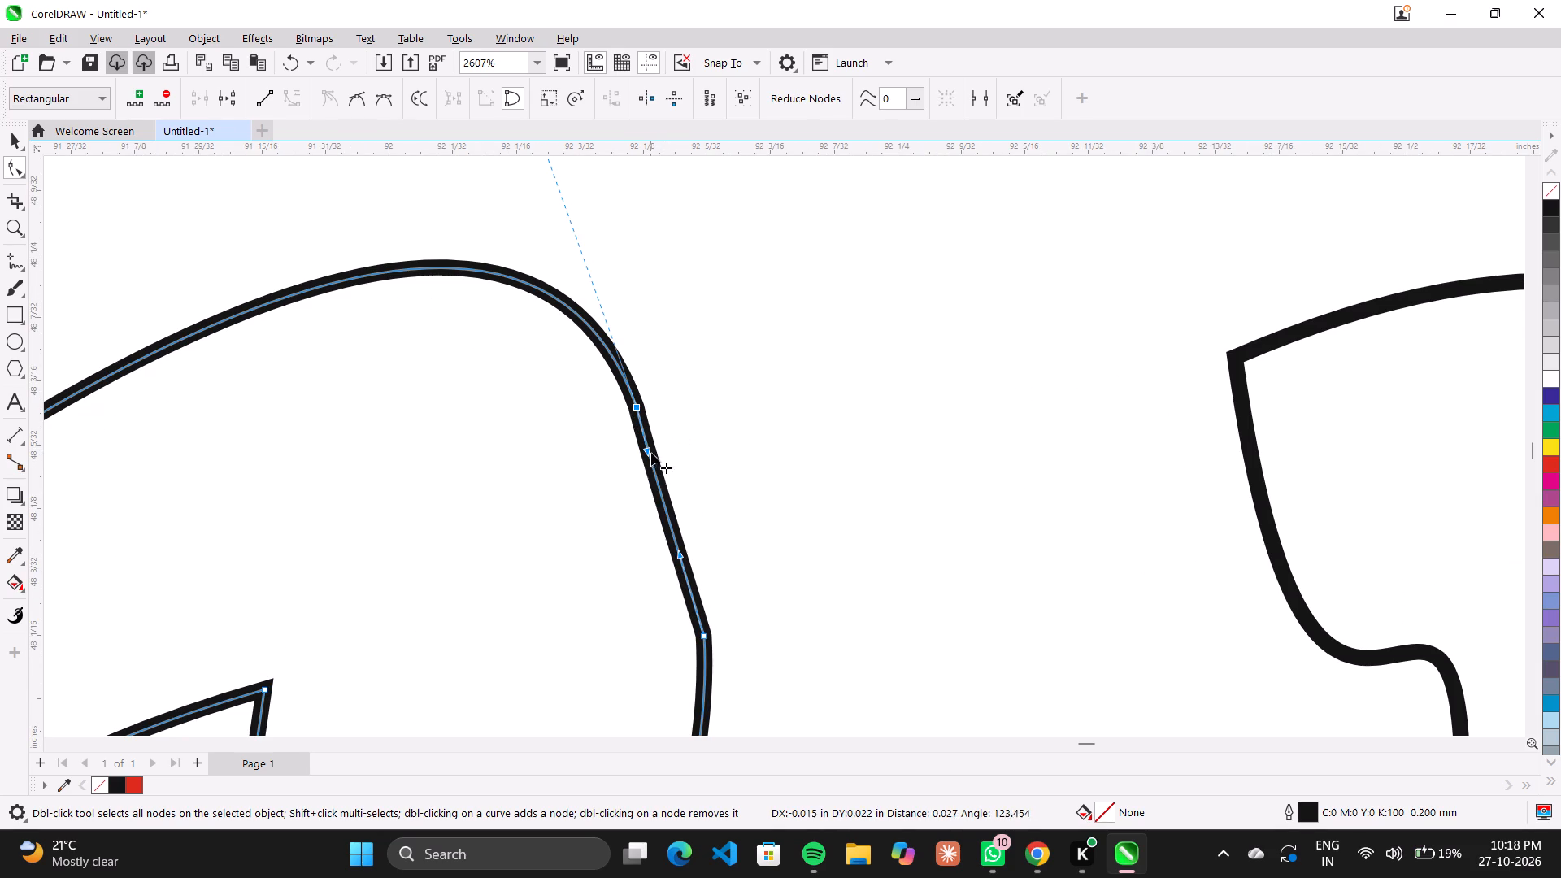
drag(663, 498, 673, 498)
scroll(681, 473, down, 5)
scroll(657, 426, up, 1)
scroll(663, 419, down, 11)
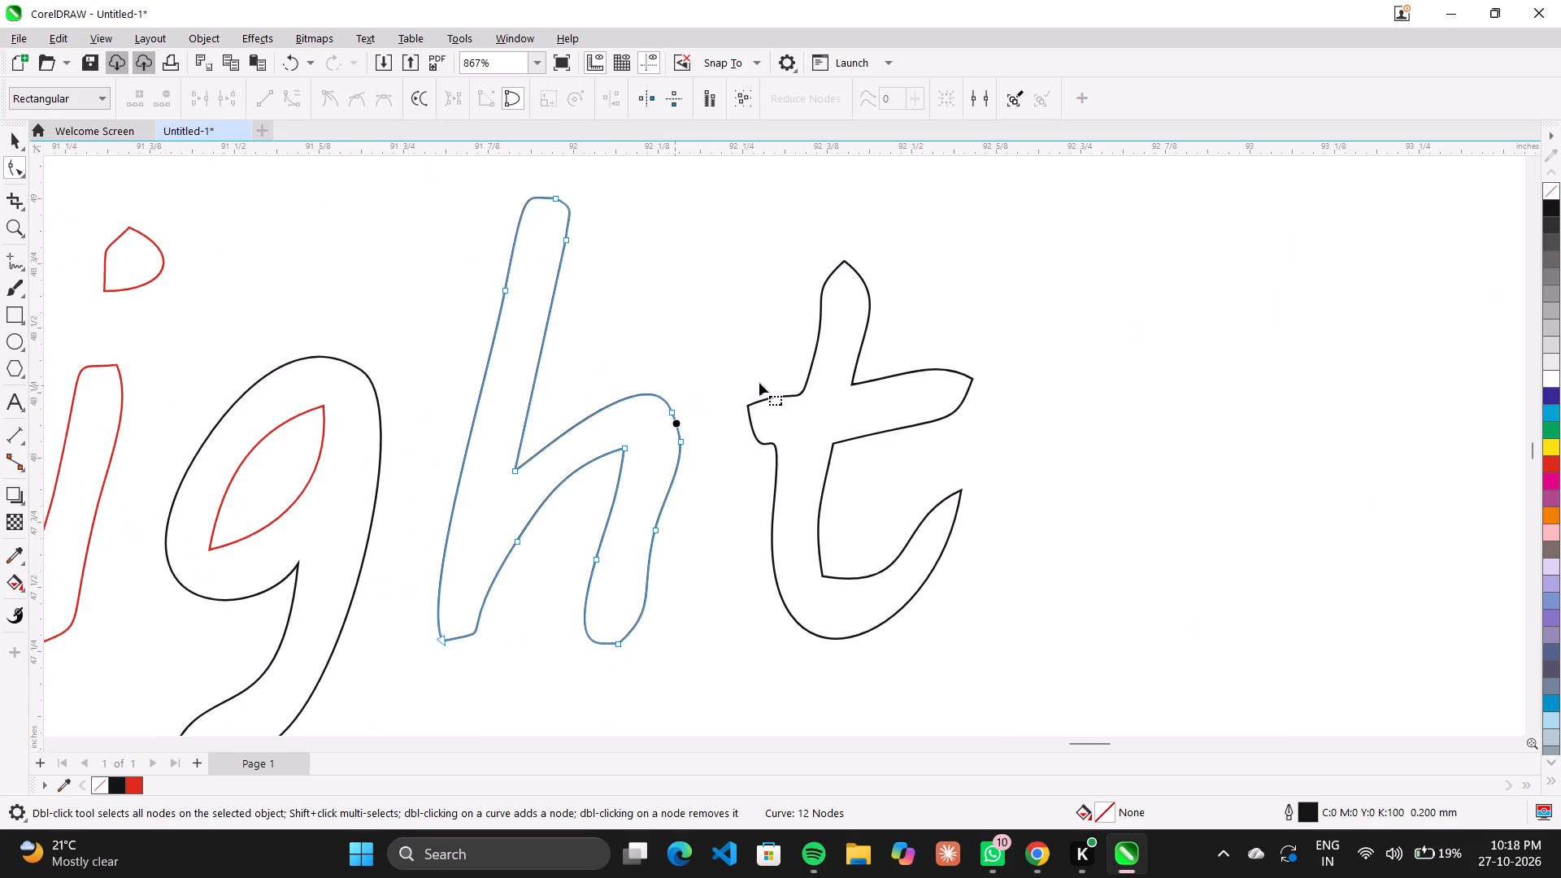
scroll(1041, 449, down, 6)
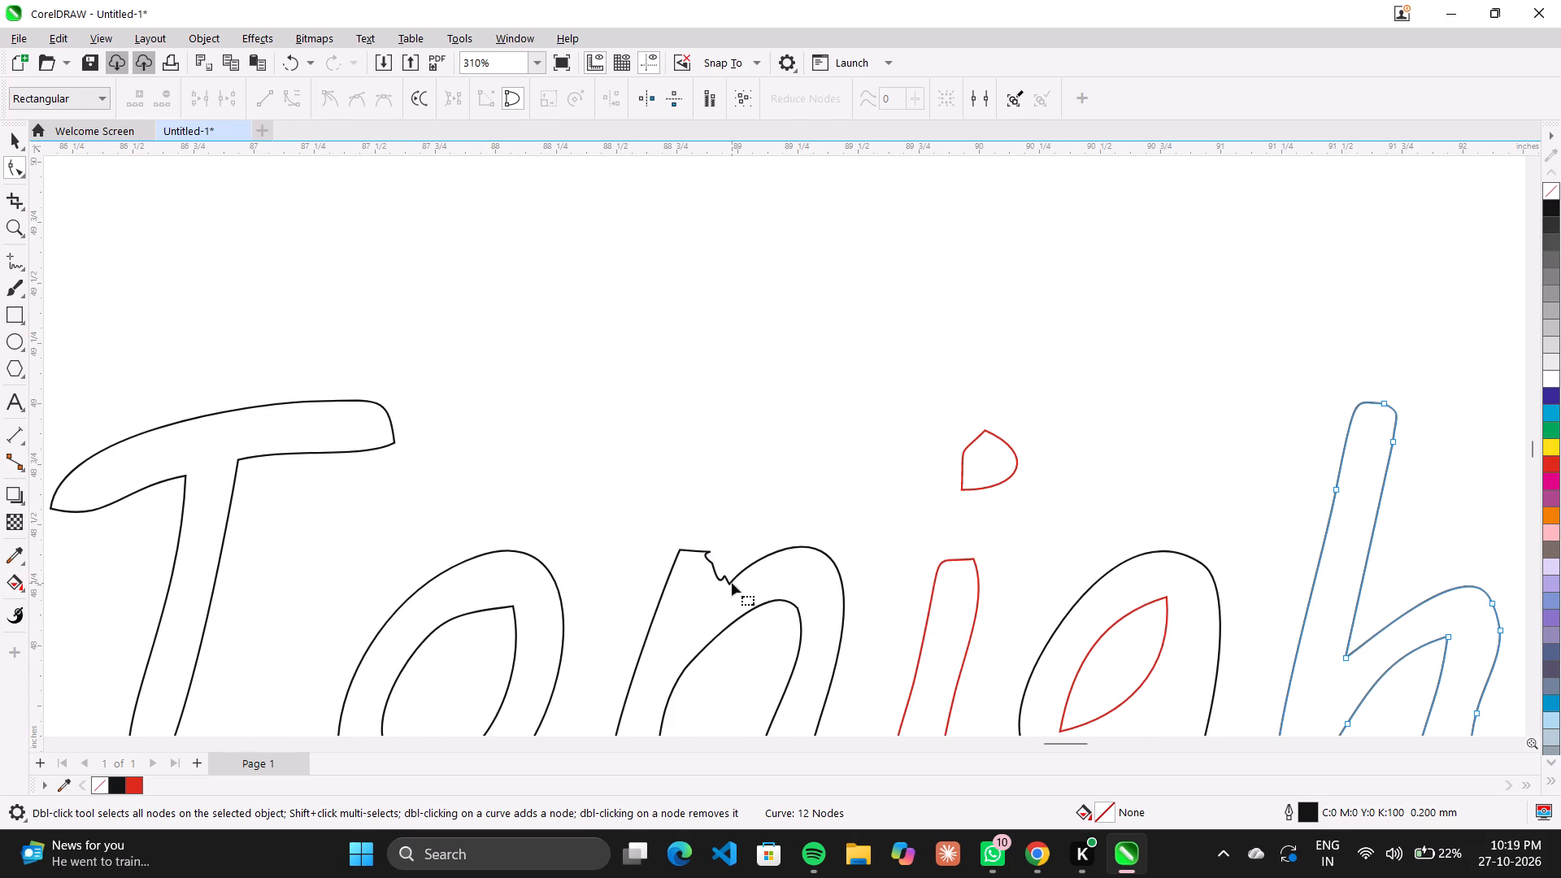
click(732, 583)
scroll(776, 717, up, 5)
scroll(651, 607, down, 4)
scroll(686, 617, up, 13)
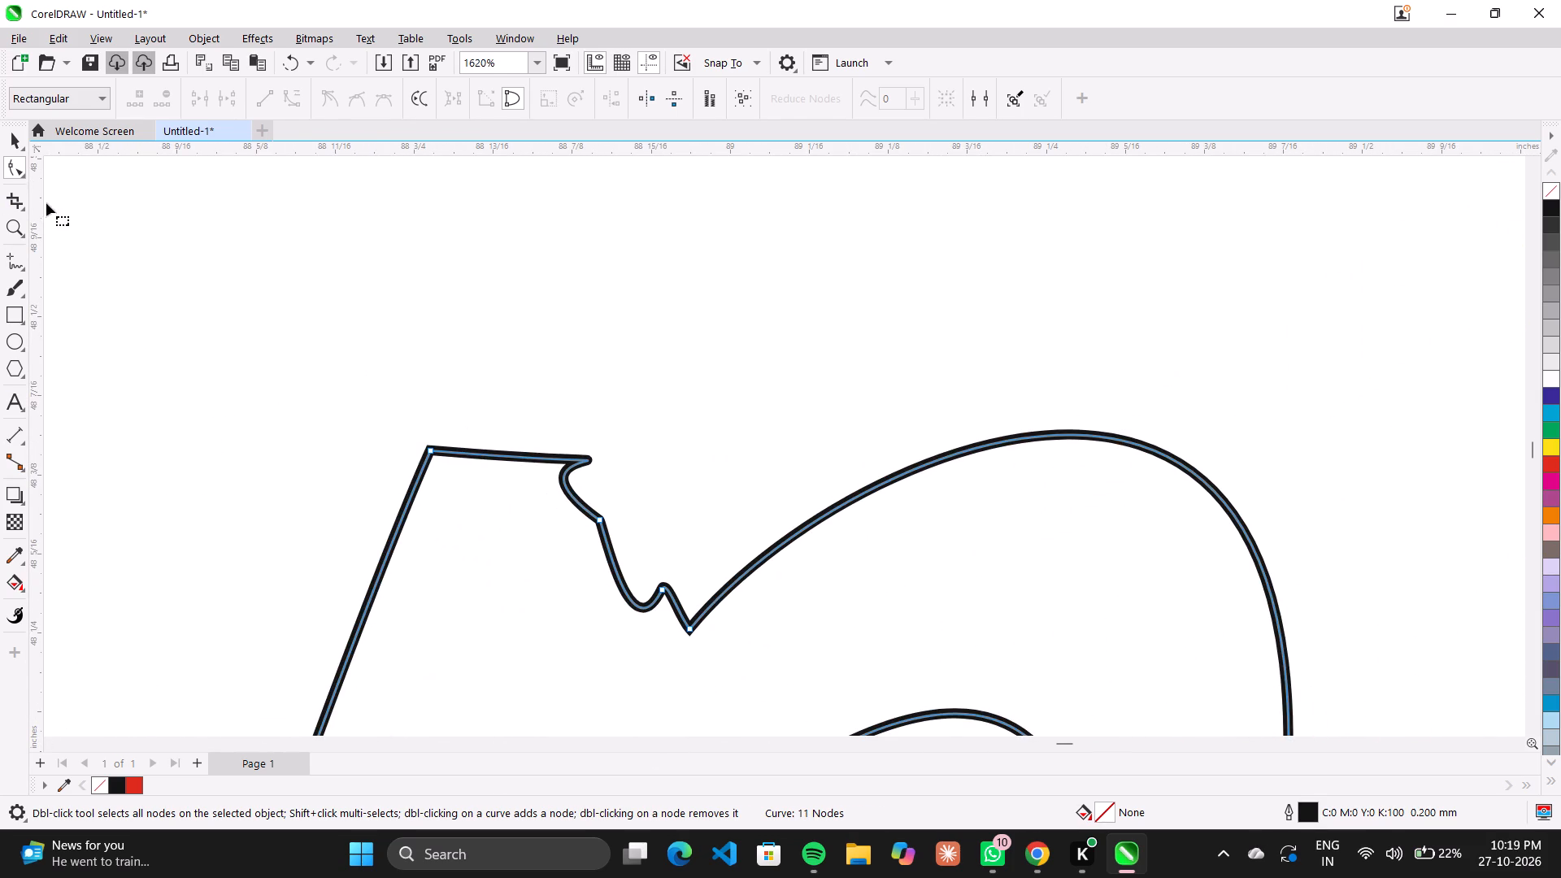
click(602, 522)
drag(472, 428, 518, 434)
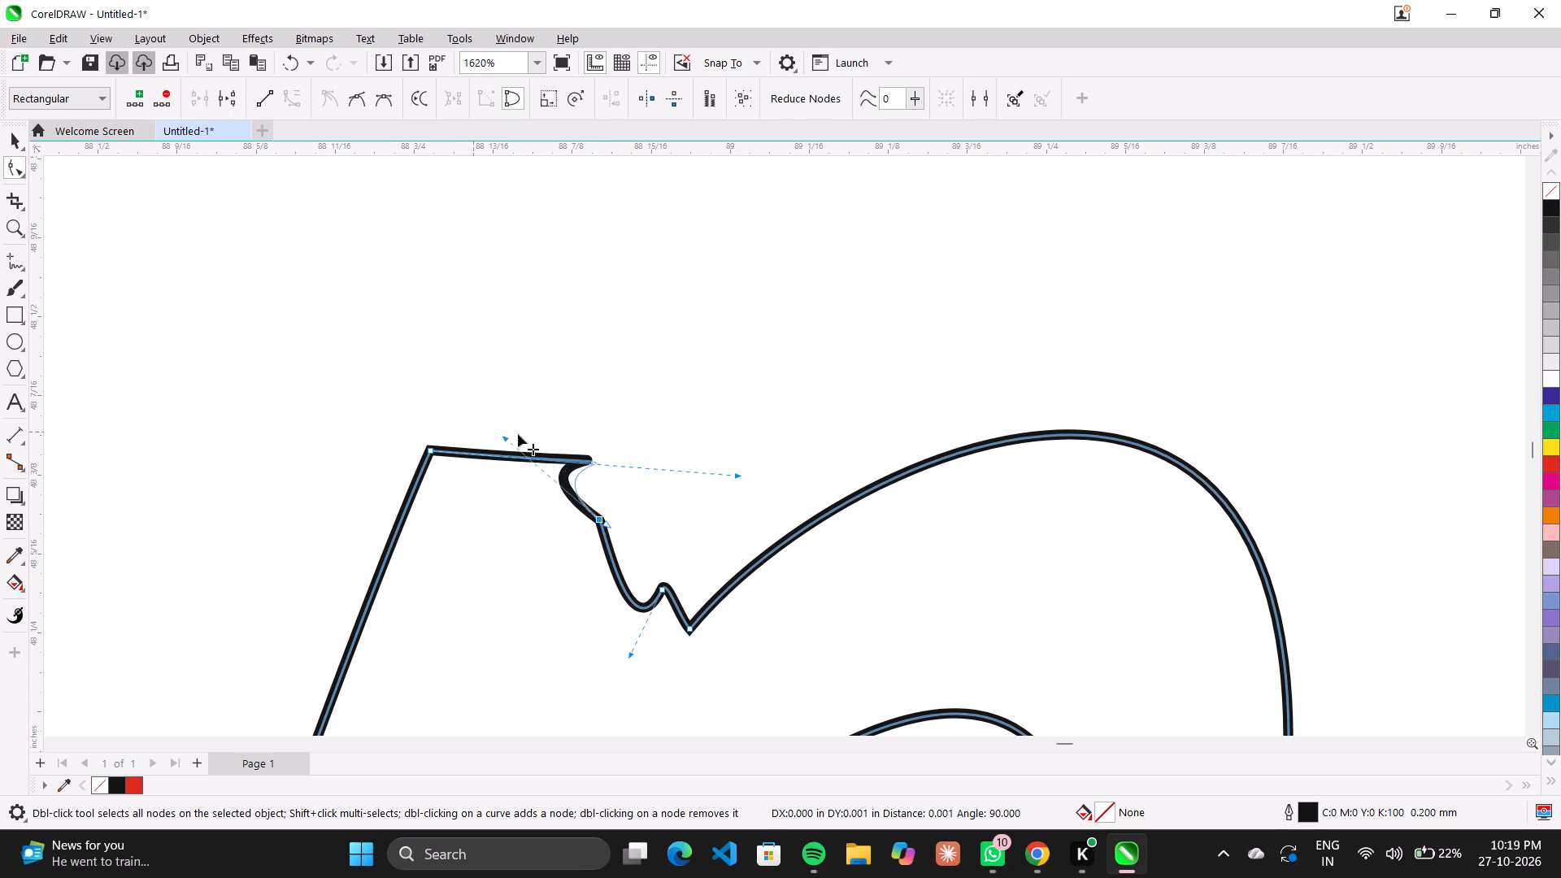
drag(518, 434, 564, 427)
drag(741, 472, 669, 444)
drag(662, 449, 662, 459)
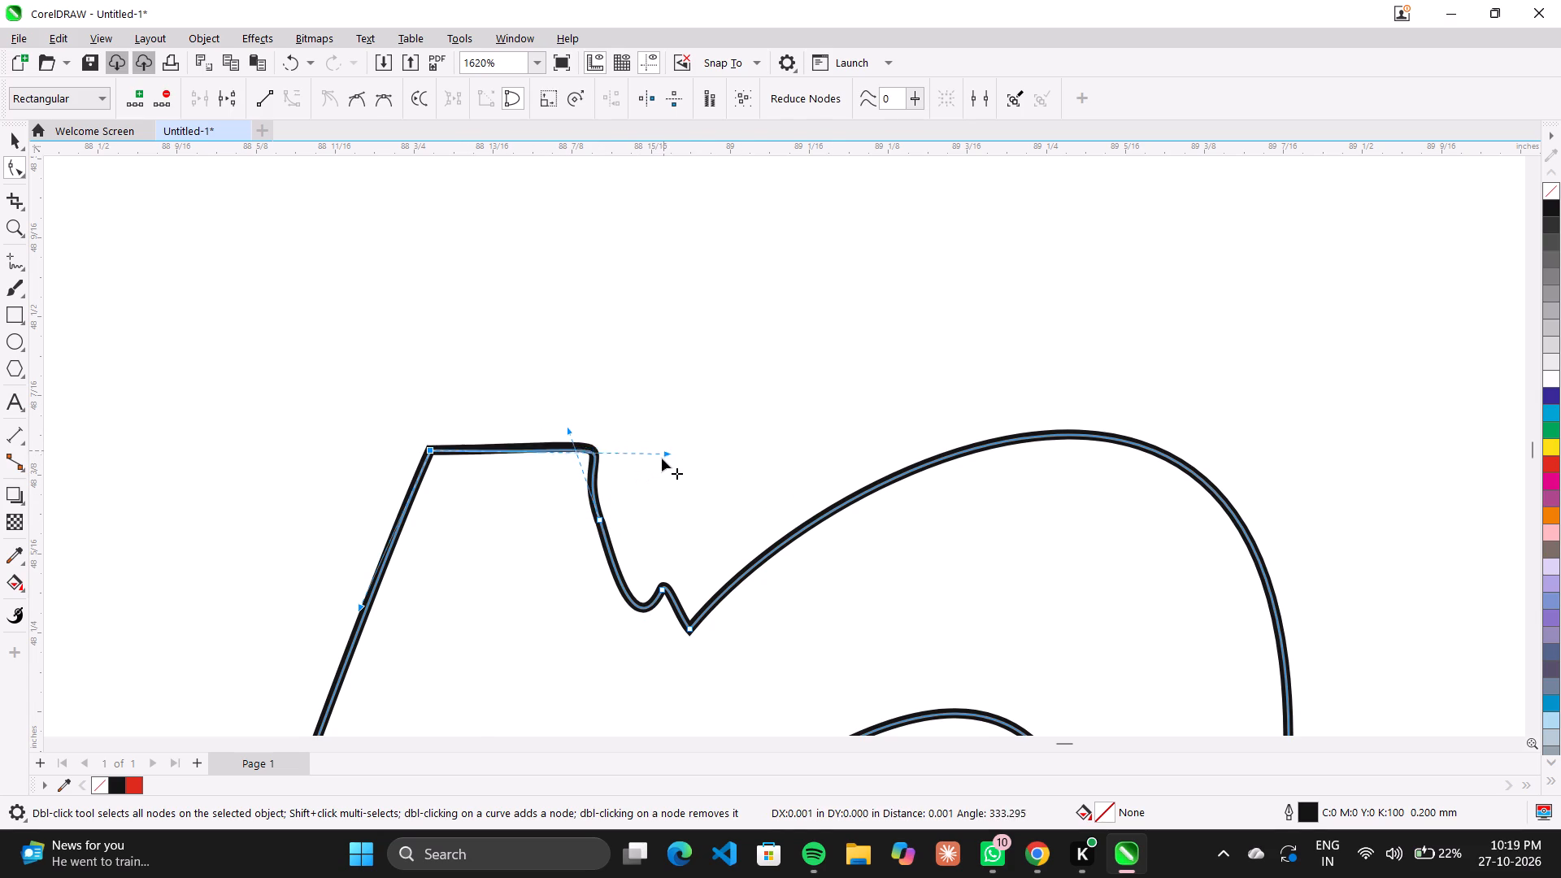
drag(662, 459, 662, 463)
drag(565, 426, 595, 424)
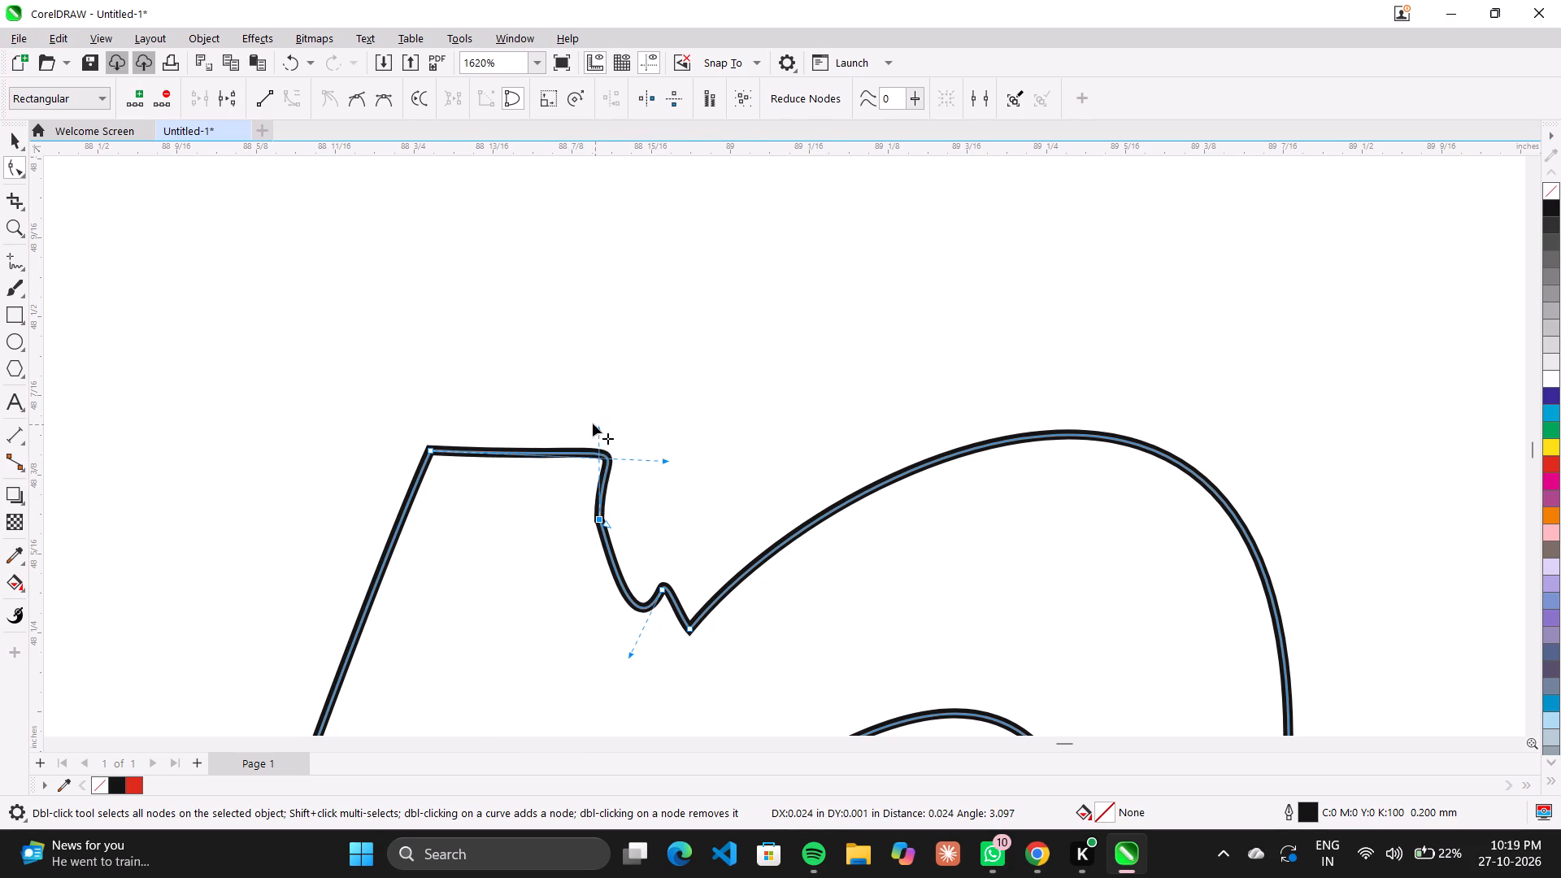
Delete the stray node in the notch between the n's stem and arch, and bend the remaining segment into a downward curve.
double_click(663, 589)
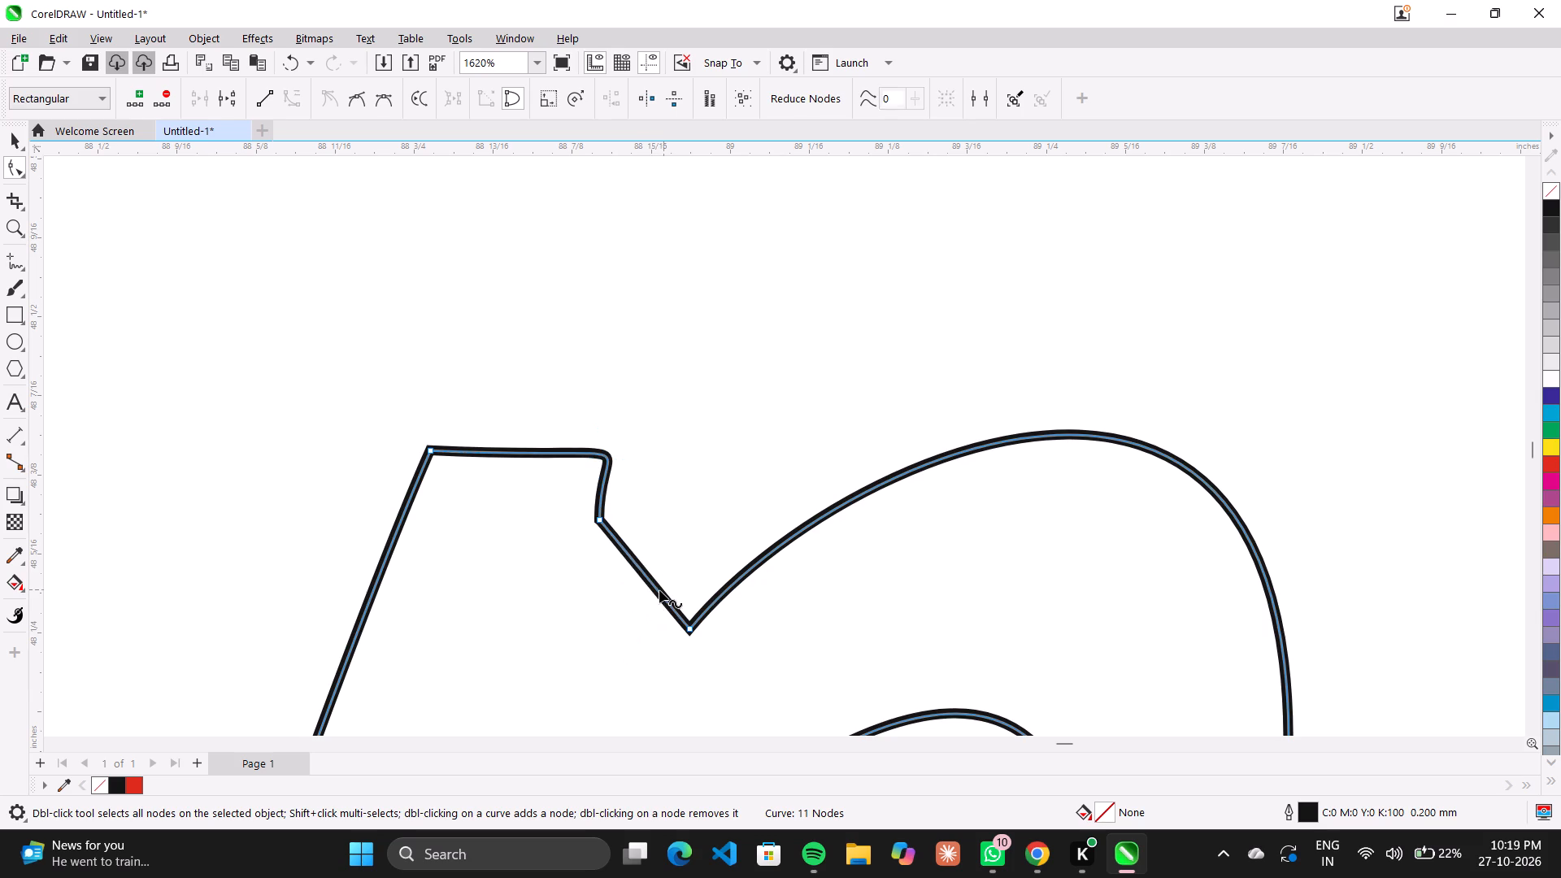
click(602, 523)
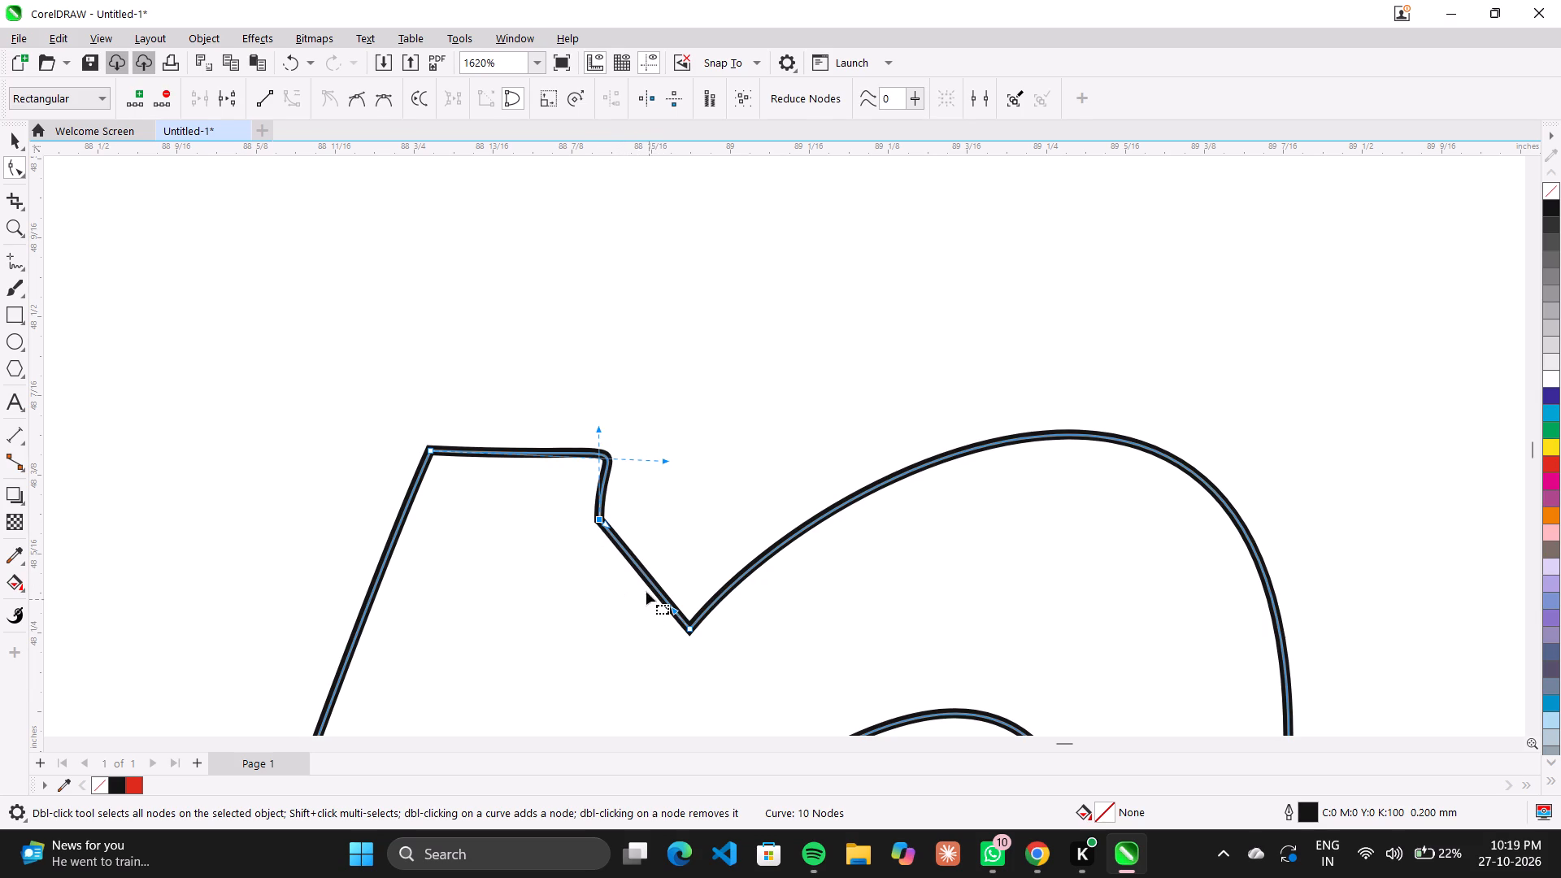
click(689, 627)
click(271, 84)
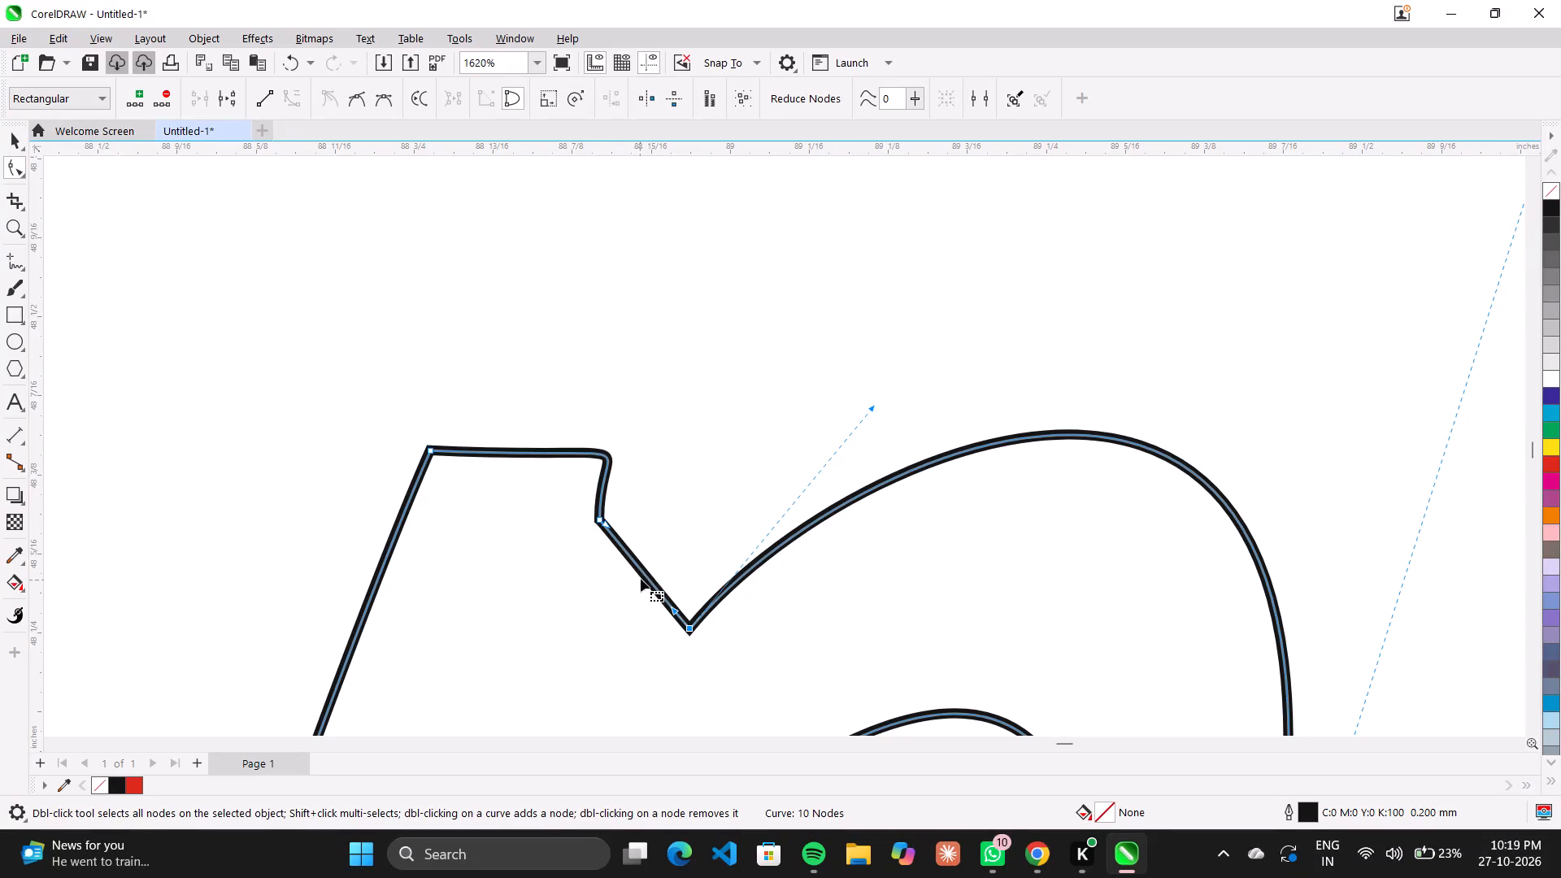
drag(644, 573, 622, 589)
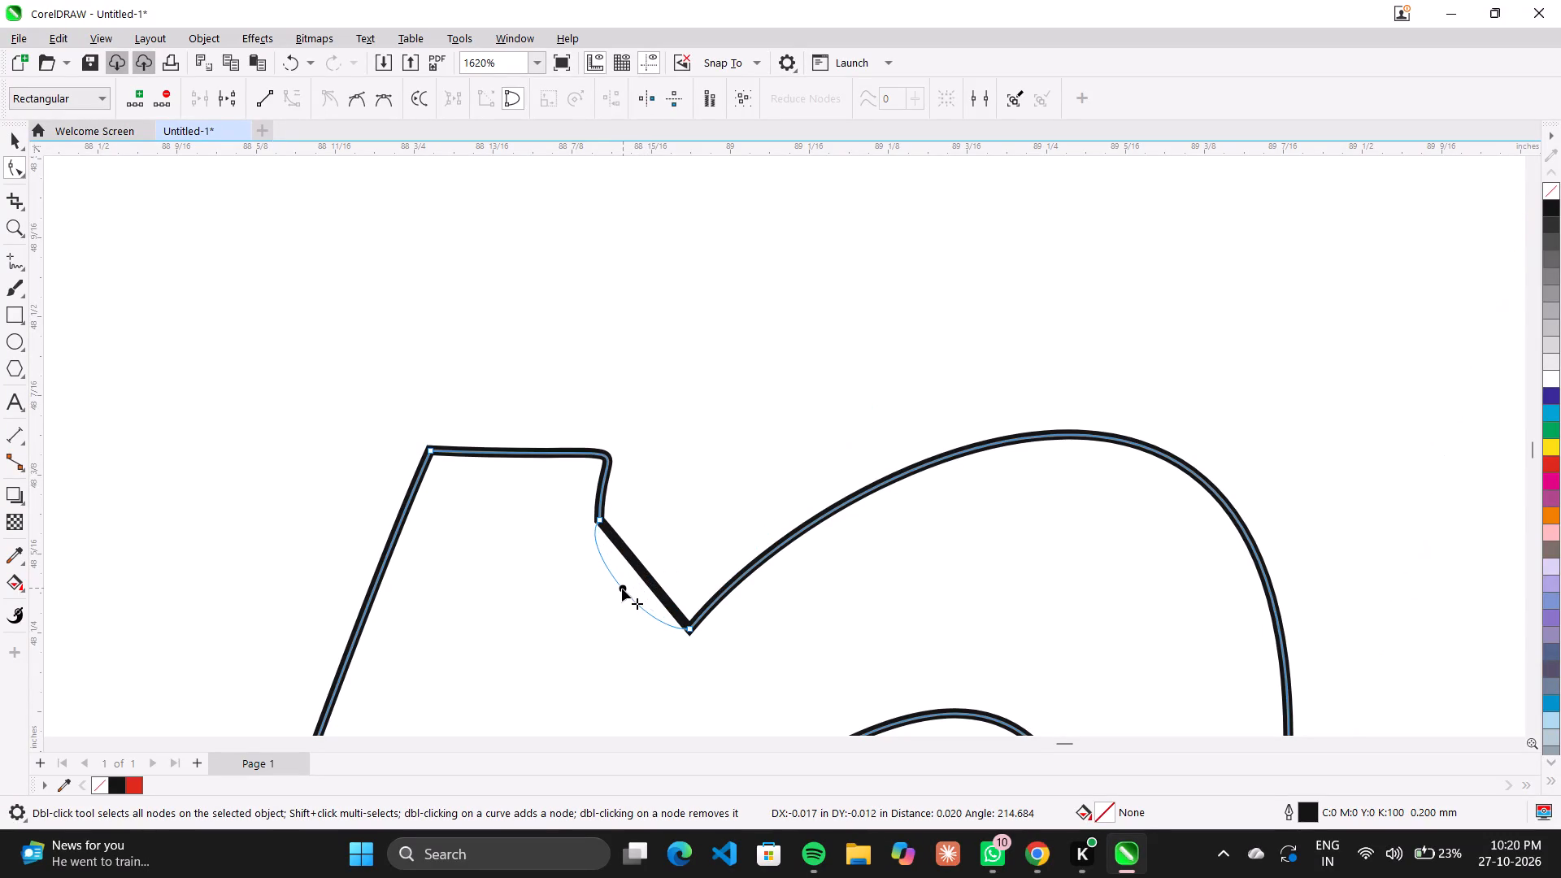
drag(622, 589, 613, 618)
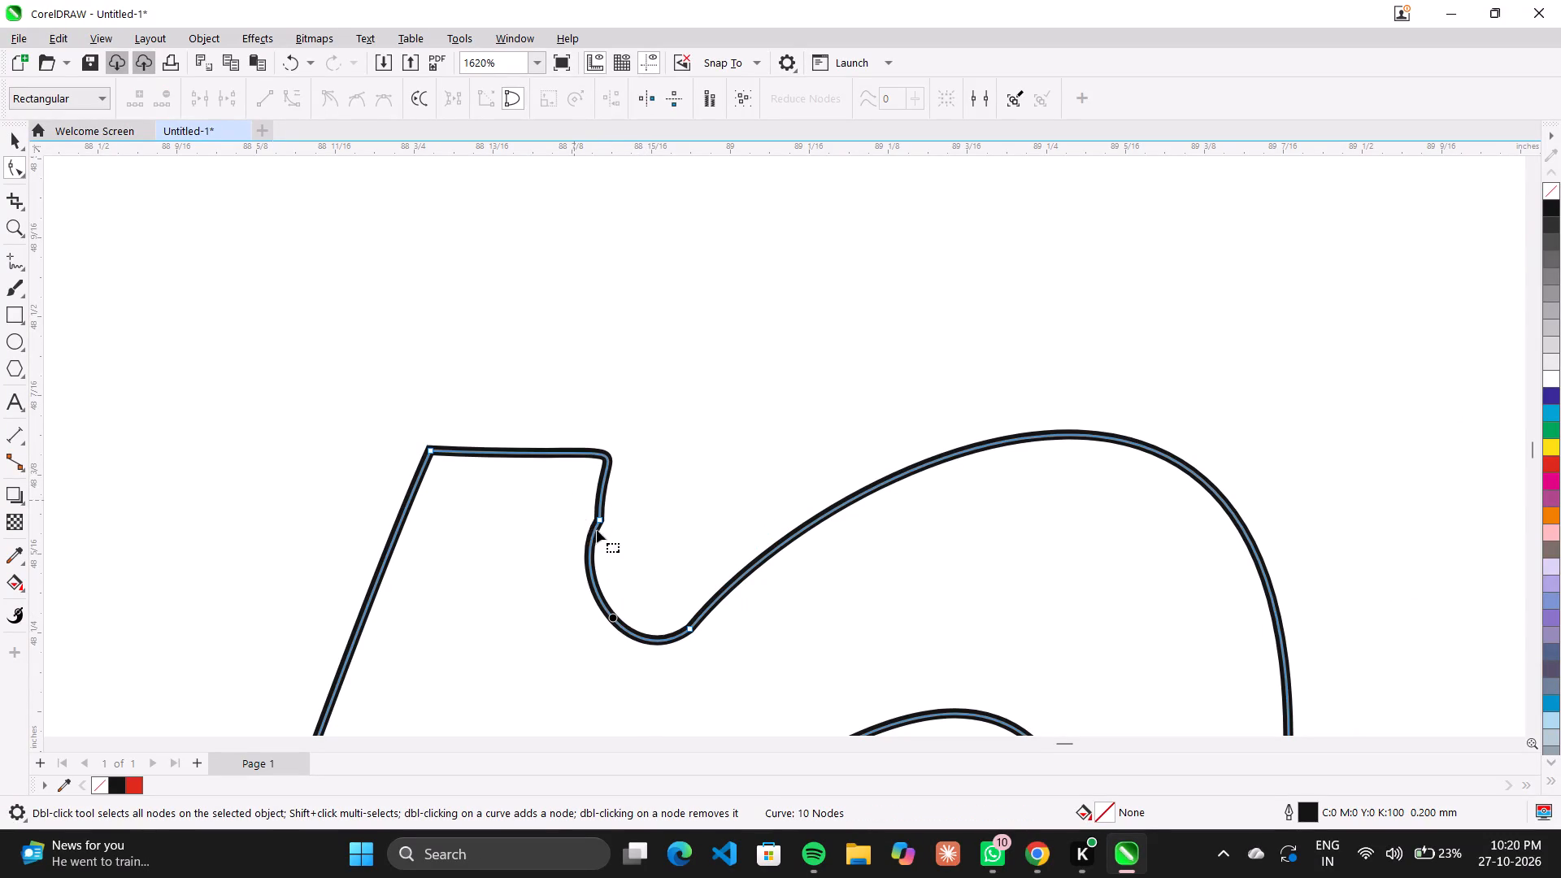
Fine-tune the curve handles around the n's notch so the stem corner flows smoothly into the curve before the arch.
click(596, 524)
drag(597, 426, 600, 446)
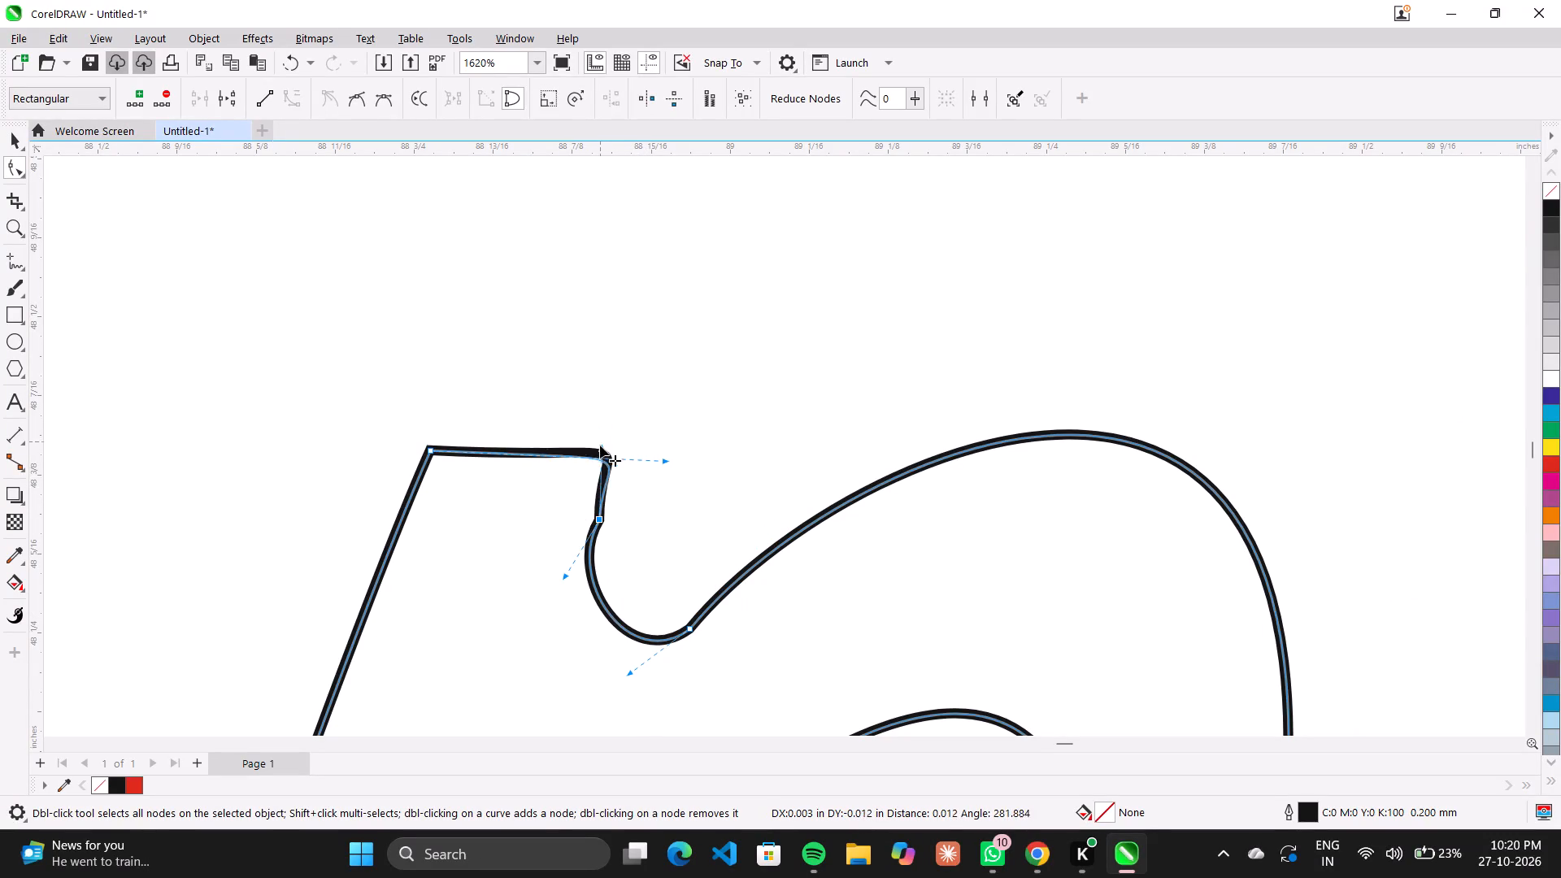
drag(600, 446, 600, 440)
drag(571, 573, 578, 576)
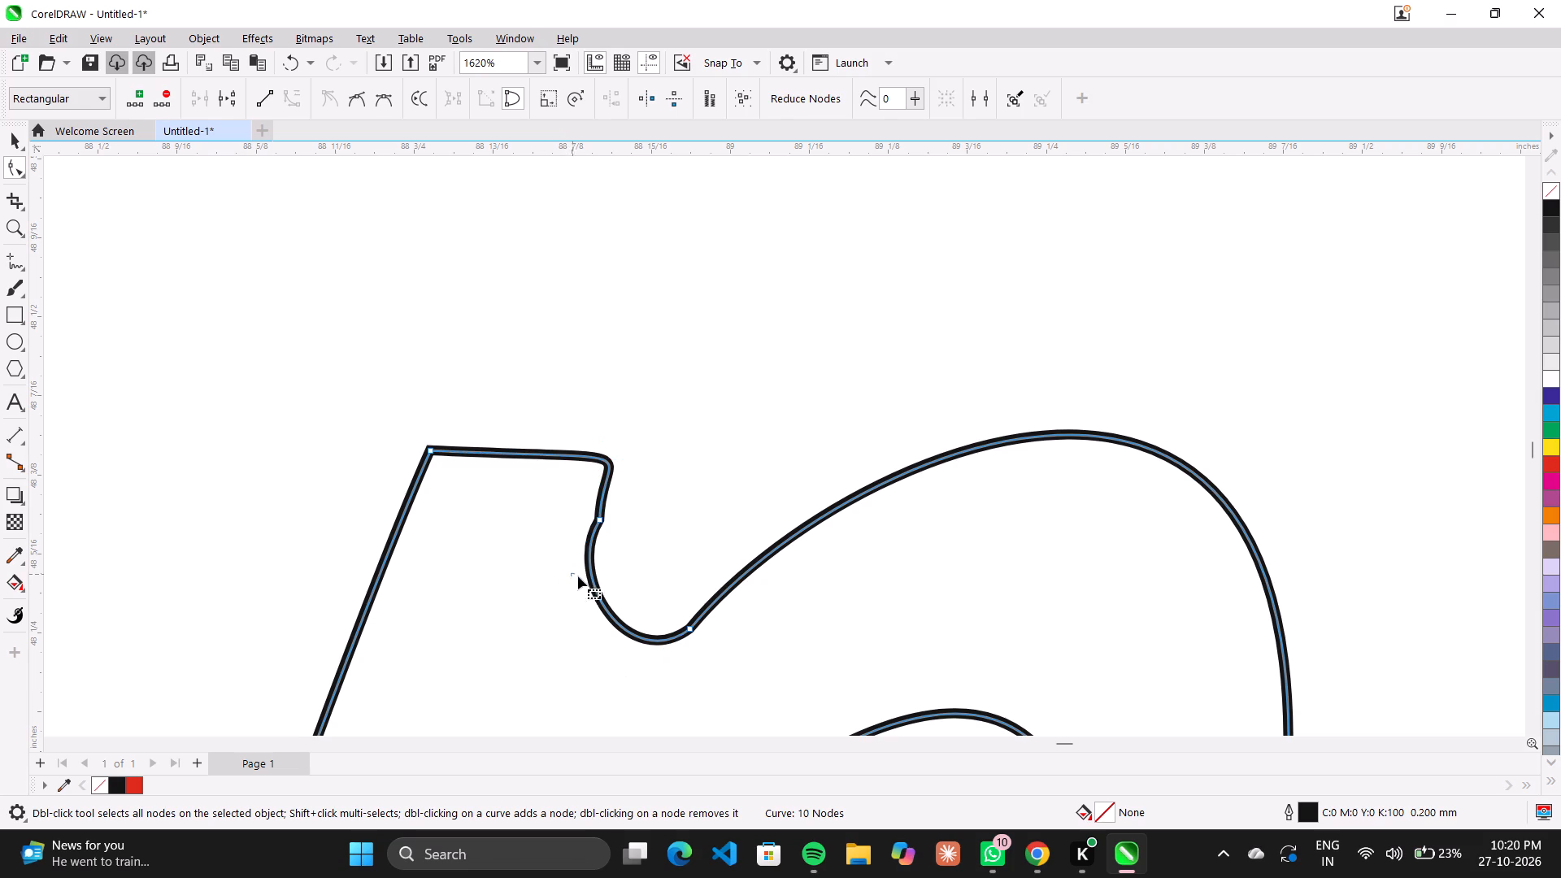
drag(578, 576, 591, 575)
click(599, 522)
drag(567, 575, 567, 576)
drag(567, 576, 600, 602)
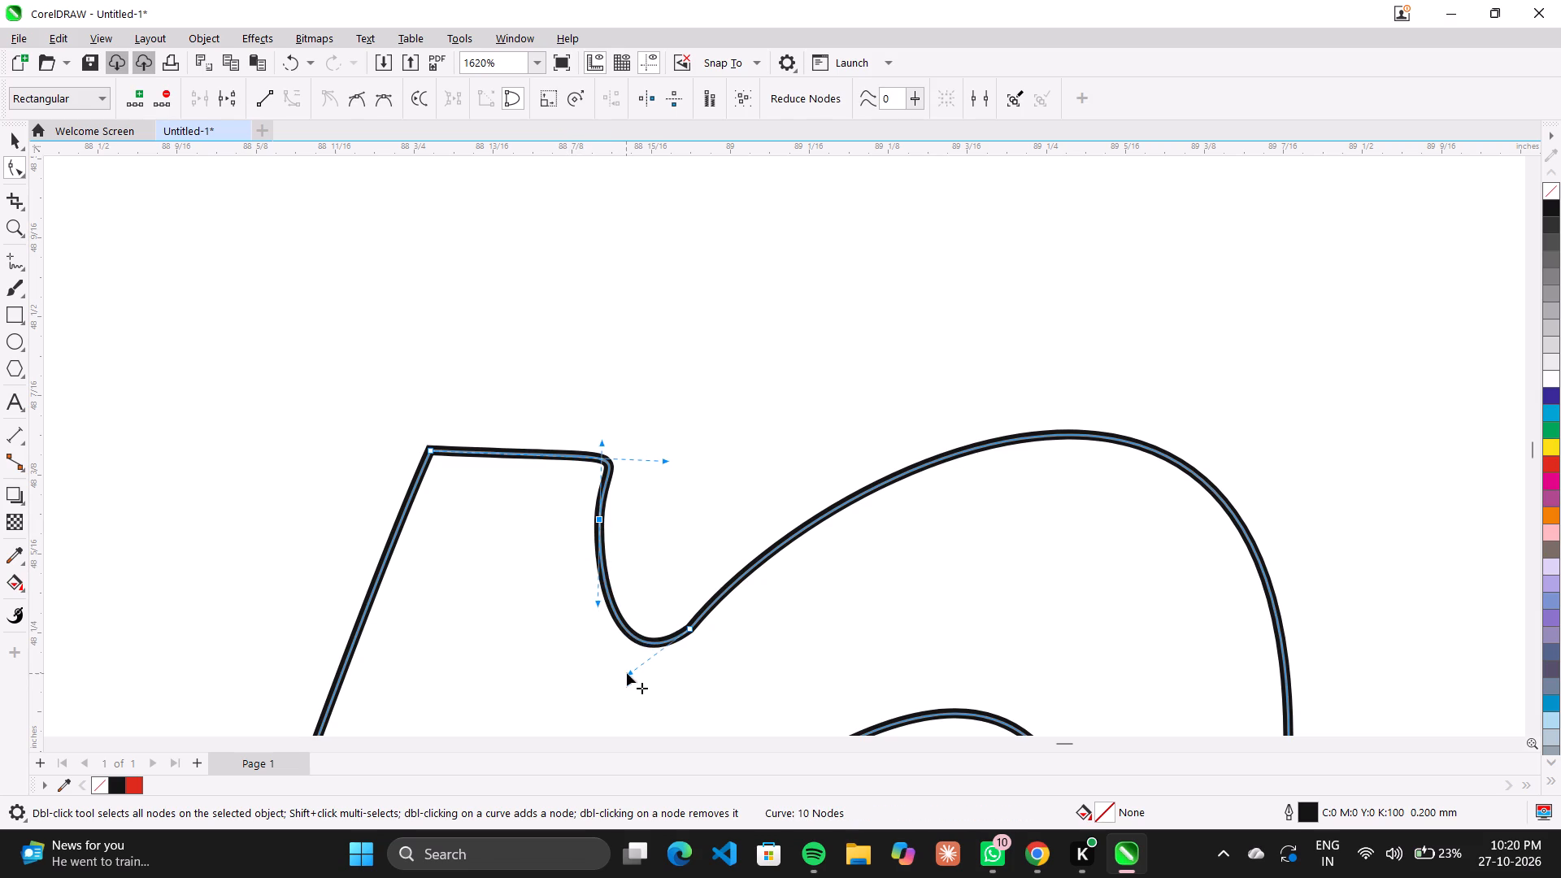
click(626, 674)
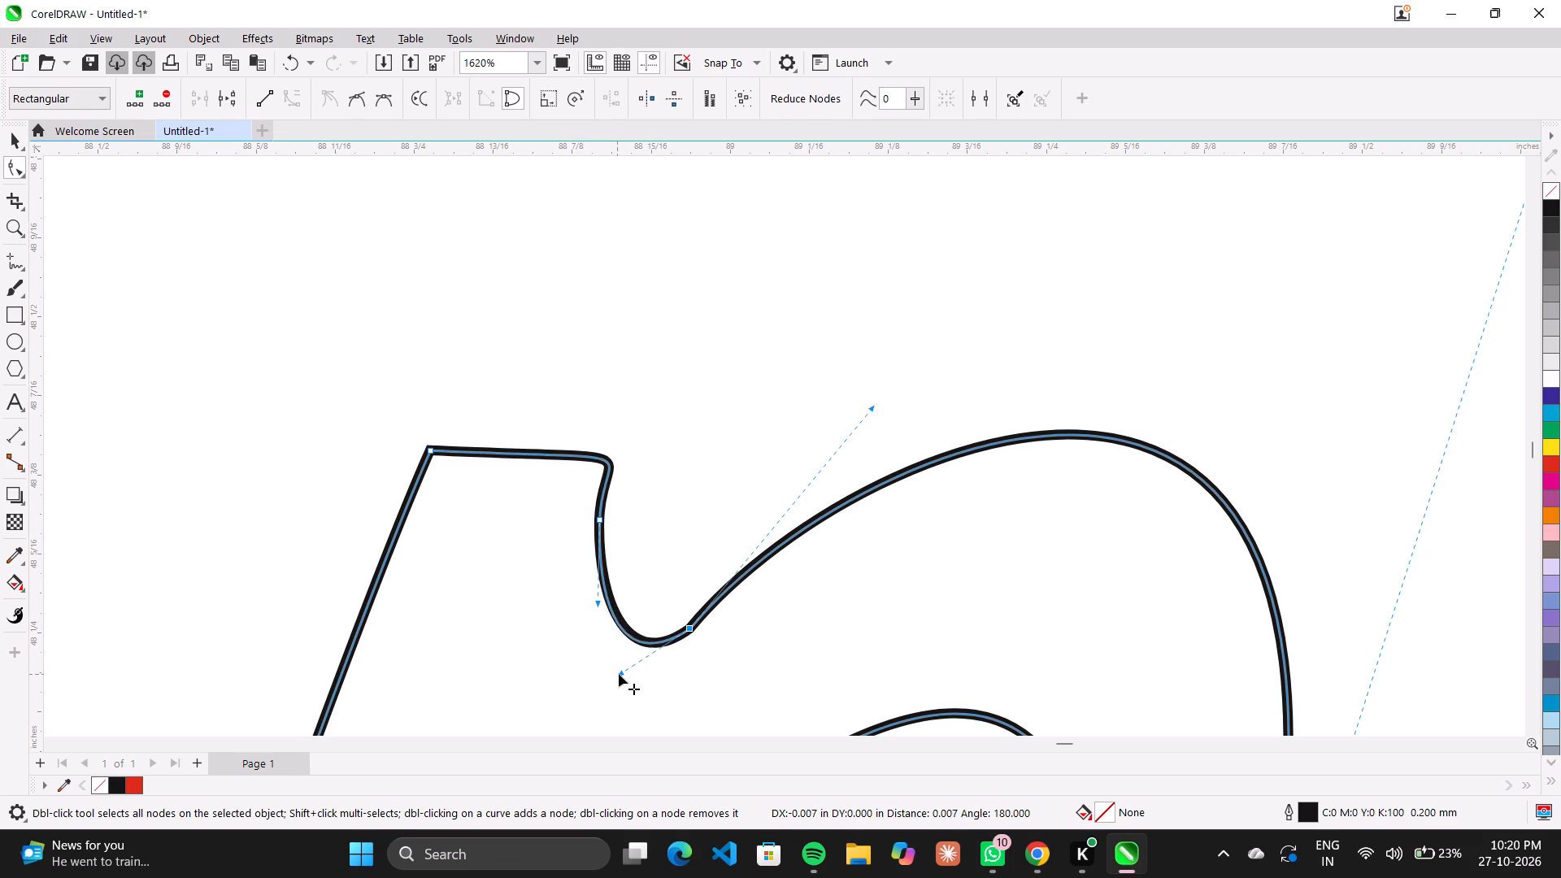
Delete the extra node just above the foot of the n's left stem.
scroll(711, 418, down, 5)
scroll(618, 276, up, 1)
scroll(618, 276, down, 10)
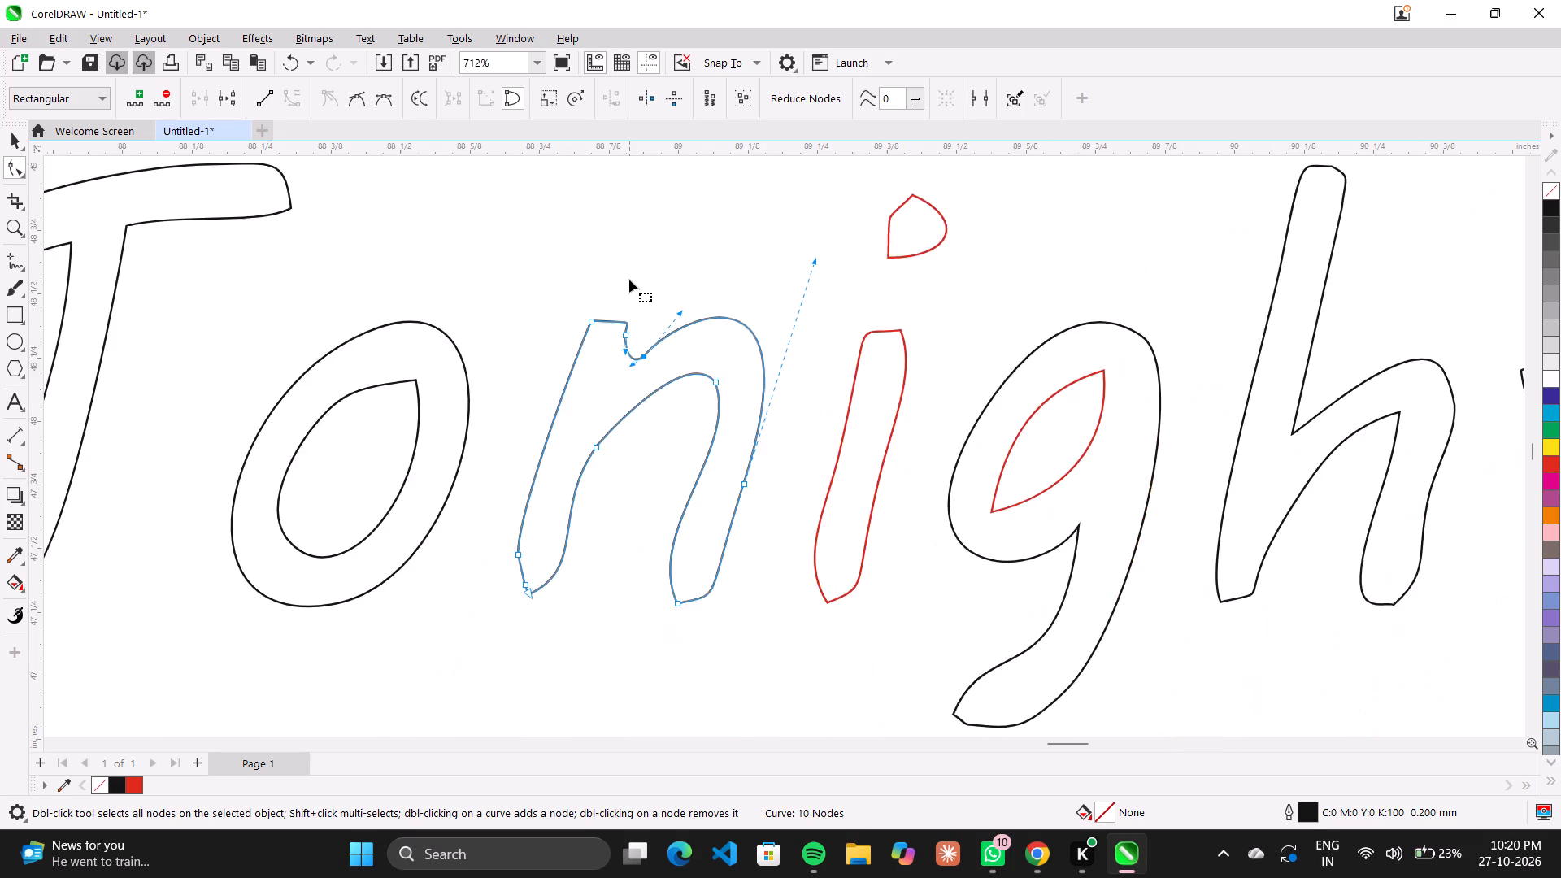
scroll(629, 280, down, 4)
scroll(544, 476, up, 12)
scroll(642, 429, up, 4)
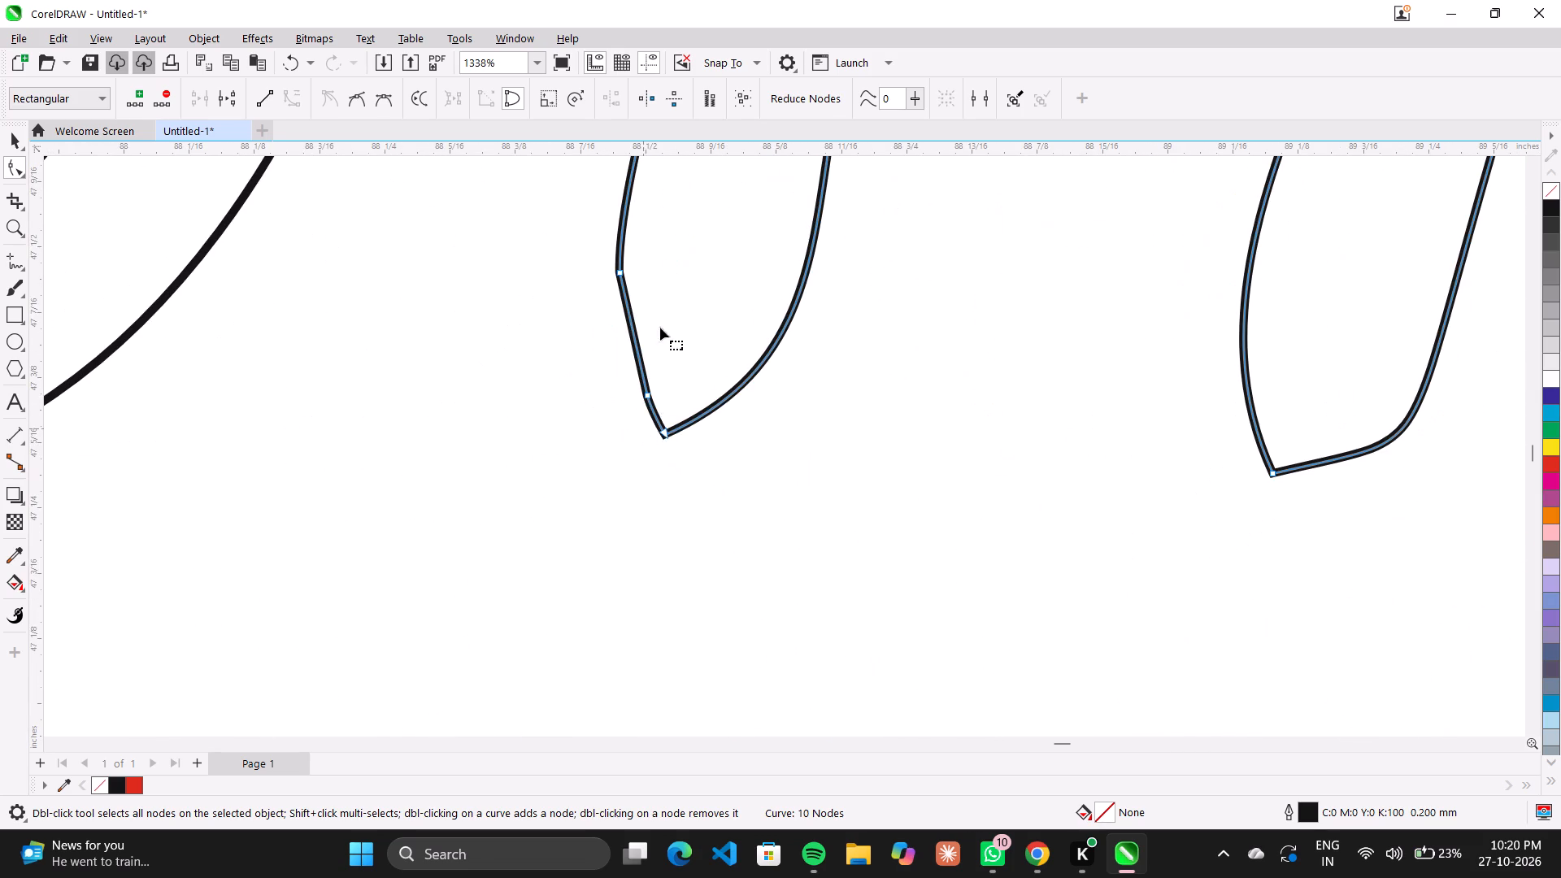
double_click(648, 399)
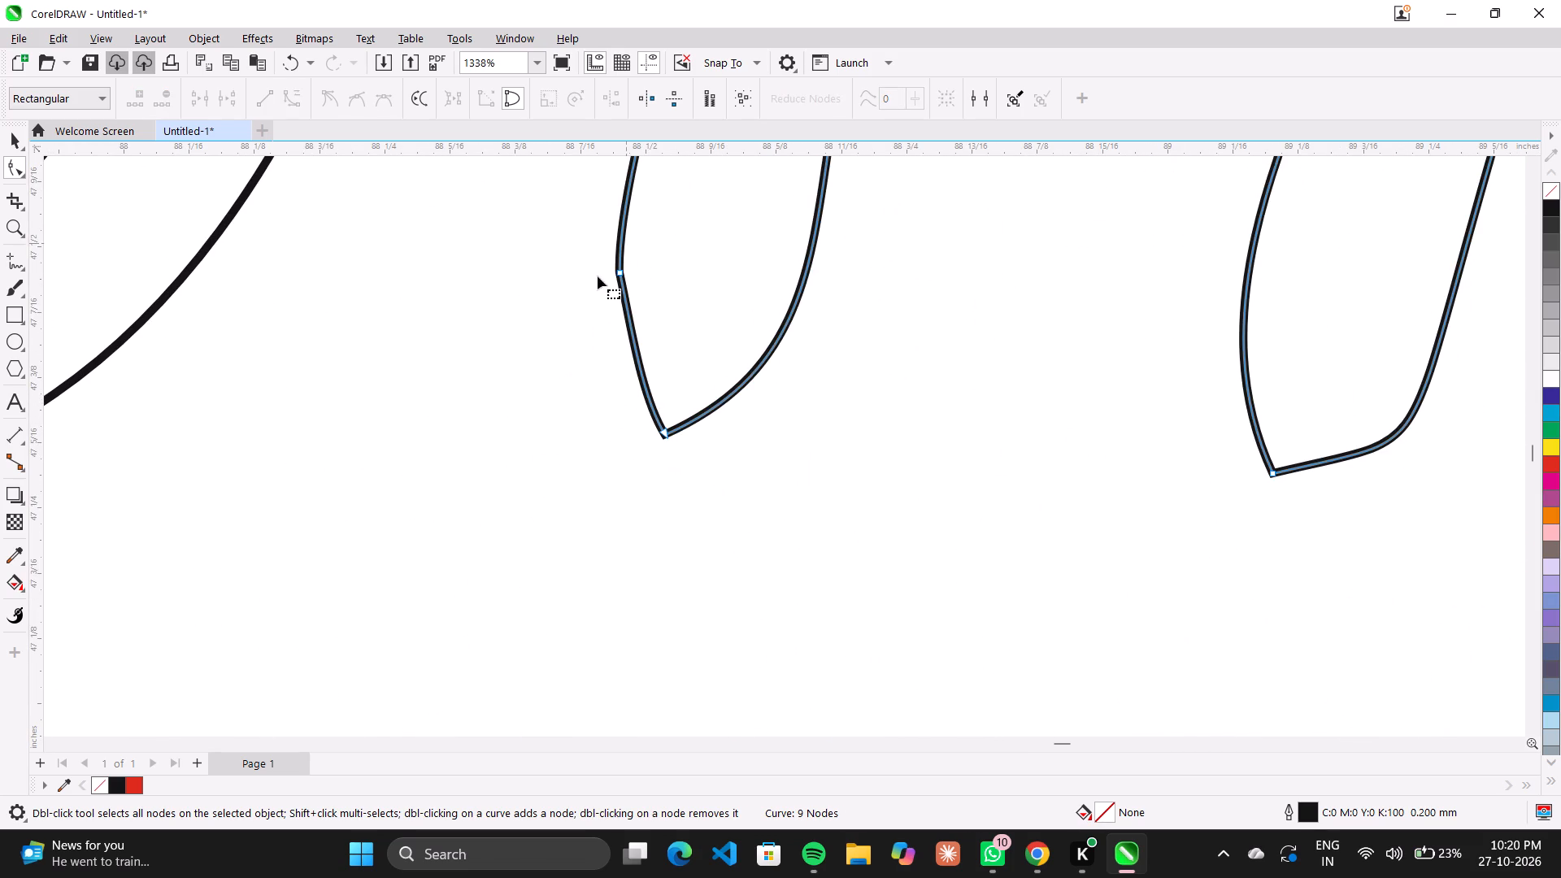
Adjust the node and curve handles at the foot of the n's left stem to give it a smooth, rounded outer edge.
click(622, 274)
drag(630, 319, 629, 320)
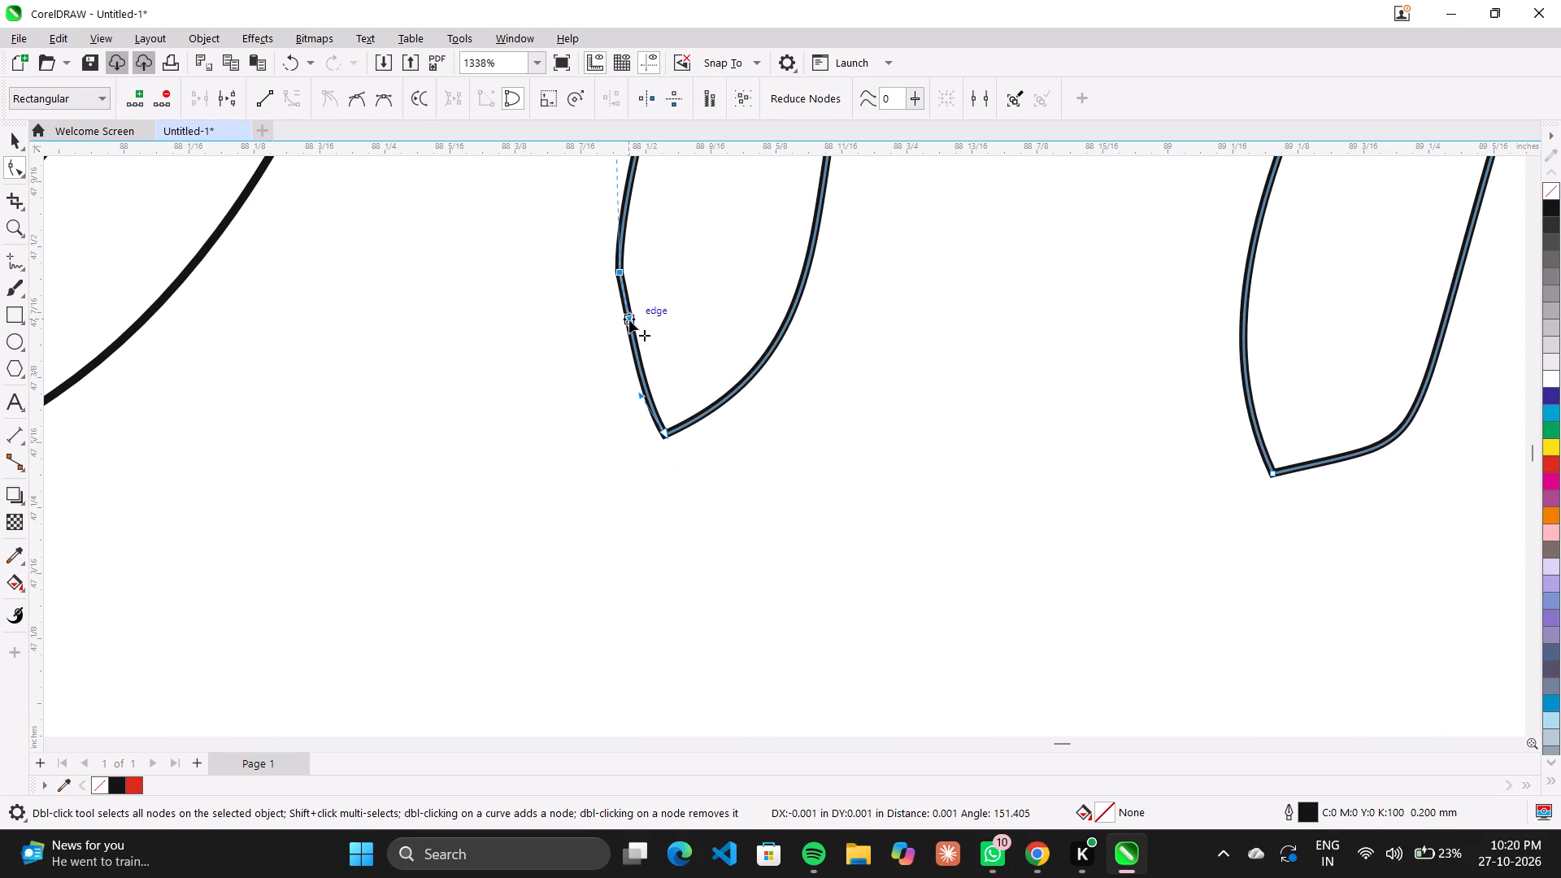
drag(629, 320, 594, 437)
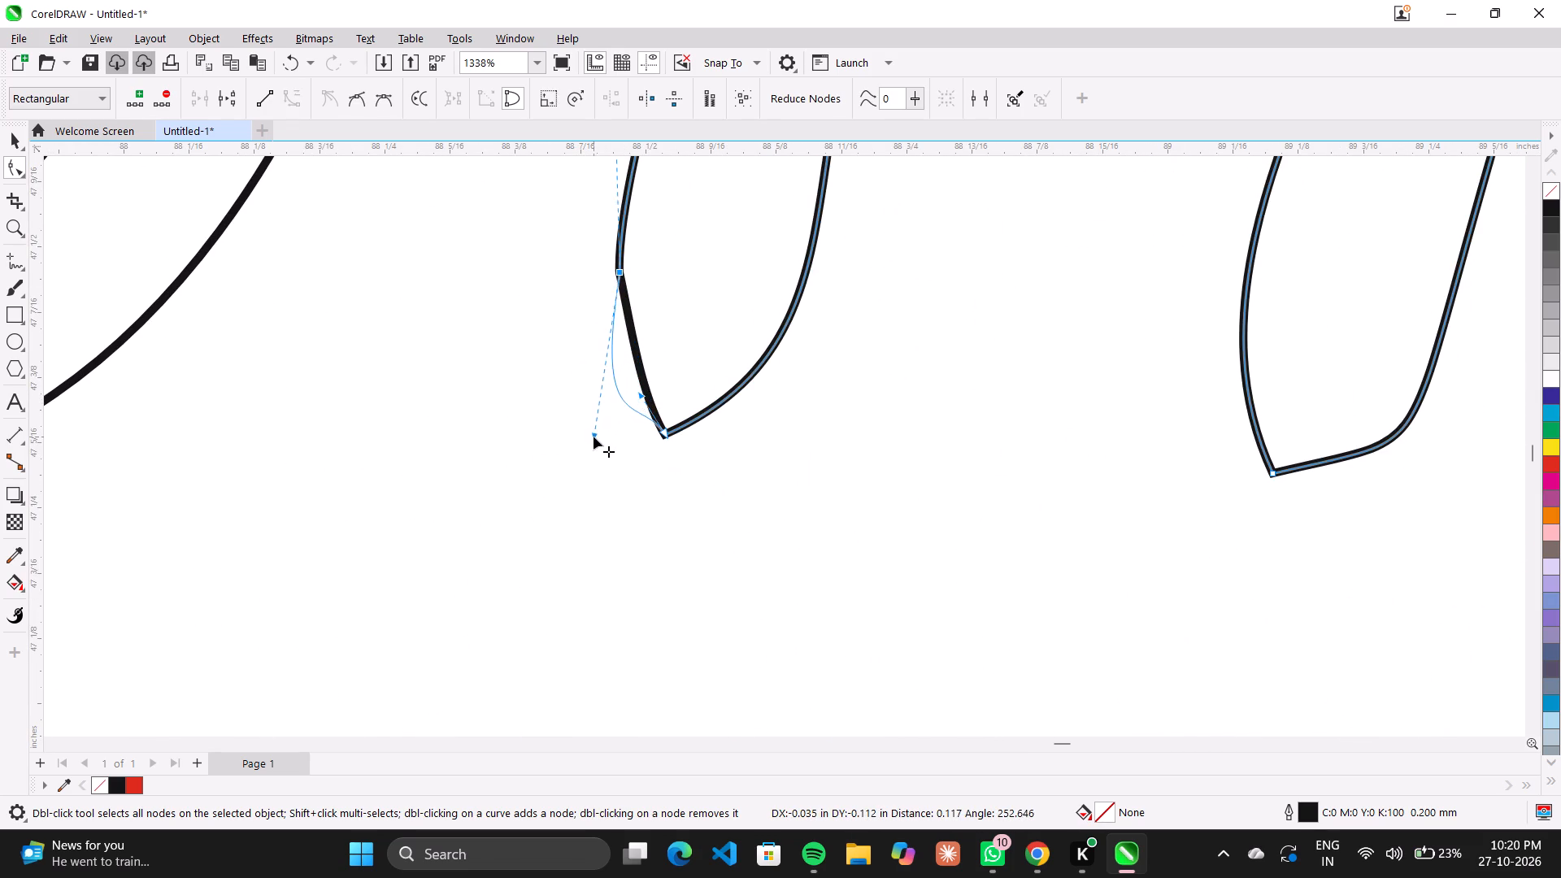
drag(594, 437, 594, 437)
scroll(616, 262, up, 9)
scroll(646, 378, up, 1)
scroll(651, 384, down, 8)
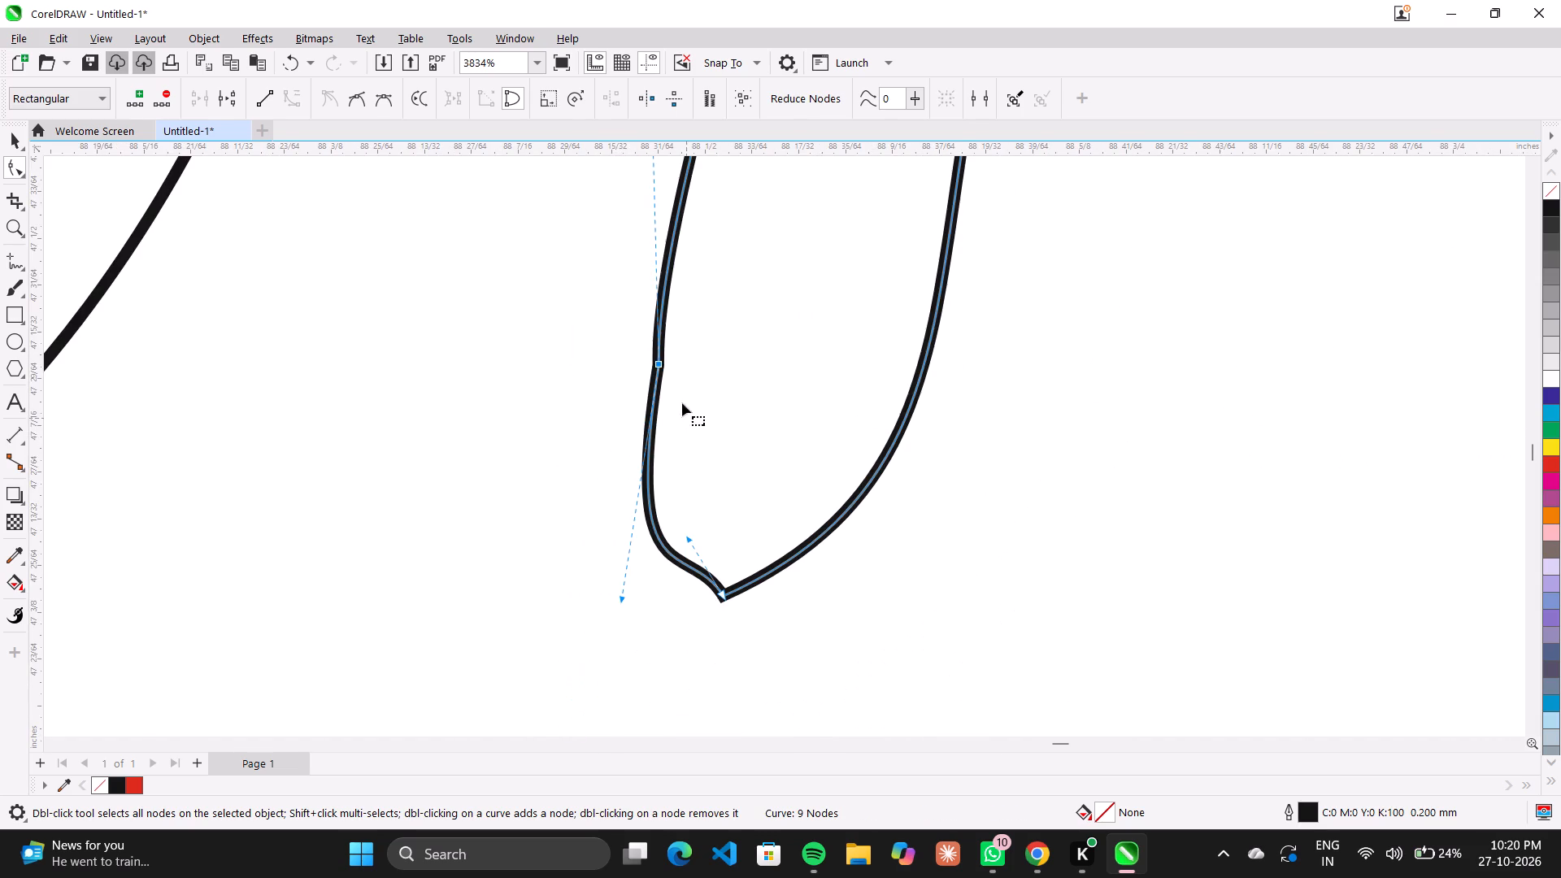
drag(658, 362, 651, 369)
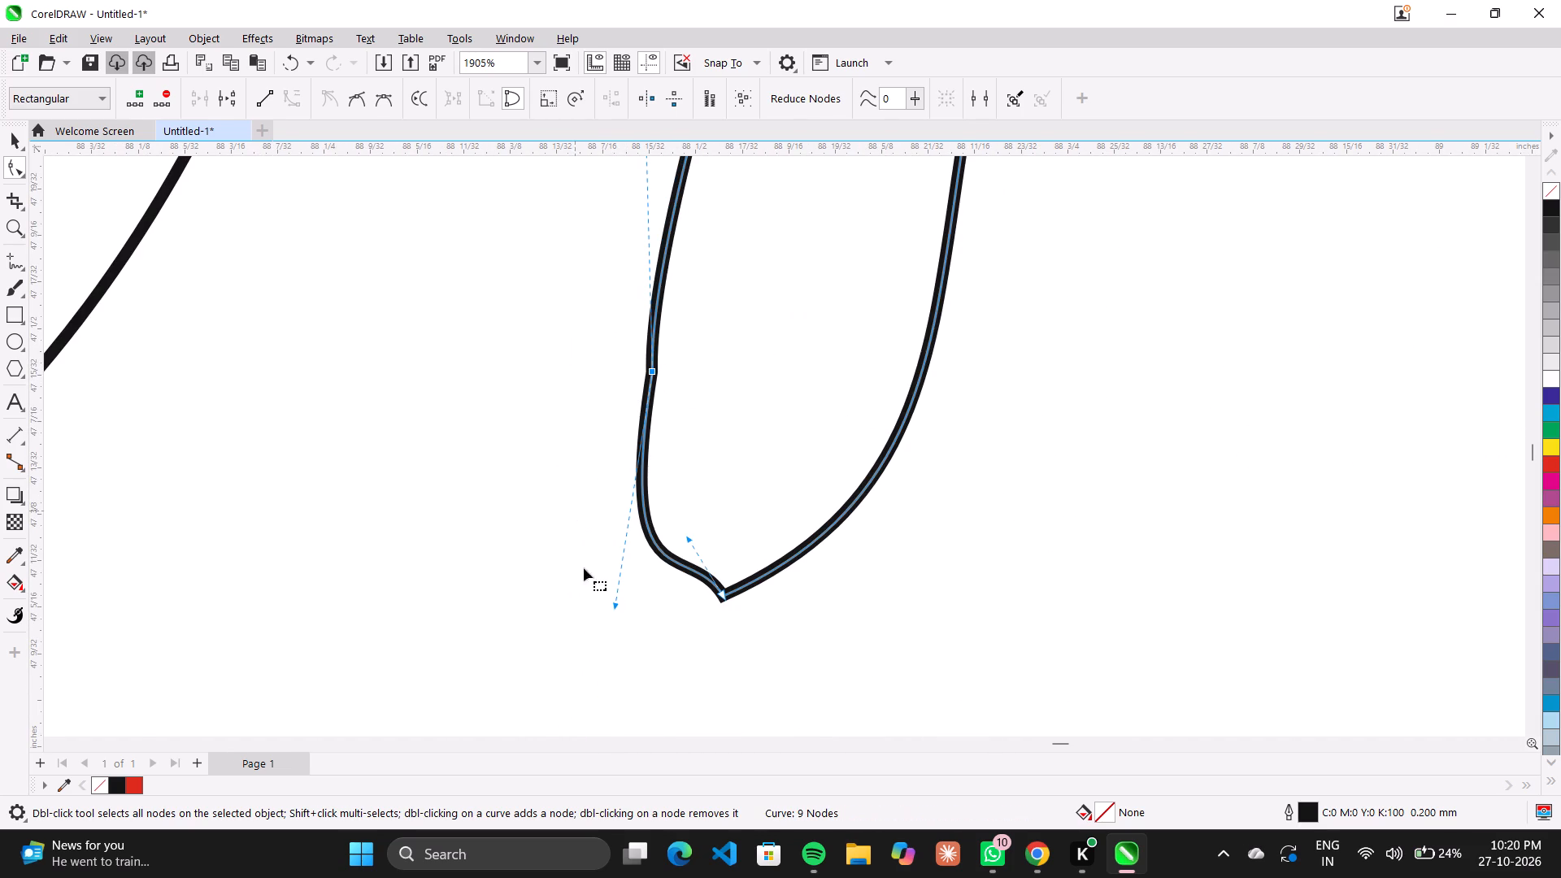
drag(612, 606, 565, 598)
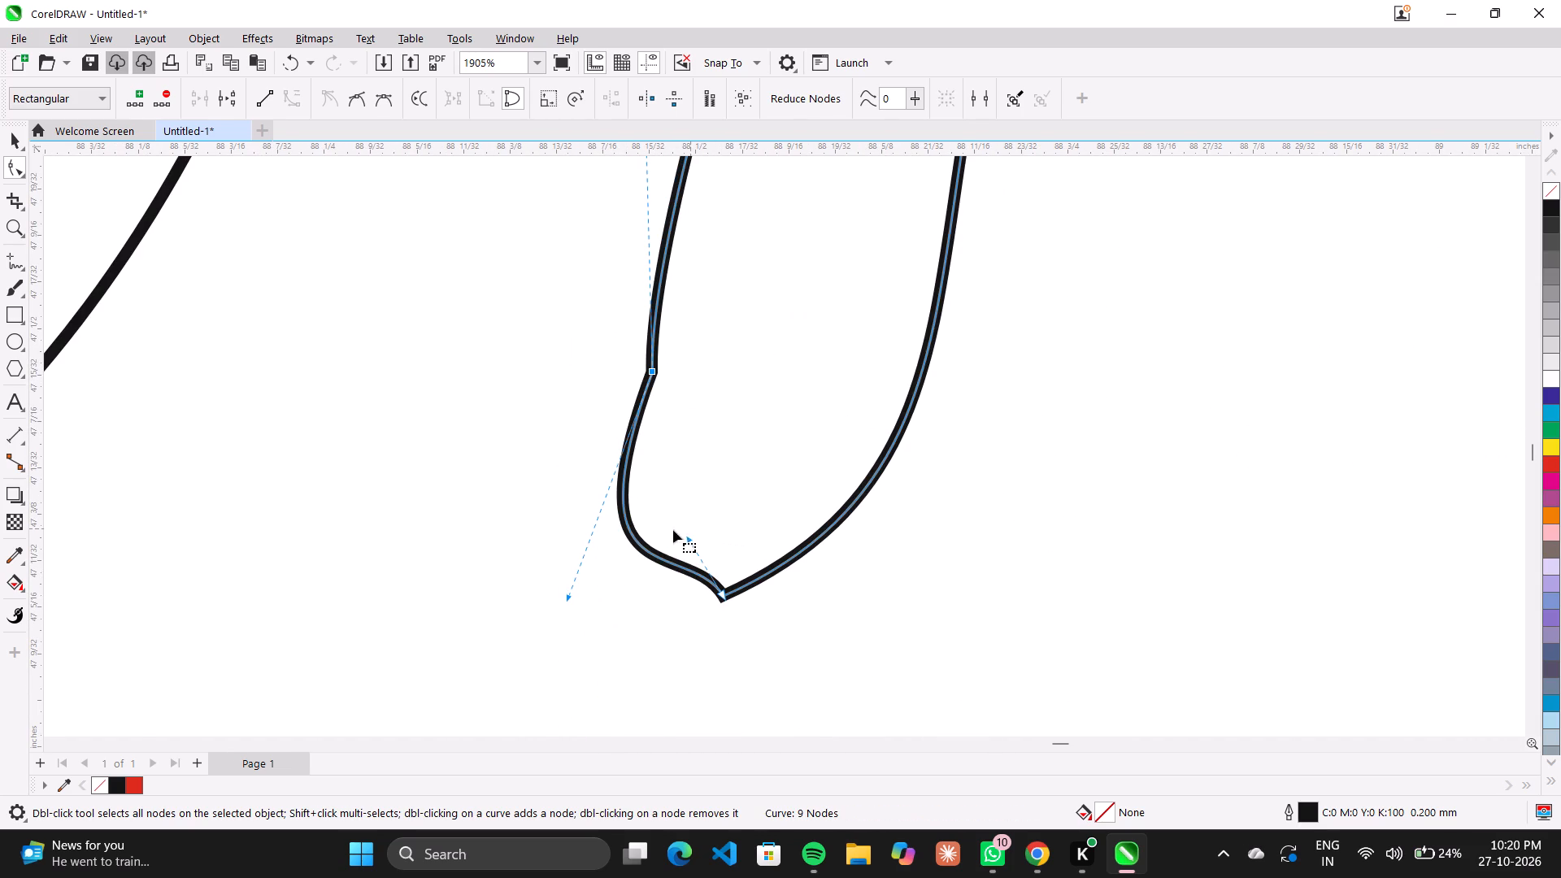
drag(685, 538, 637, 577)
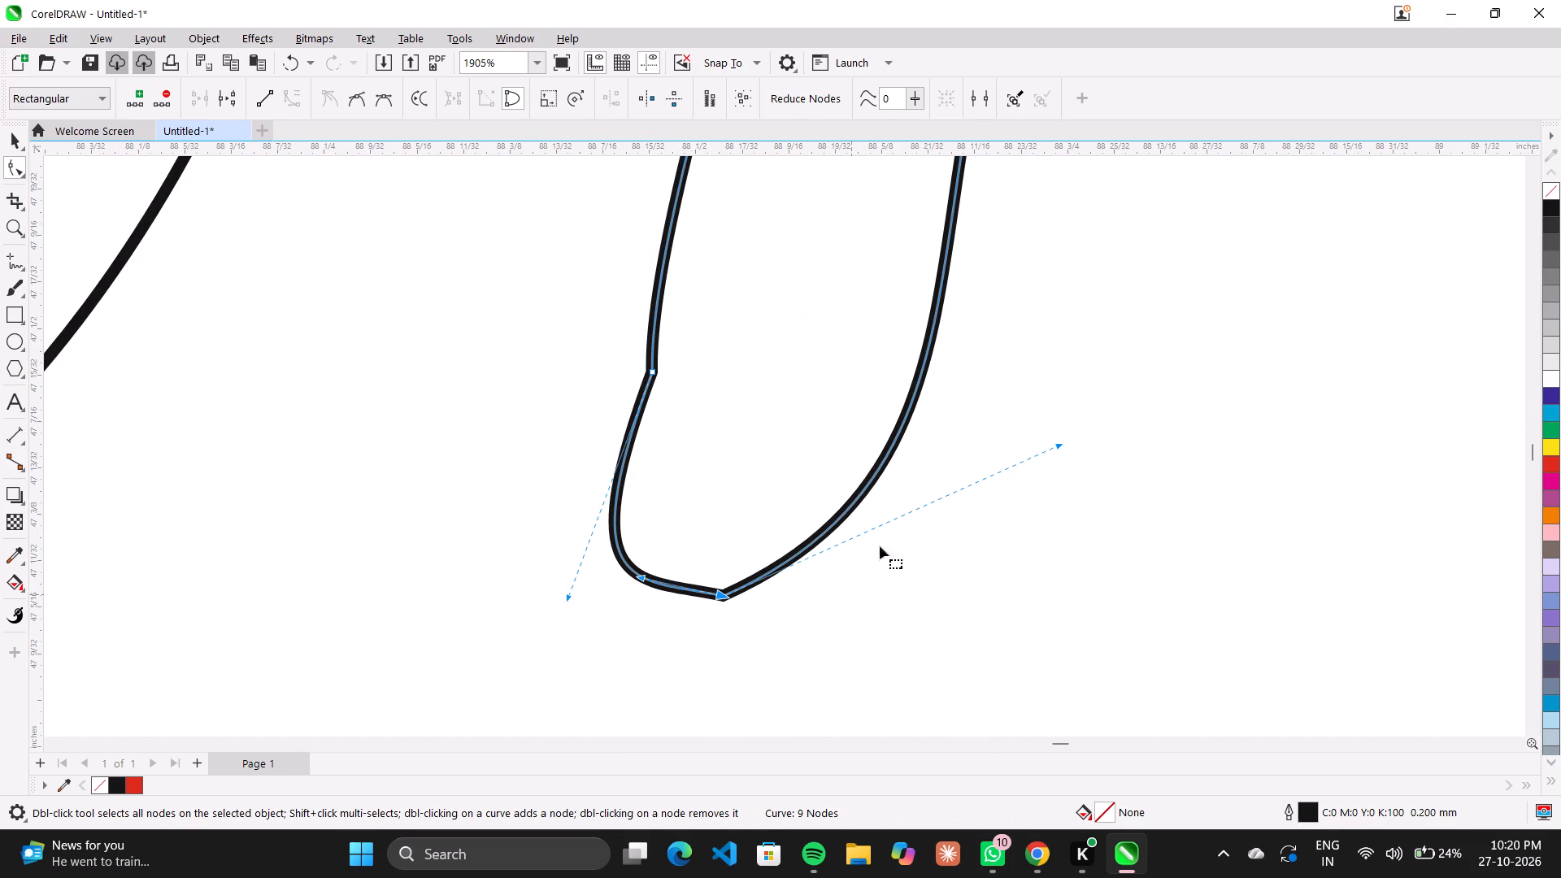
drag(565, 598, 629, 433)
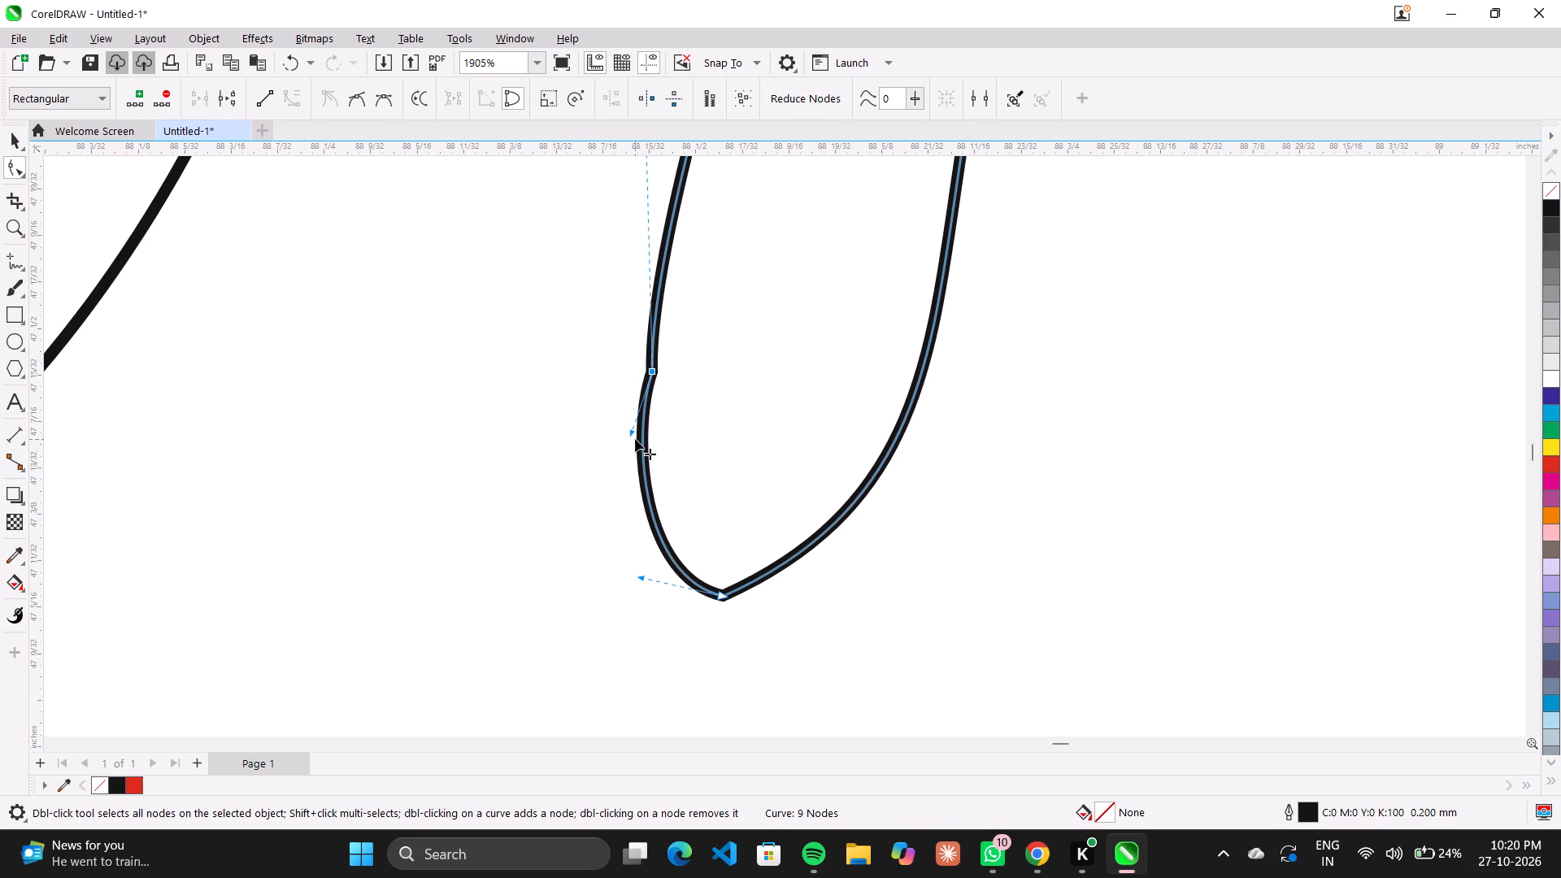
drag(631, 435, 650, 437)
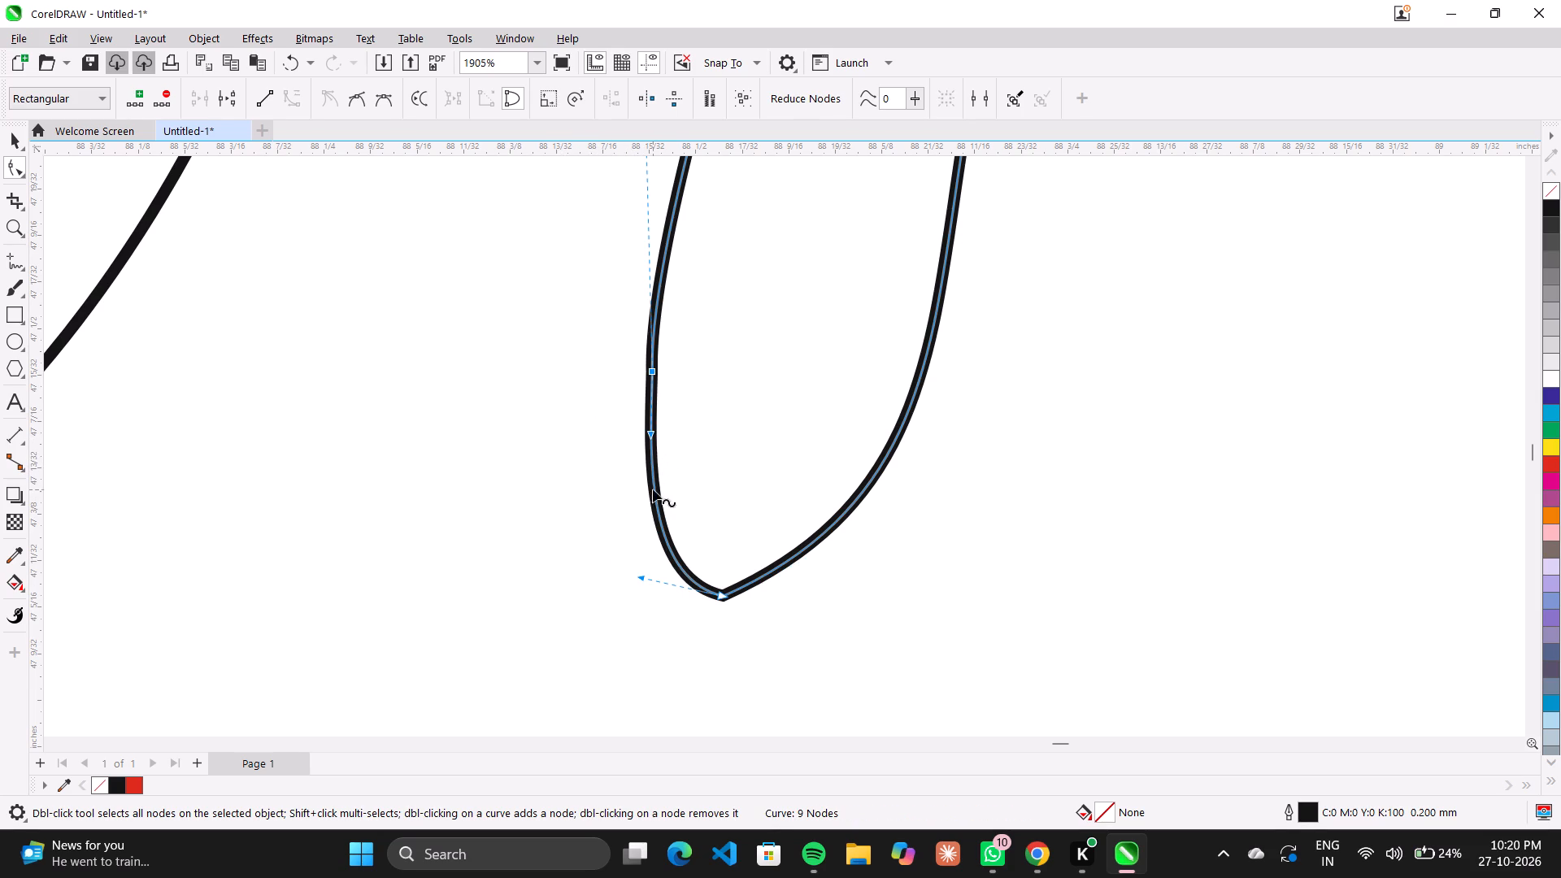
scroll(683, 542, down, 13)
scroll(901, 548, up, 2)
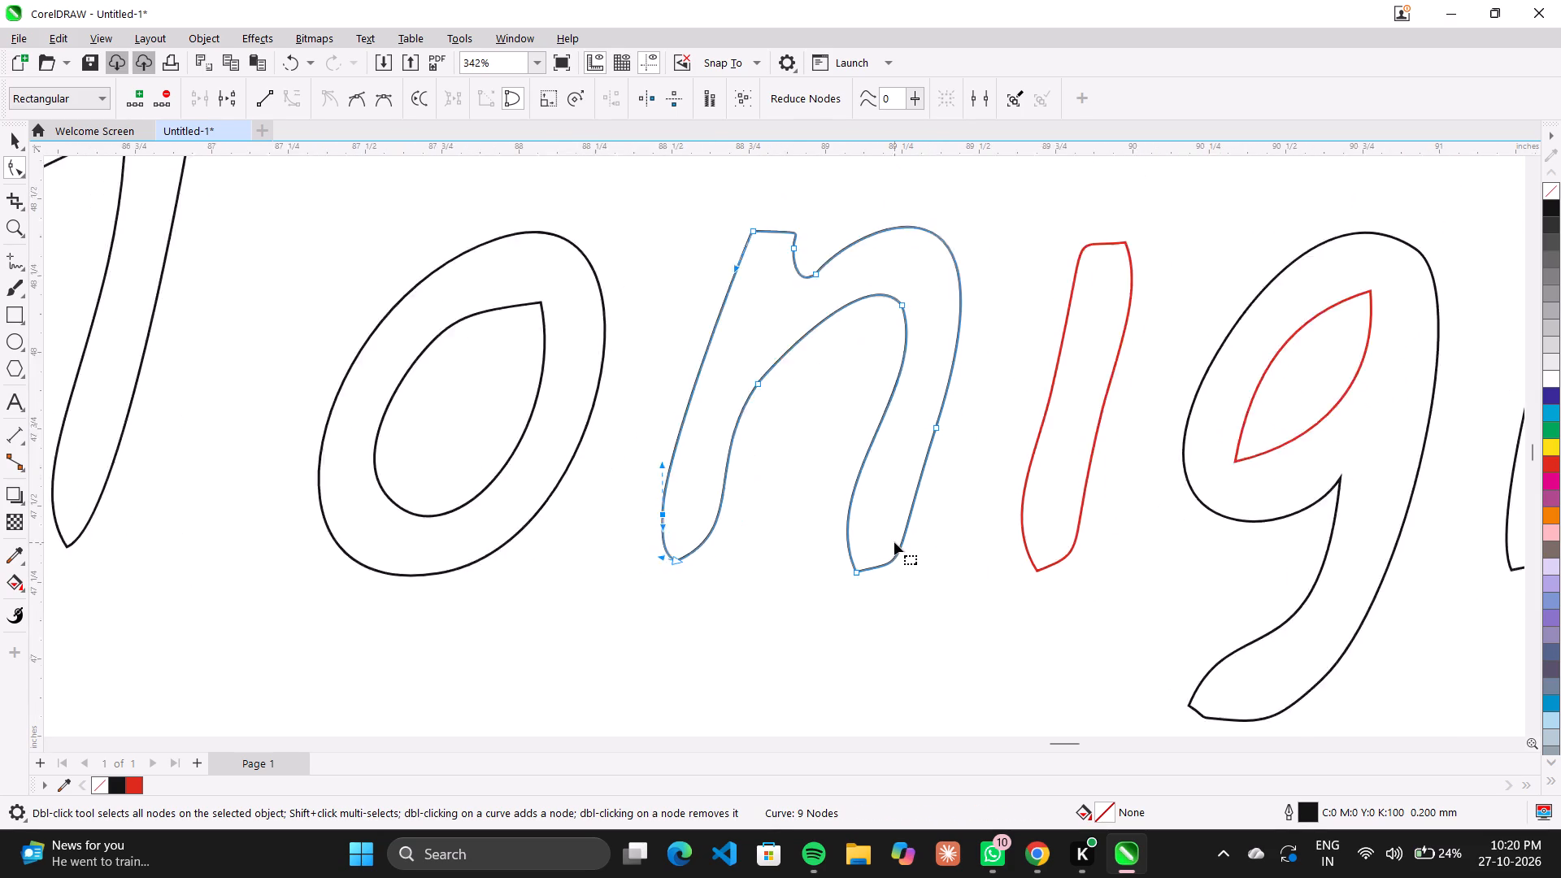
scroll(894, 542, up, 1)
click(814, 461)
scroll(787, 446, down, 5)
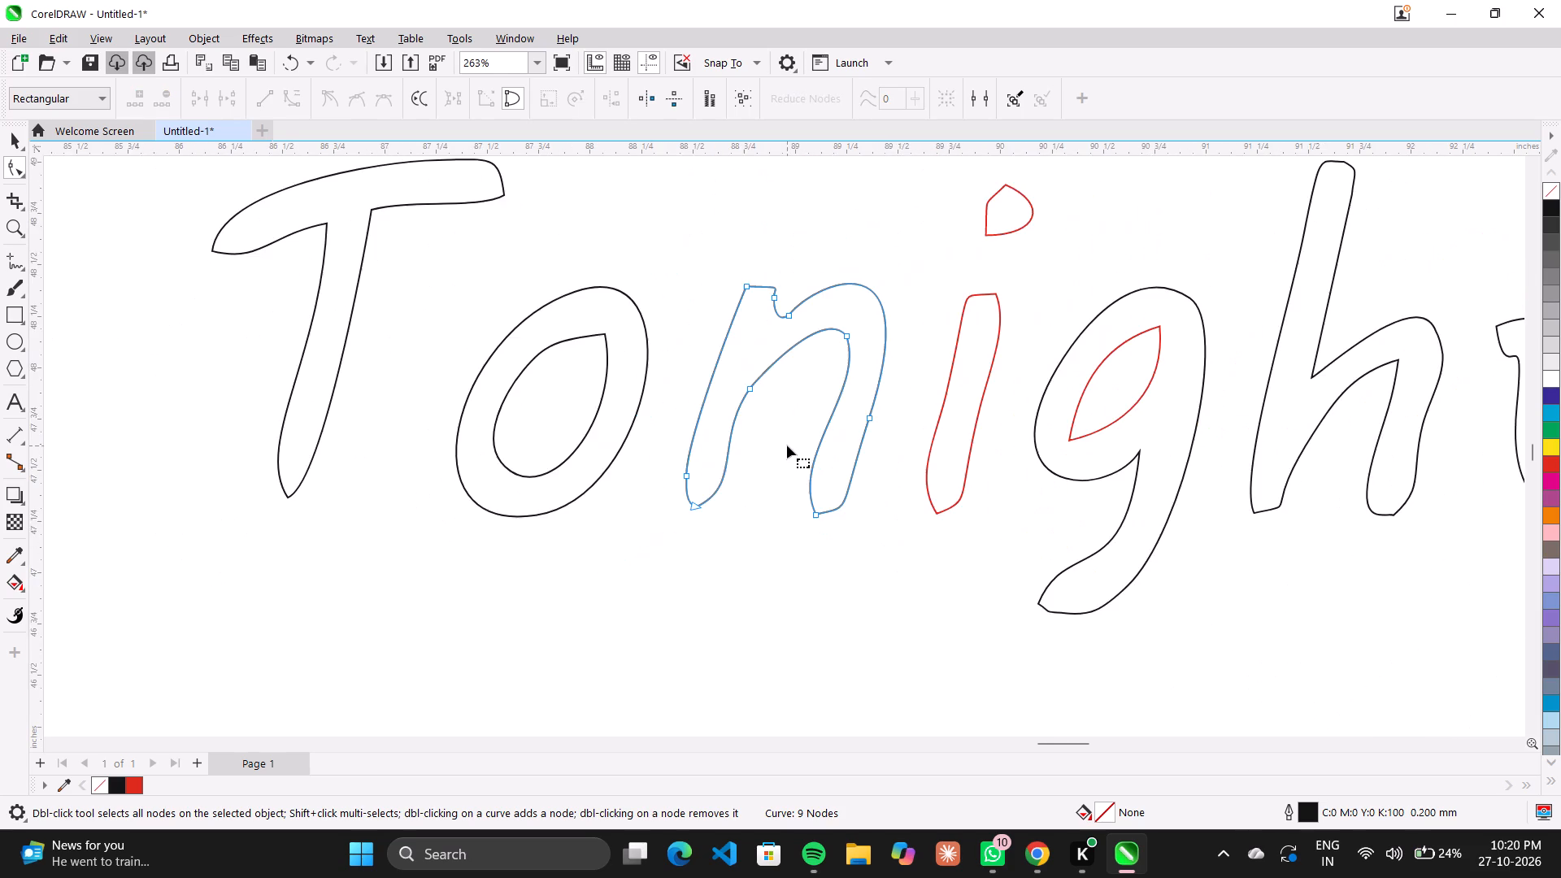
scroll(787, 446, down, 11)
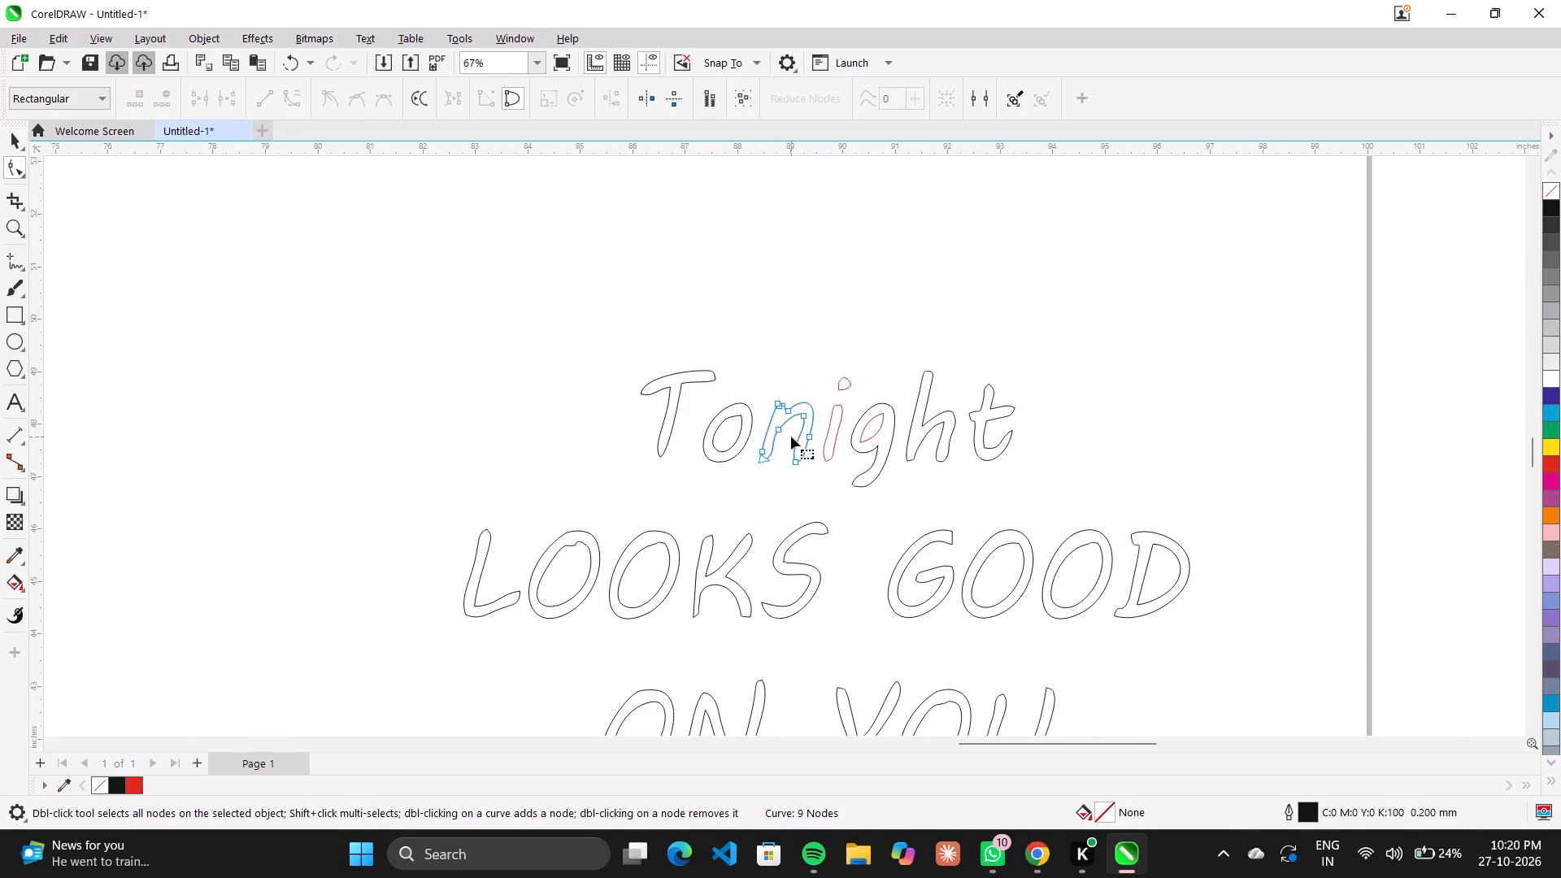
scroll(791, 437, down, 4)
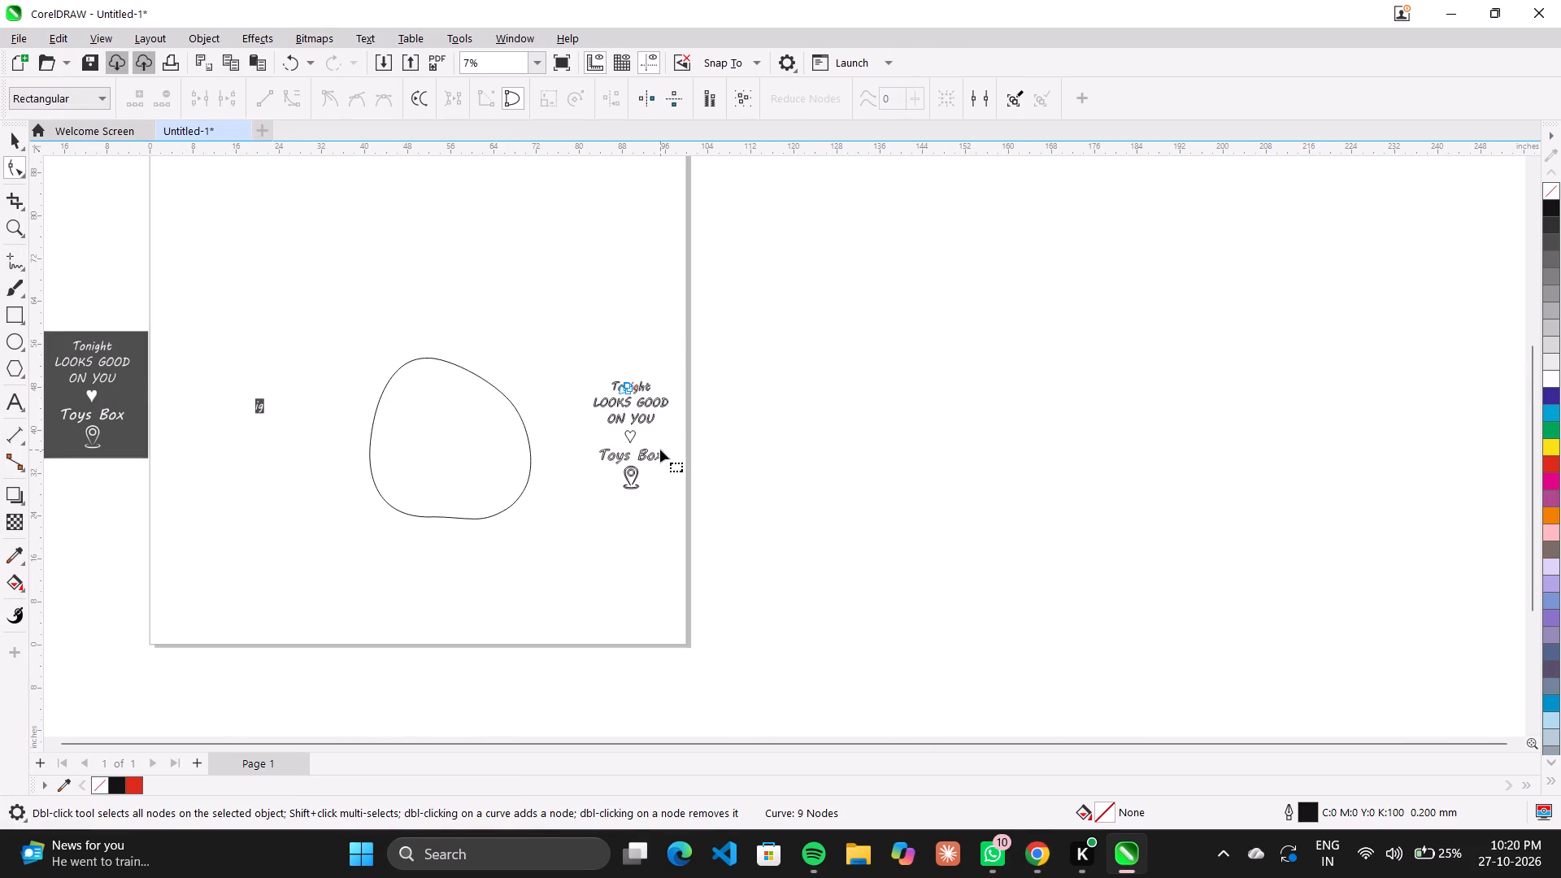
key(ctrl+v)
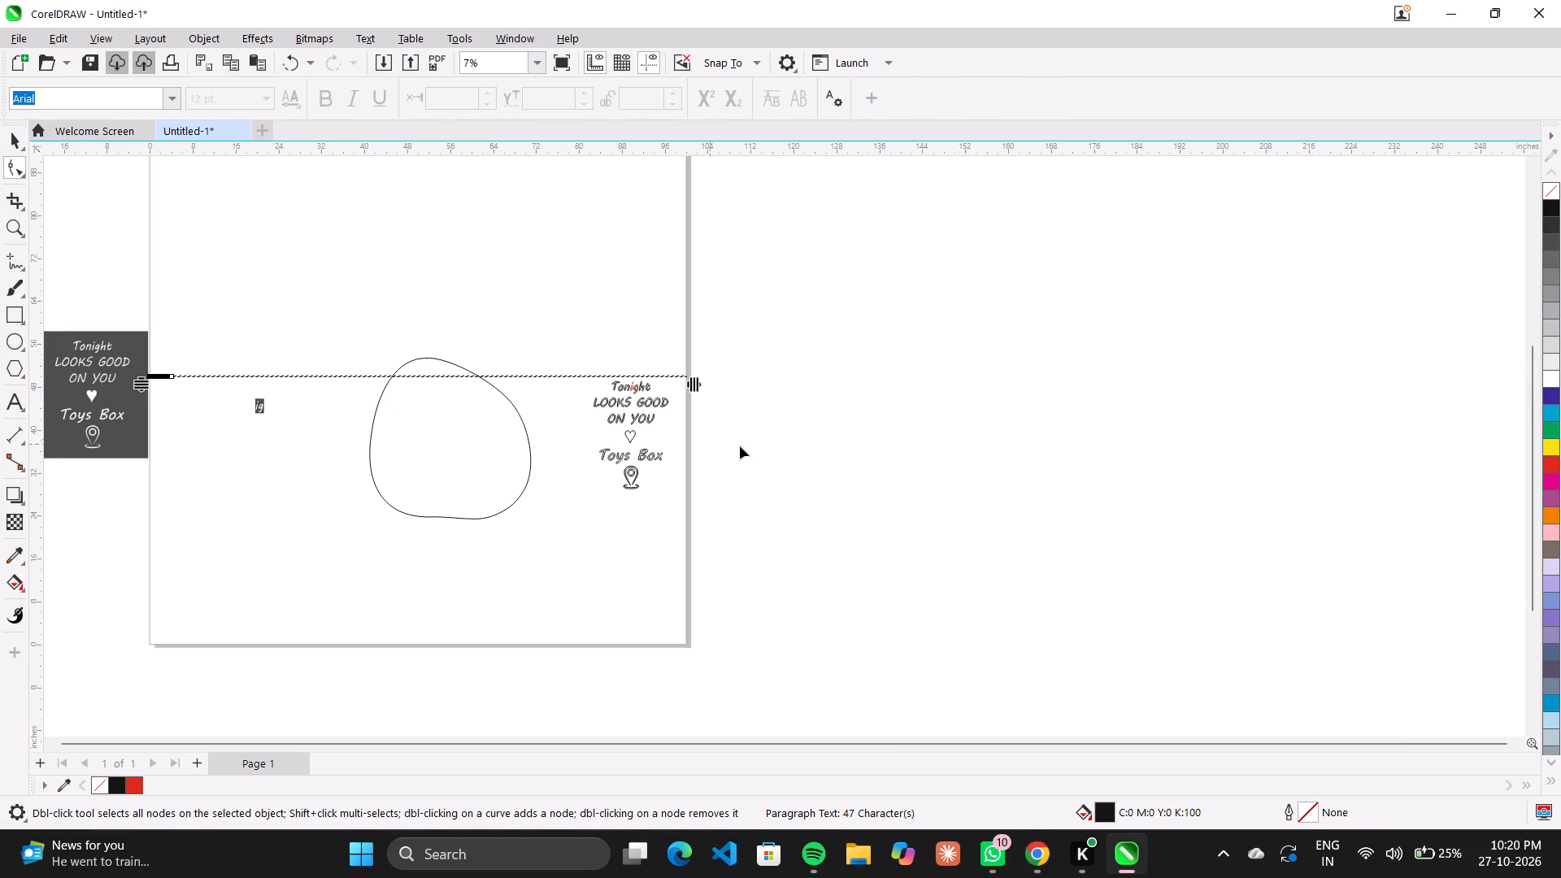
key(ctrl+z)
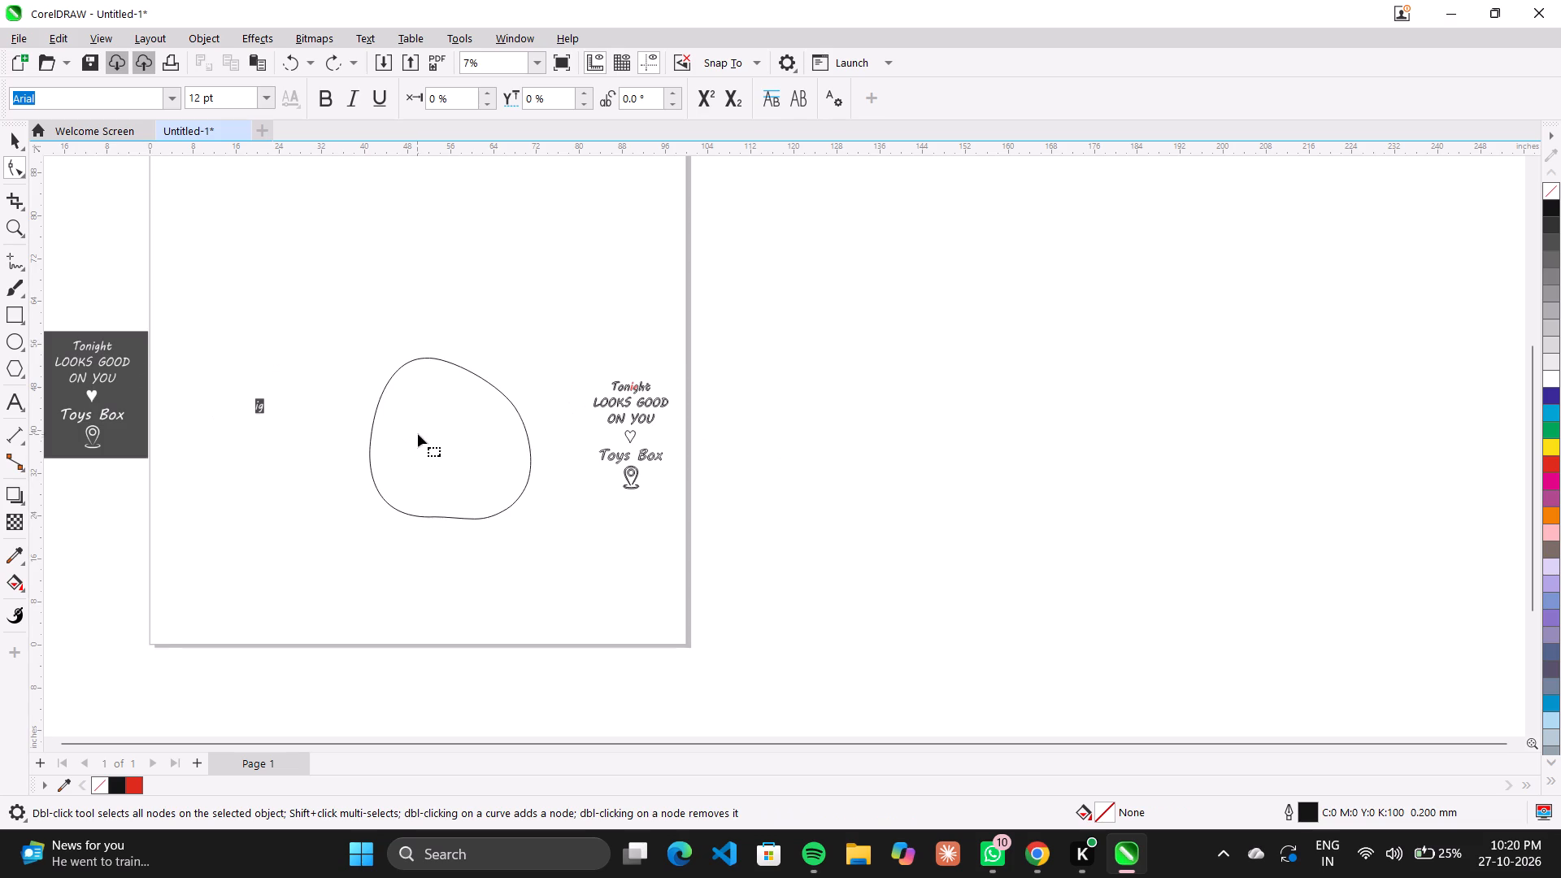
Move the outlined lettering, the dark reference image and the small object beside it off the page to its right.
scroll(419, 433, down, 5)
drag(489, 358, 611, 520)
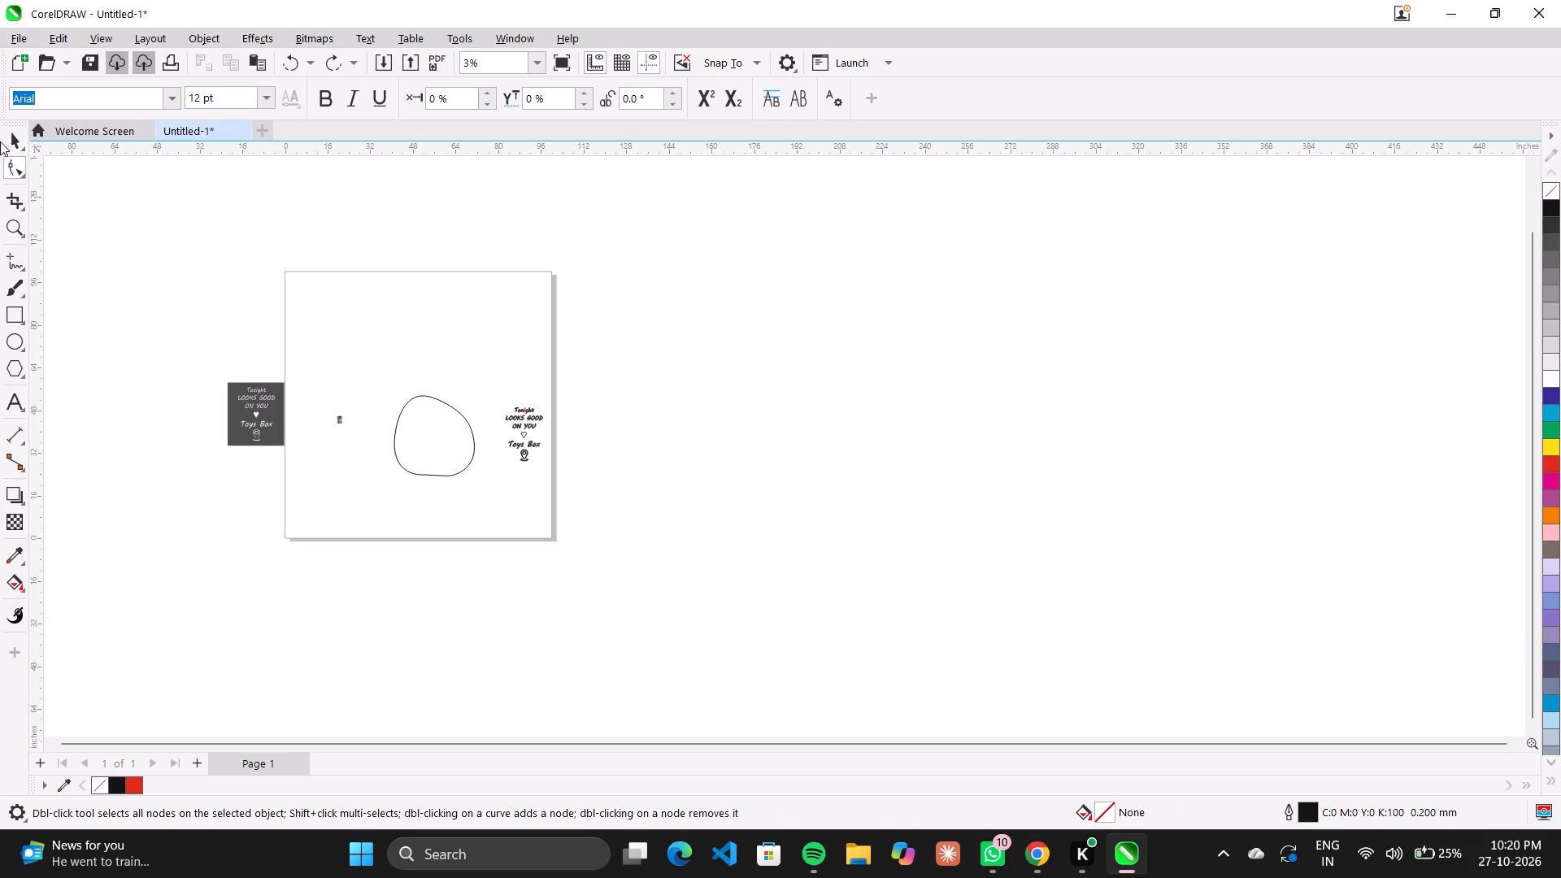
click(3, 124)
click(9, 136)
drag(715, 372, 489, 524)
drag(524, 436, 767, 450)
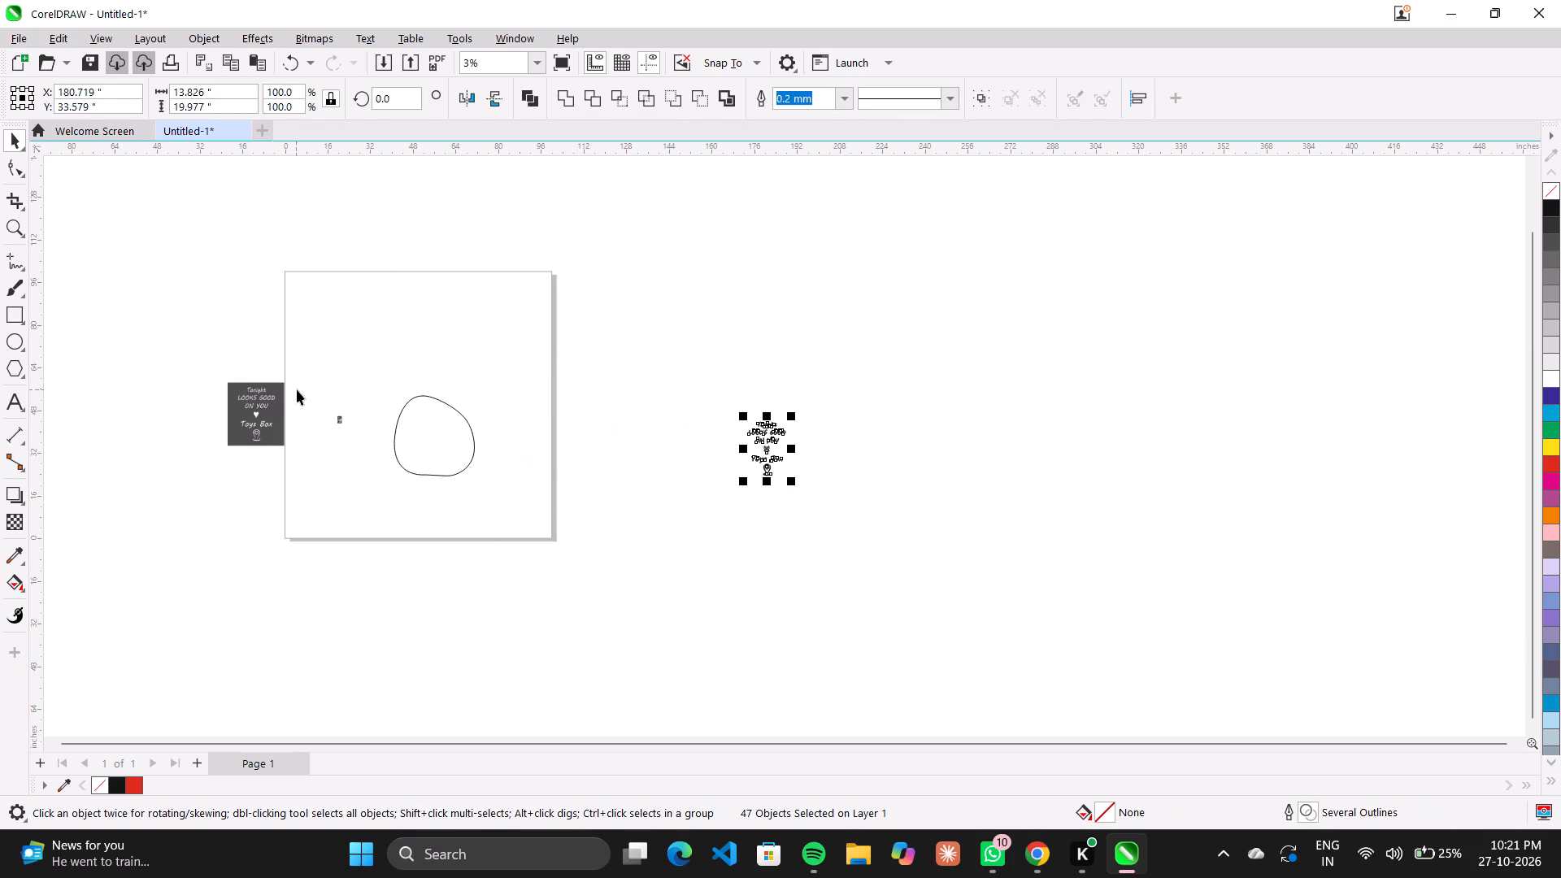
drag(172, 344, 349, 481)
drag(285, 415, 411, 473)
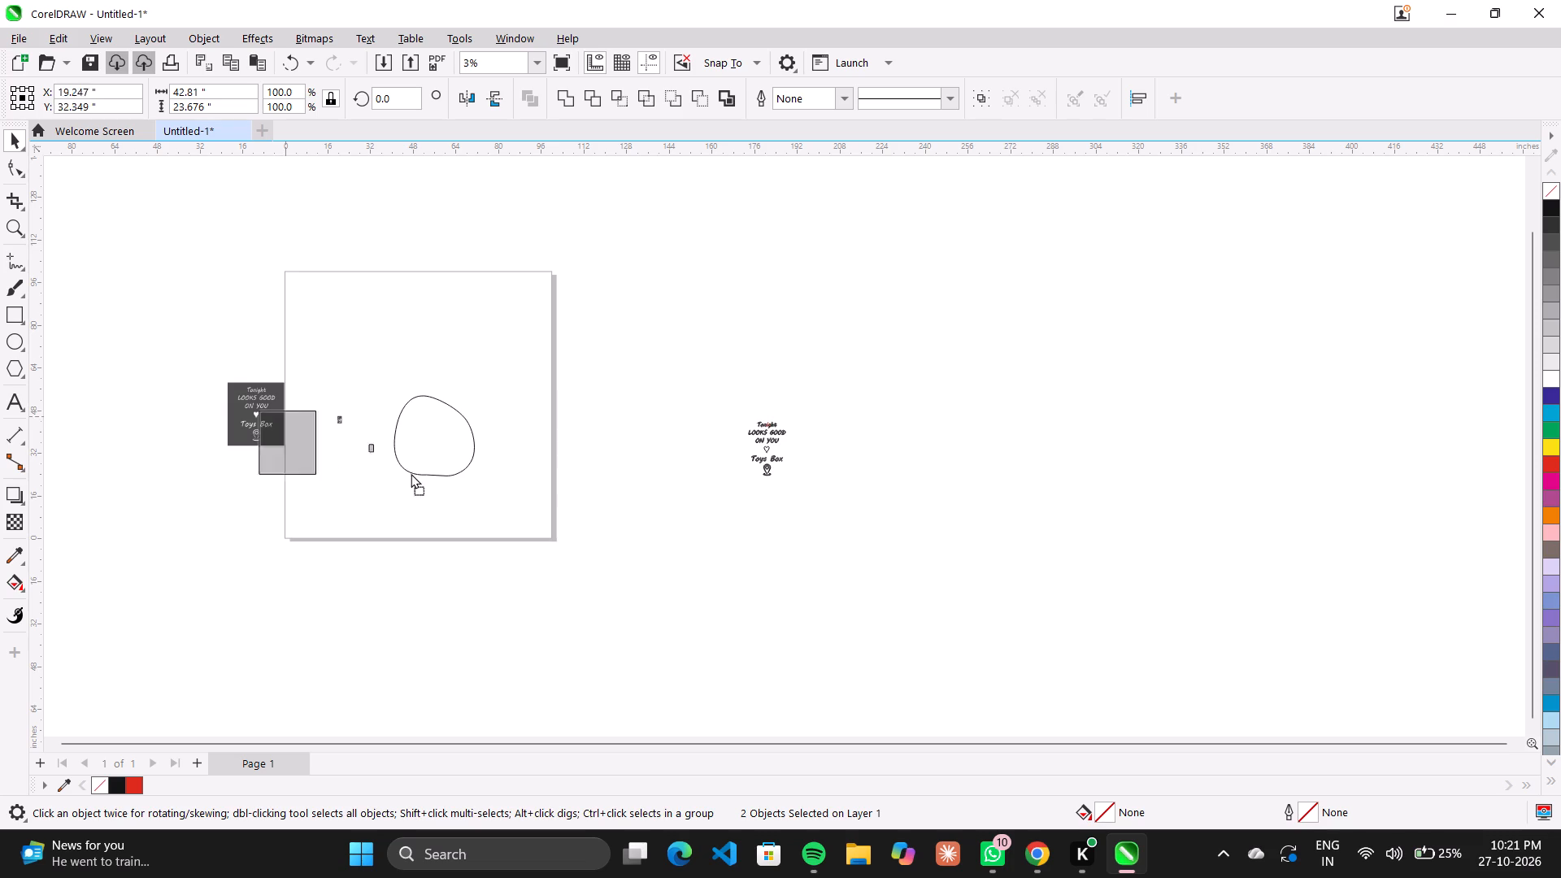
drag(411, 473, 742, 318)
Move the mirror outline to the page's upper-left corner.
drag(432, 440, 323, 325)
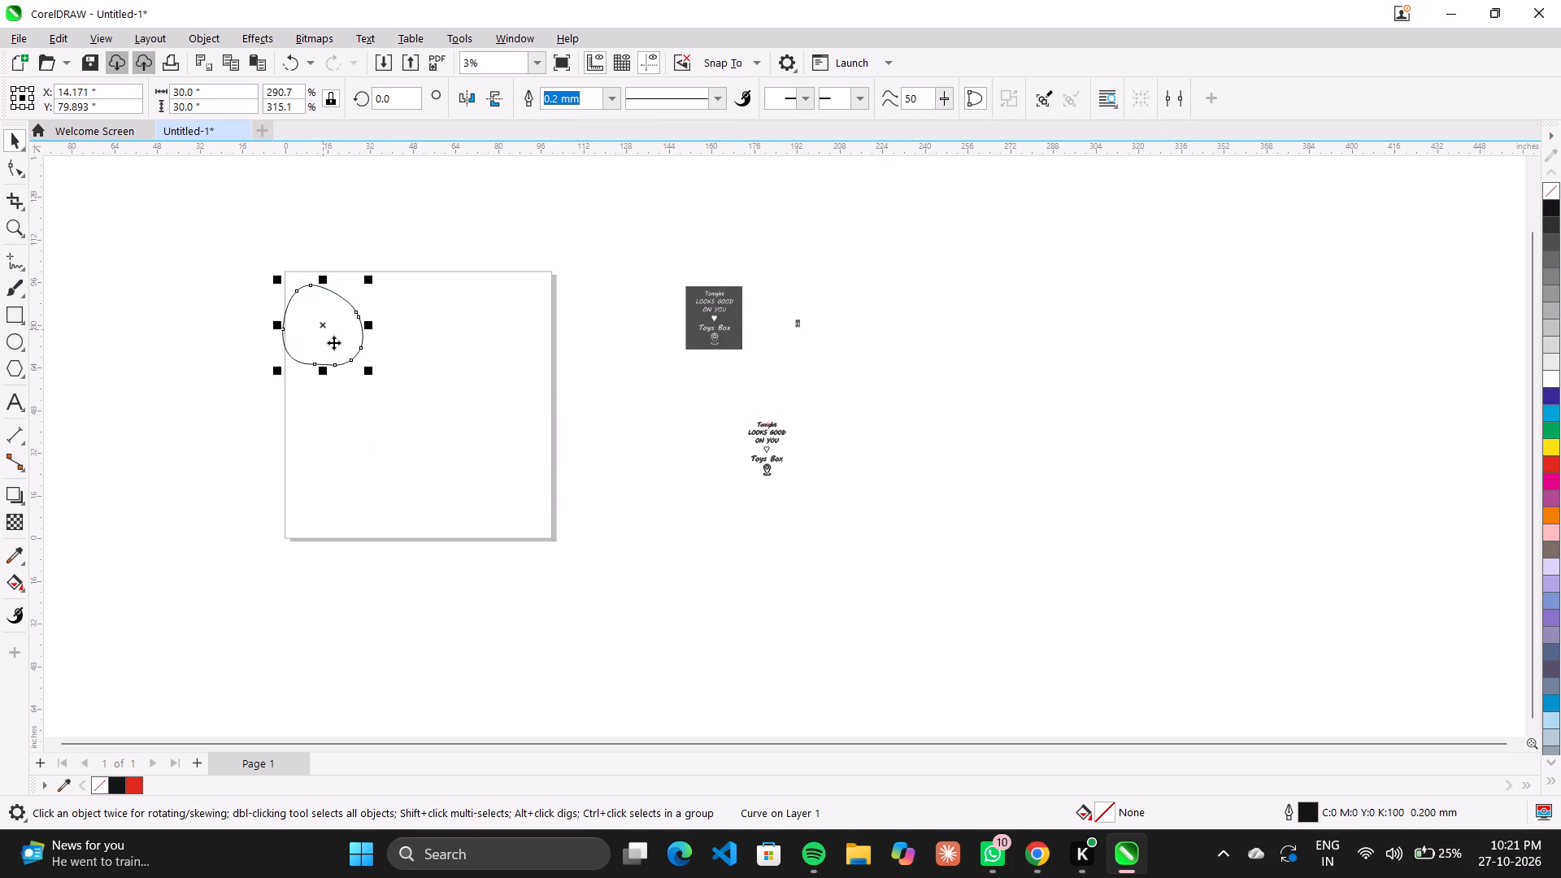
Paste the black-on-white lettering image, enlarge it to about 18.7 by 28 inches, and place it near the page centre.
key(ctrl+v)
scroll(349, 378, up, 6)
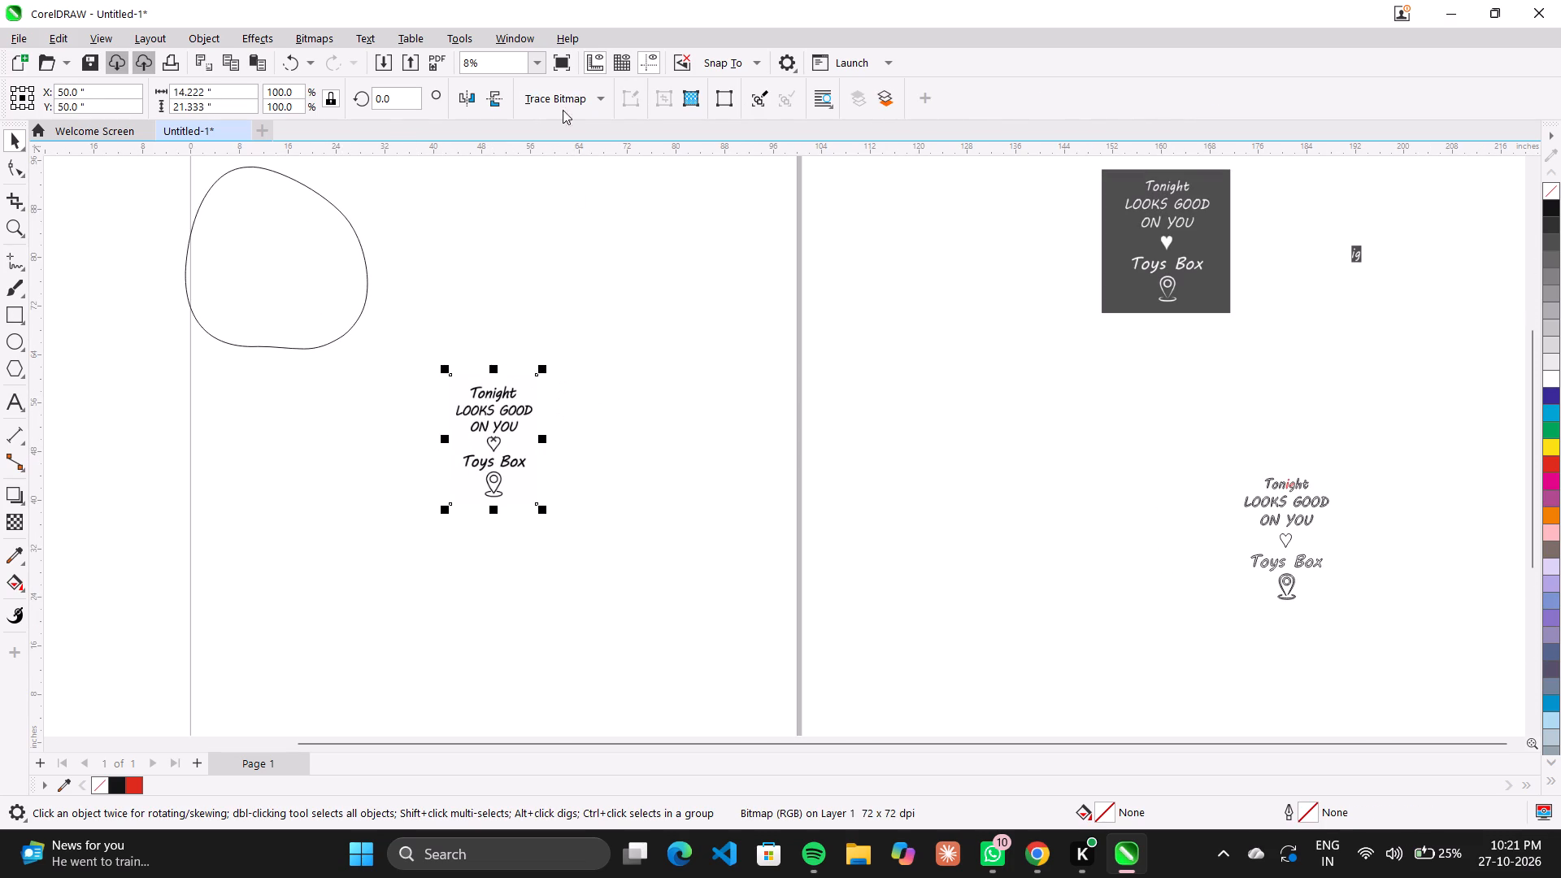
drag(546, 371, 607, 330)
drag(511, 408, 511, 410)
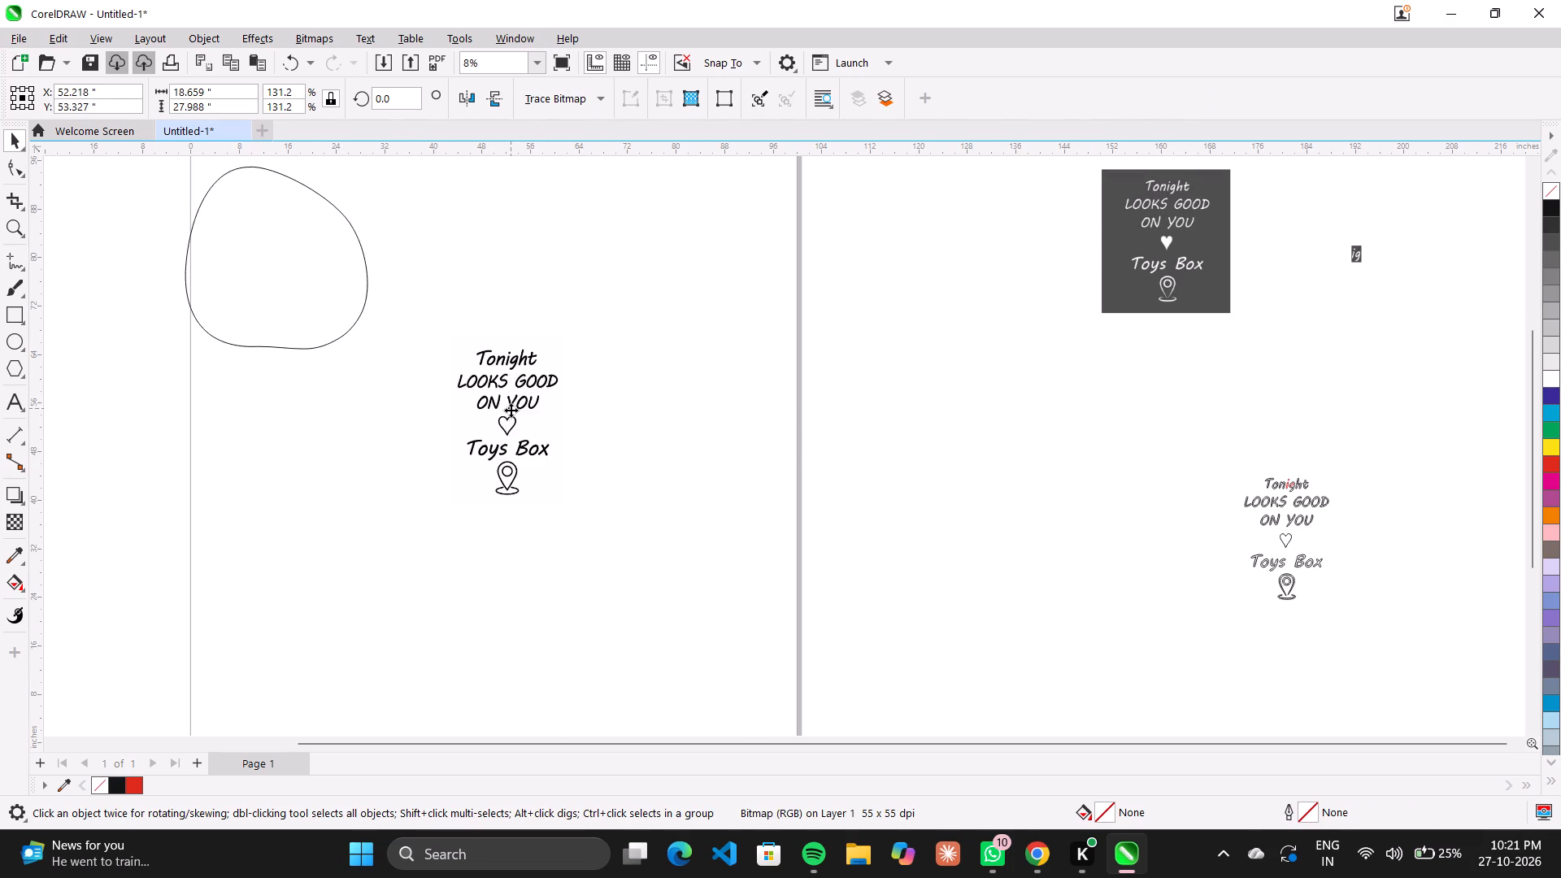
drag(511, 410, 546, 417)
Quick Trace the enlarged lettering bitmap and move the traced group beside the original image.
click(559, 90)
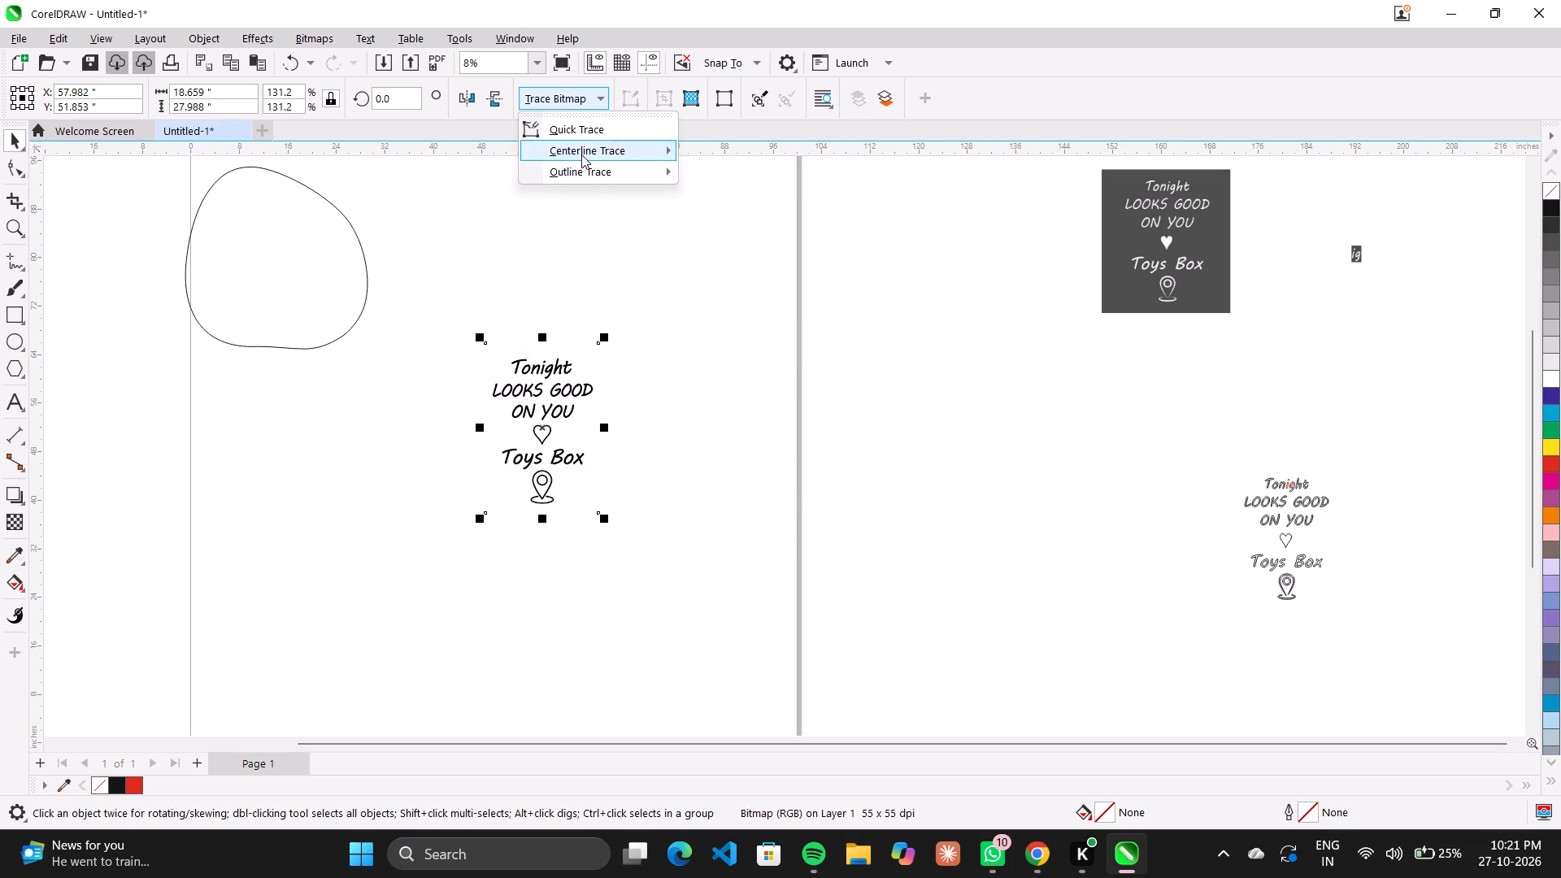
click(580, 122)
scroll(531, 442, up, 6)
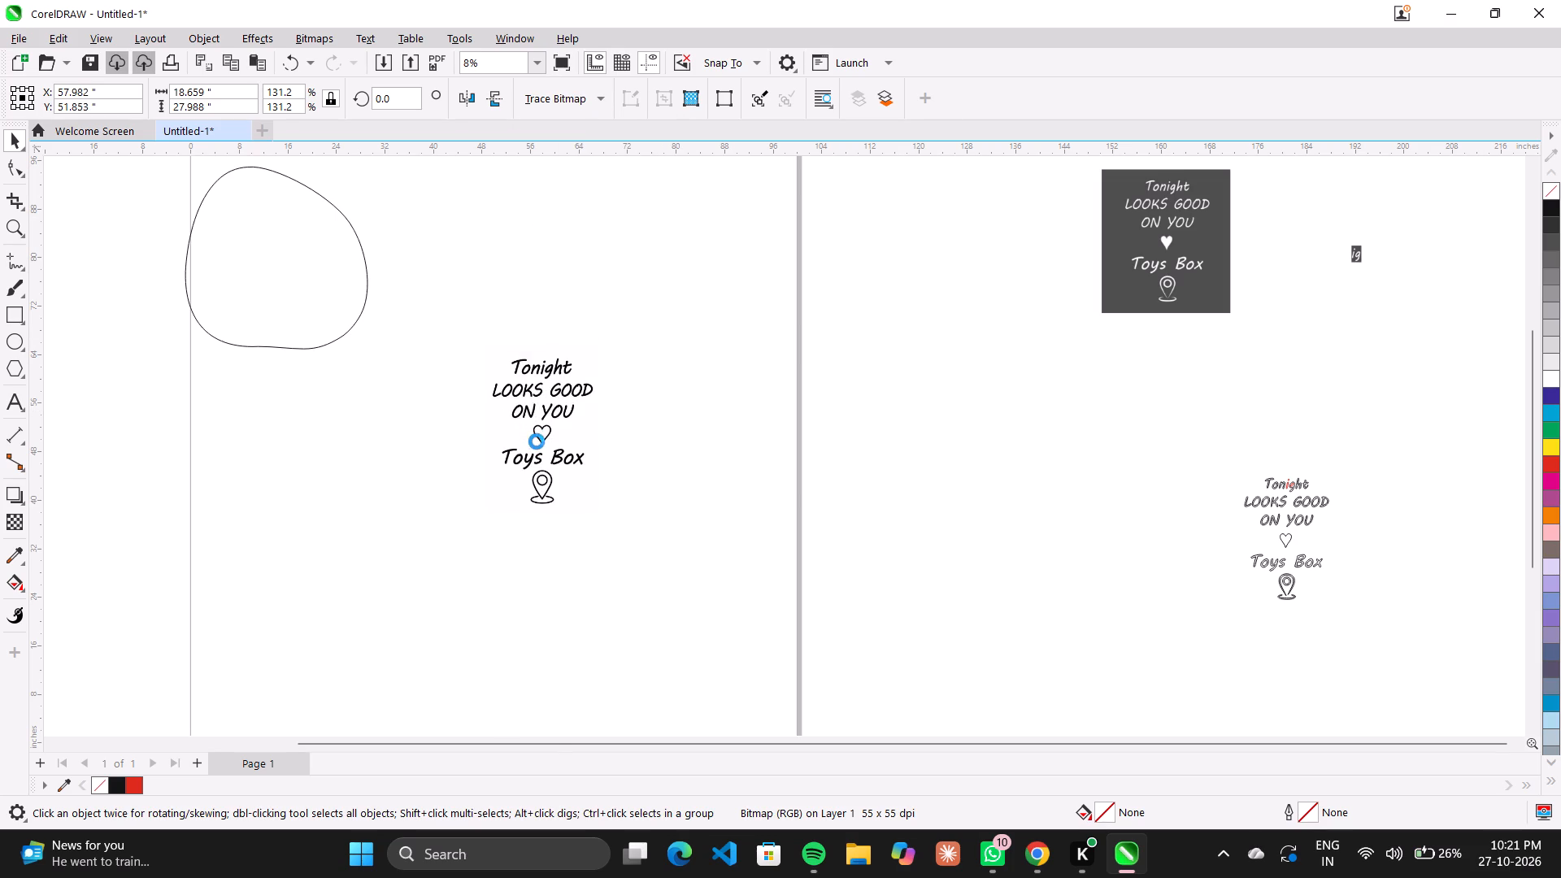
scroll(537, 418, up, 3)
drag(567, 375, 599, 398)
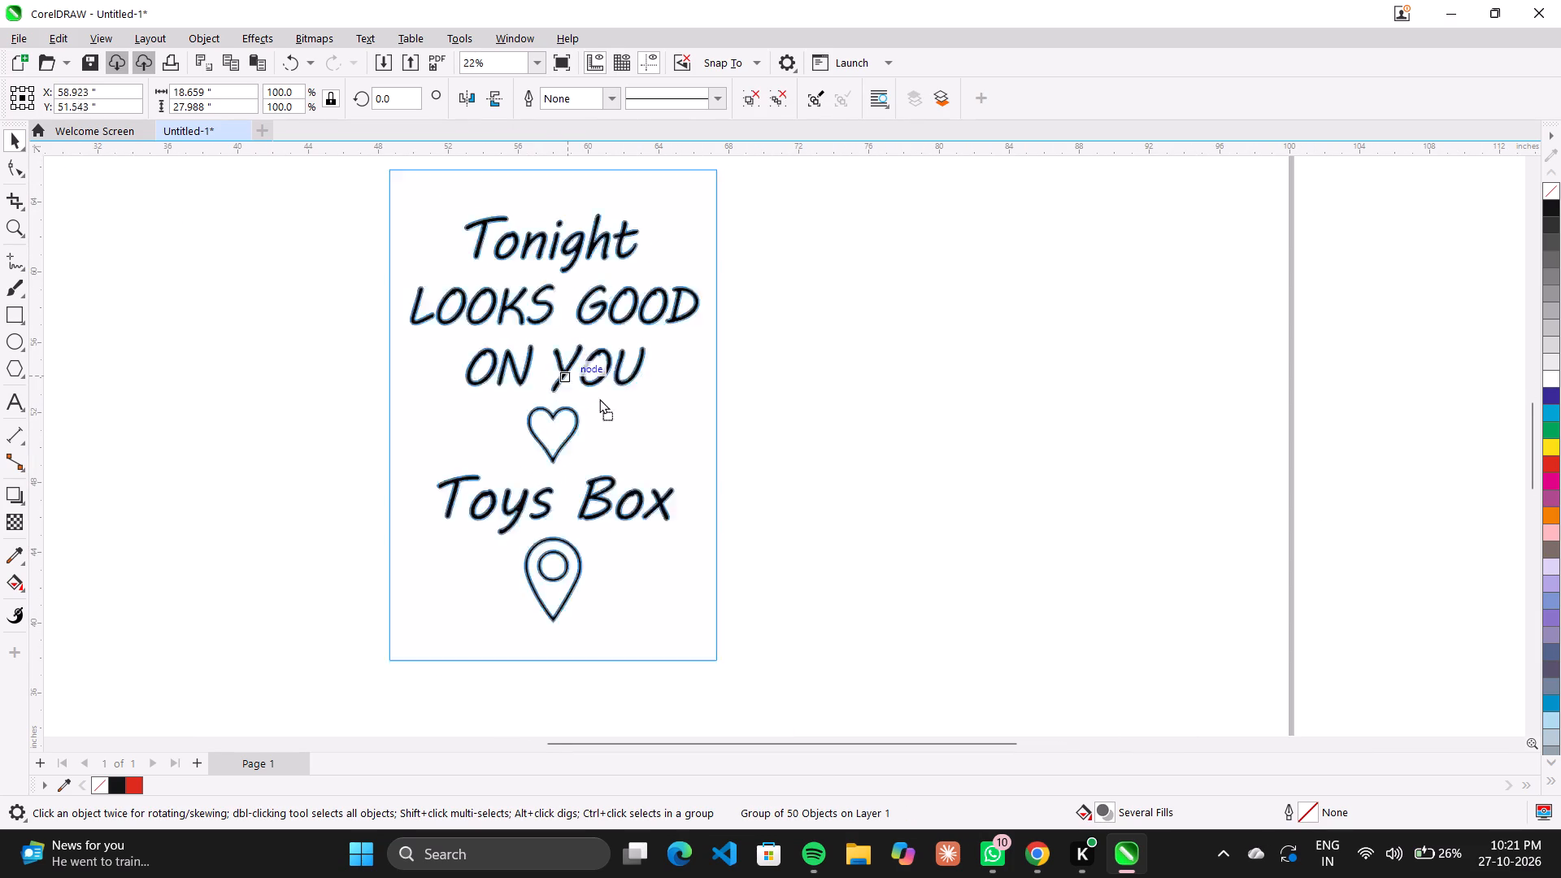
drag(599, 398, 1011, 419)
Ungroup all of the traced artwork, remove its fill, and give it a black outline.
right_click(1010, 415)
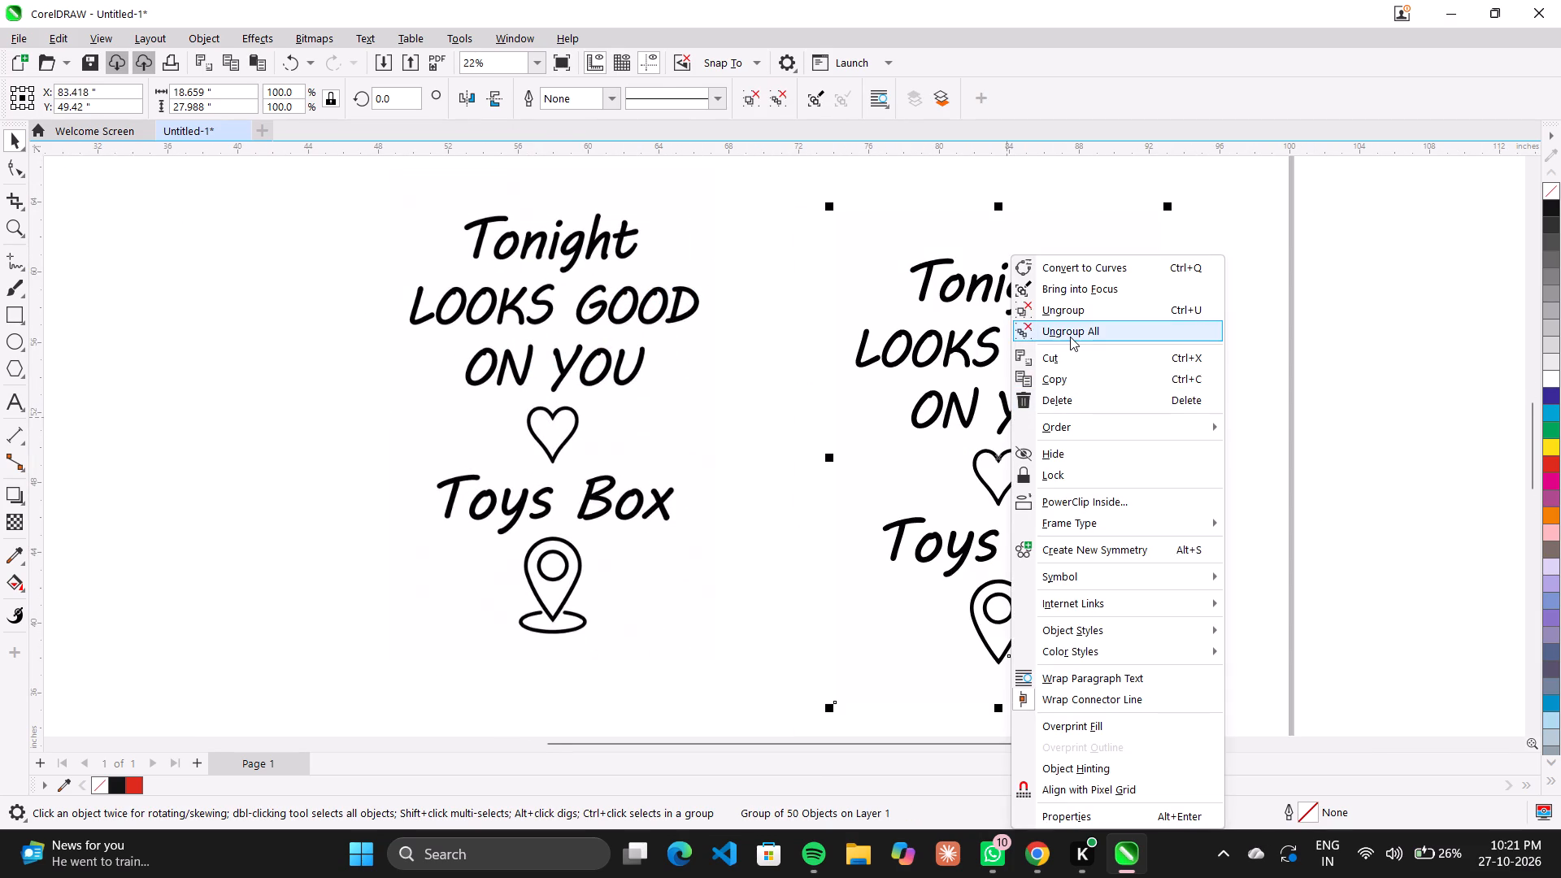
click(1070, 337)
right_click(1552, 199)
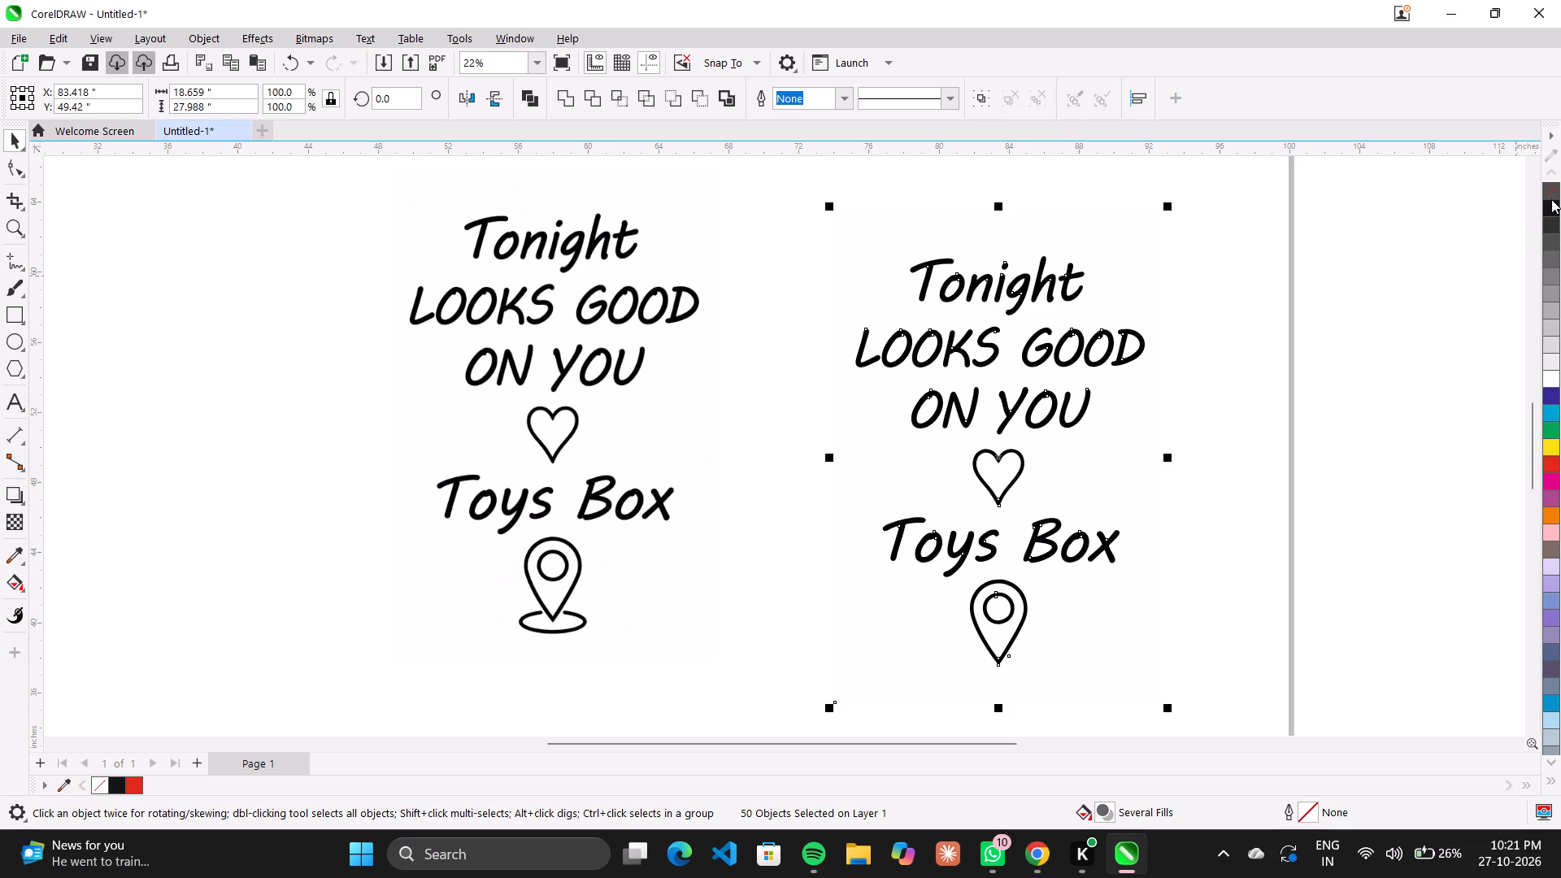
right_click(1551, 202)
click(1550, 194)
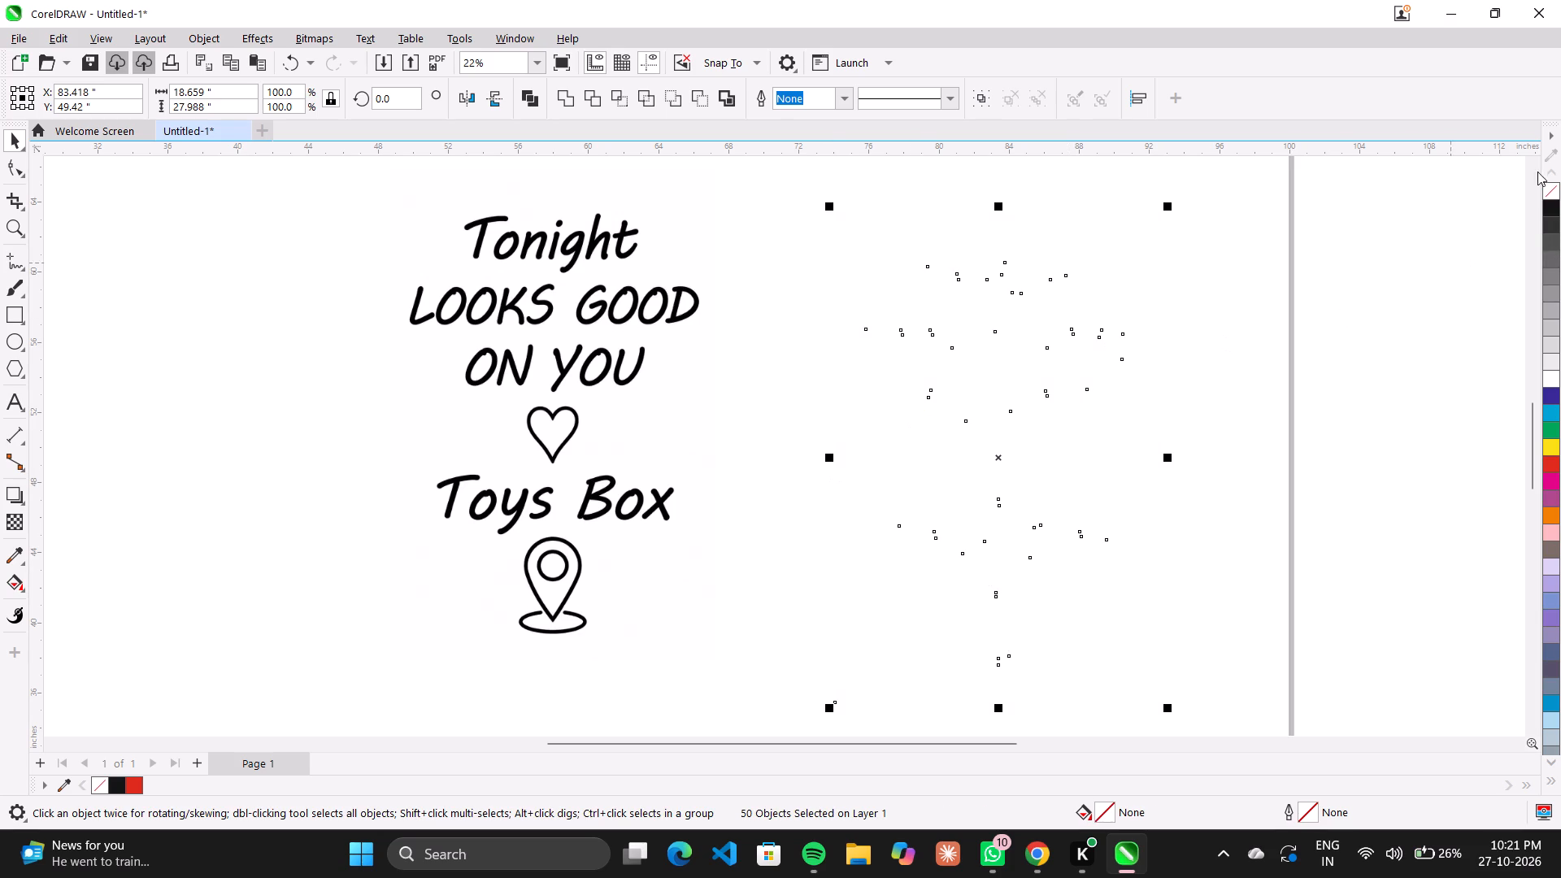
right_click(1556, 207)
Examine the location pin in the new outline trace against the pin in the source image.
scroll(890, 489, down, 1)
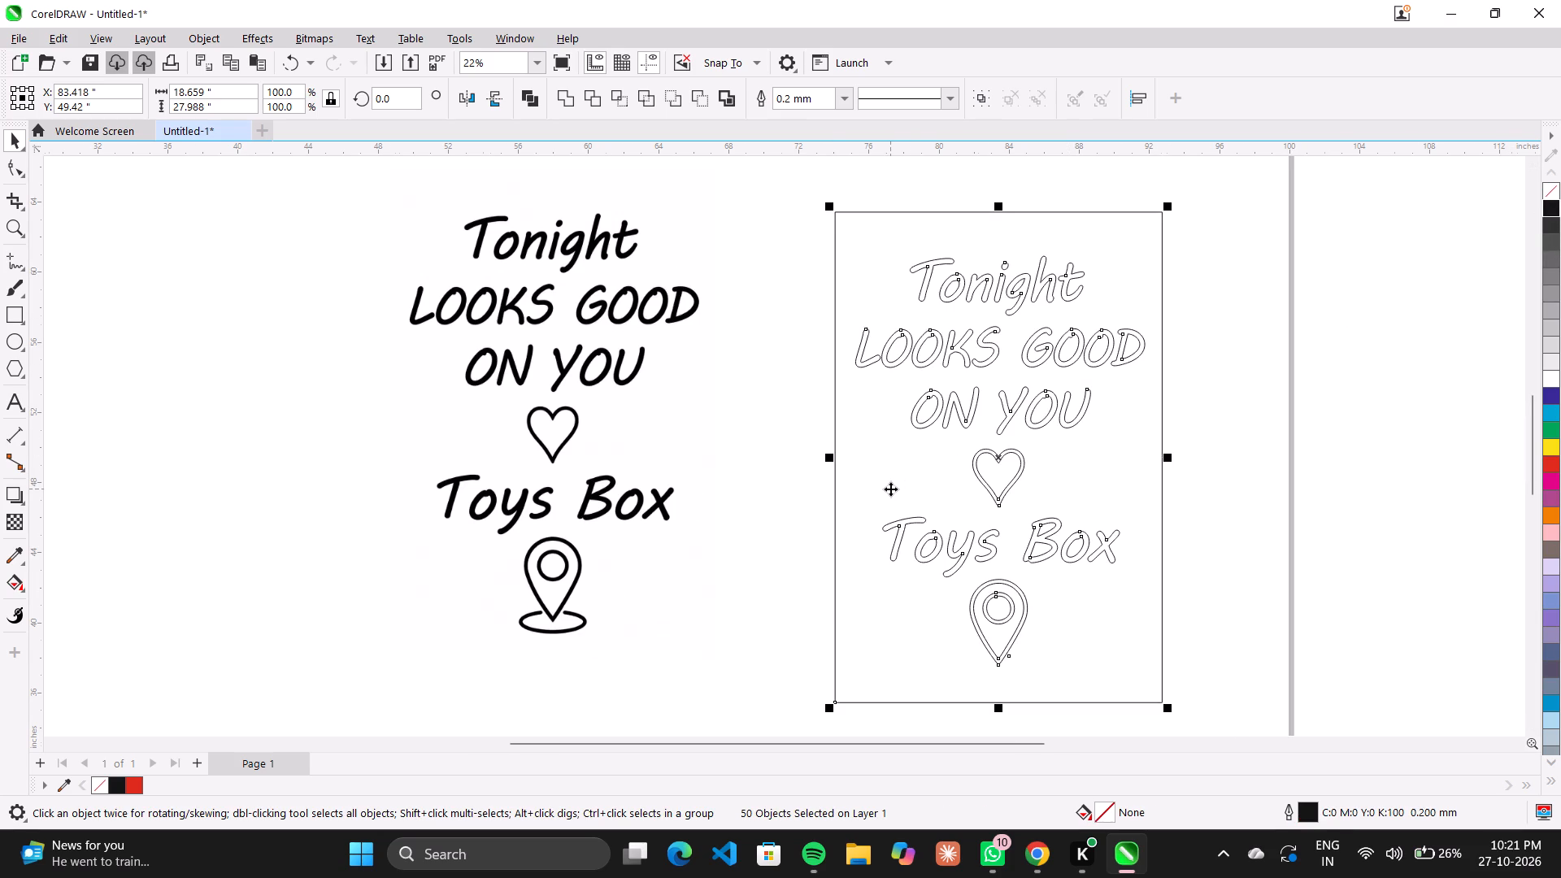
scroll(890, 489, down, 3)
scroll(890, 489, up, 2)
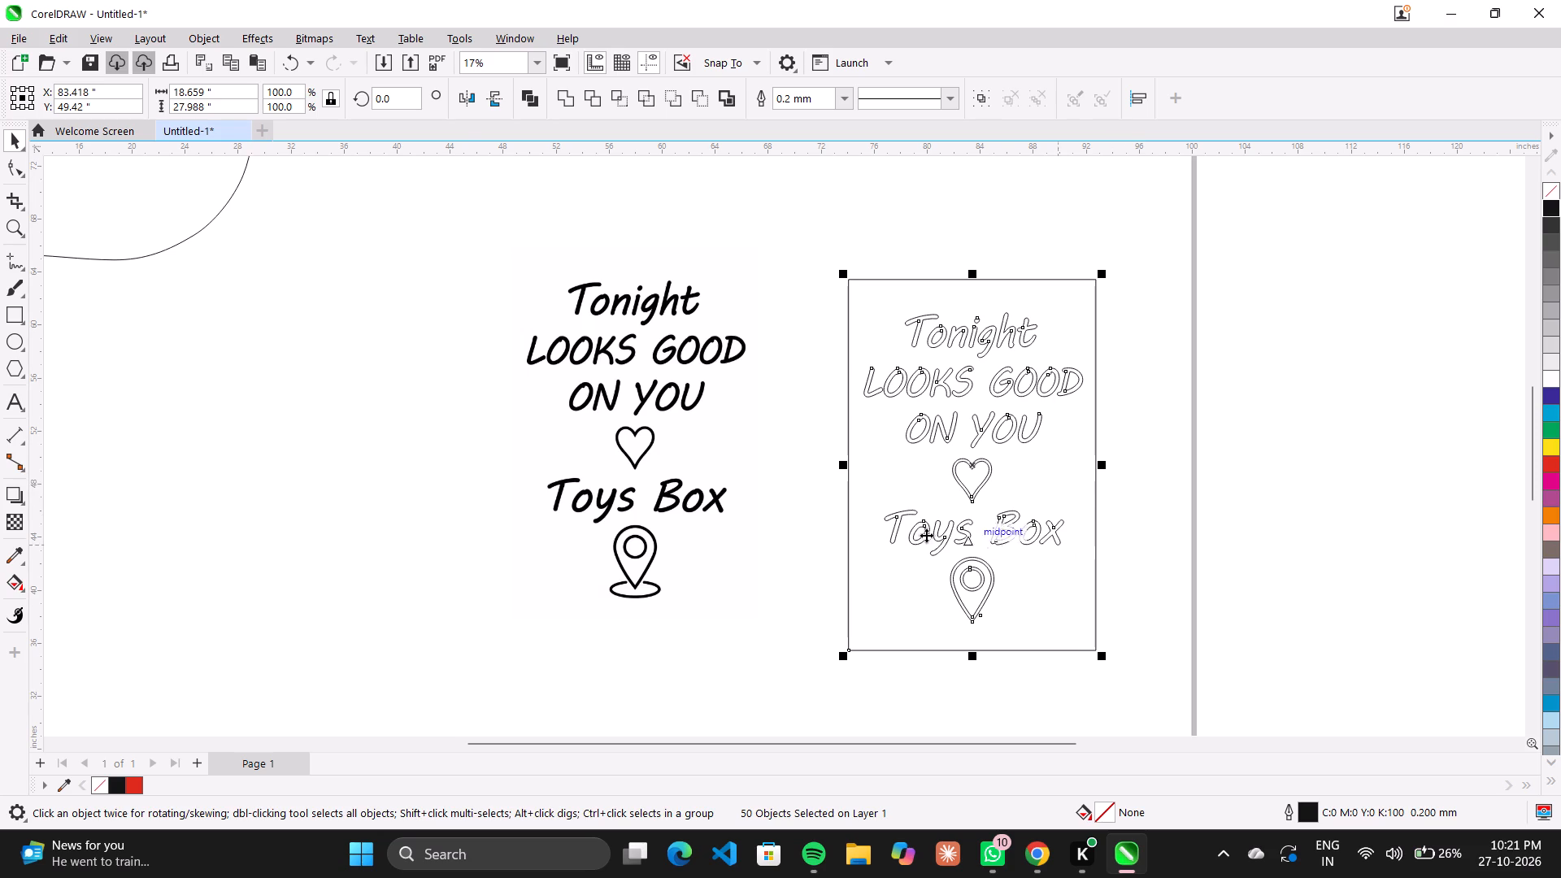
scroll(456, 379, down, 3)
scroll(472, 393, up, 1)
scroll(617, 573, up, 4)
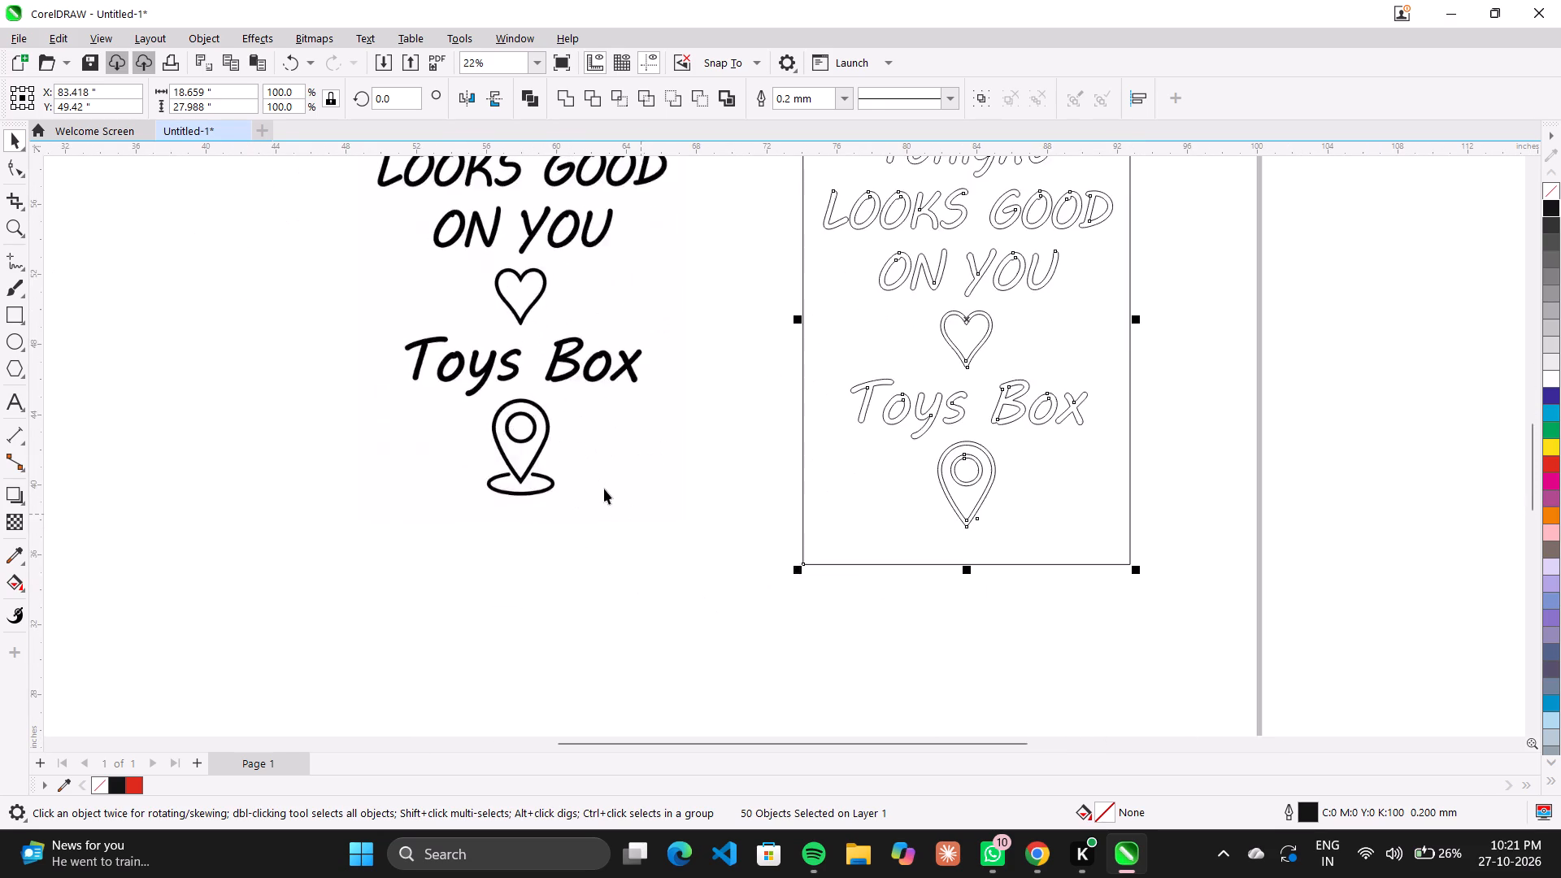
scroll(598, 485, up, 6)
scroll(598, 483, down, 7)
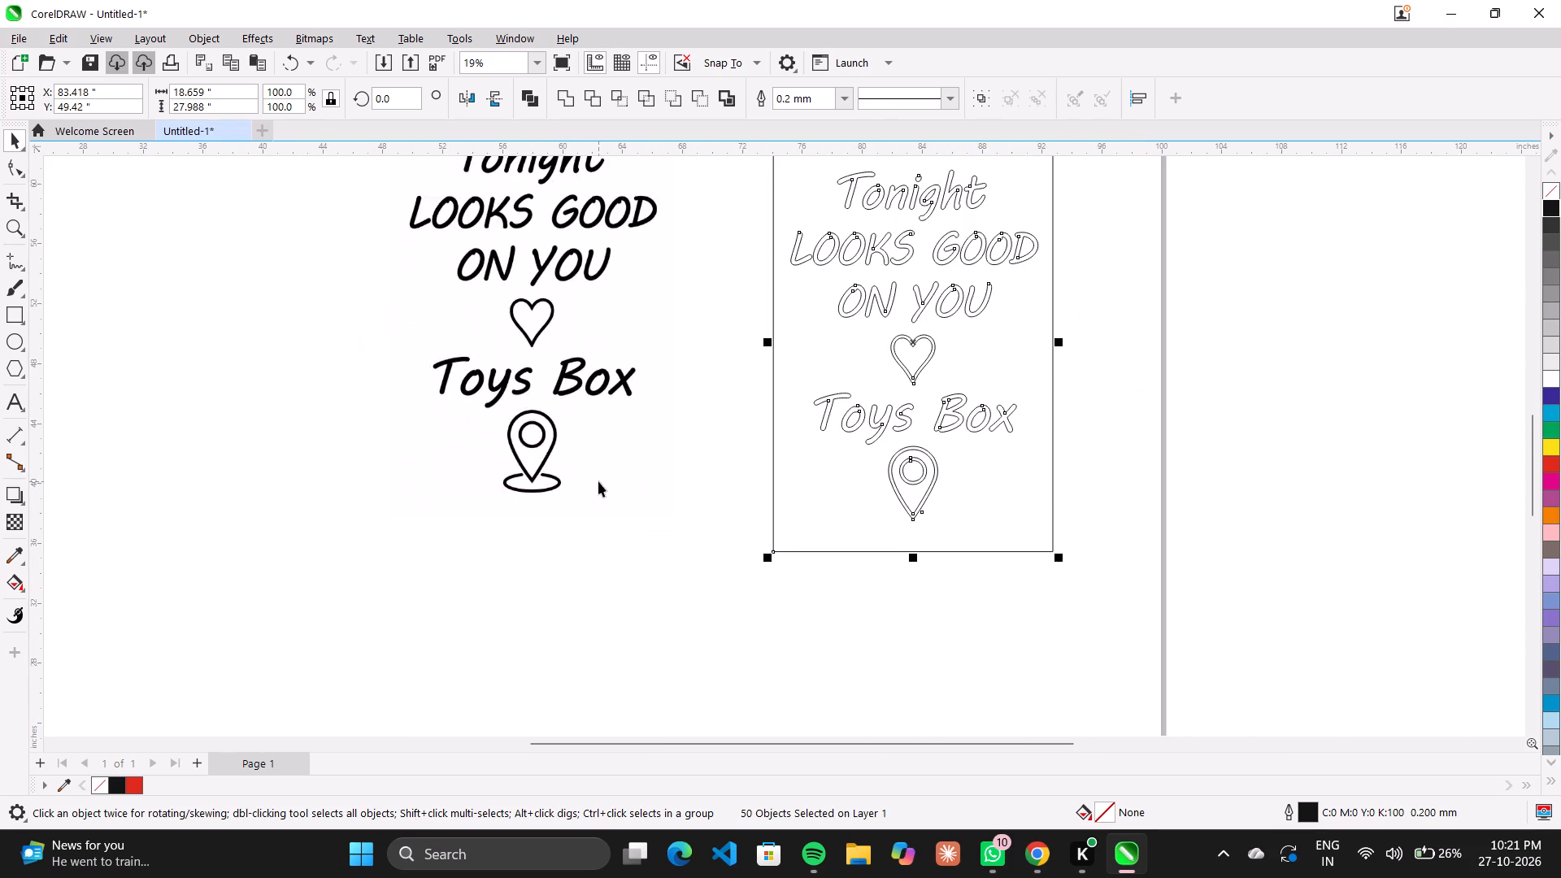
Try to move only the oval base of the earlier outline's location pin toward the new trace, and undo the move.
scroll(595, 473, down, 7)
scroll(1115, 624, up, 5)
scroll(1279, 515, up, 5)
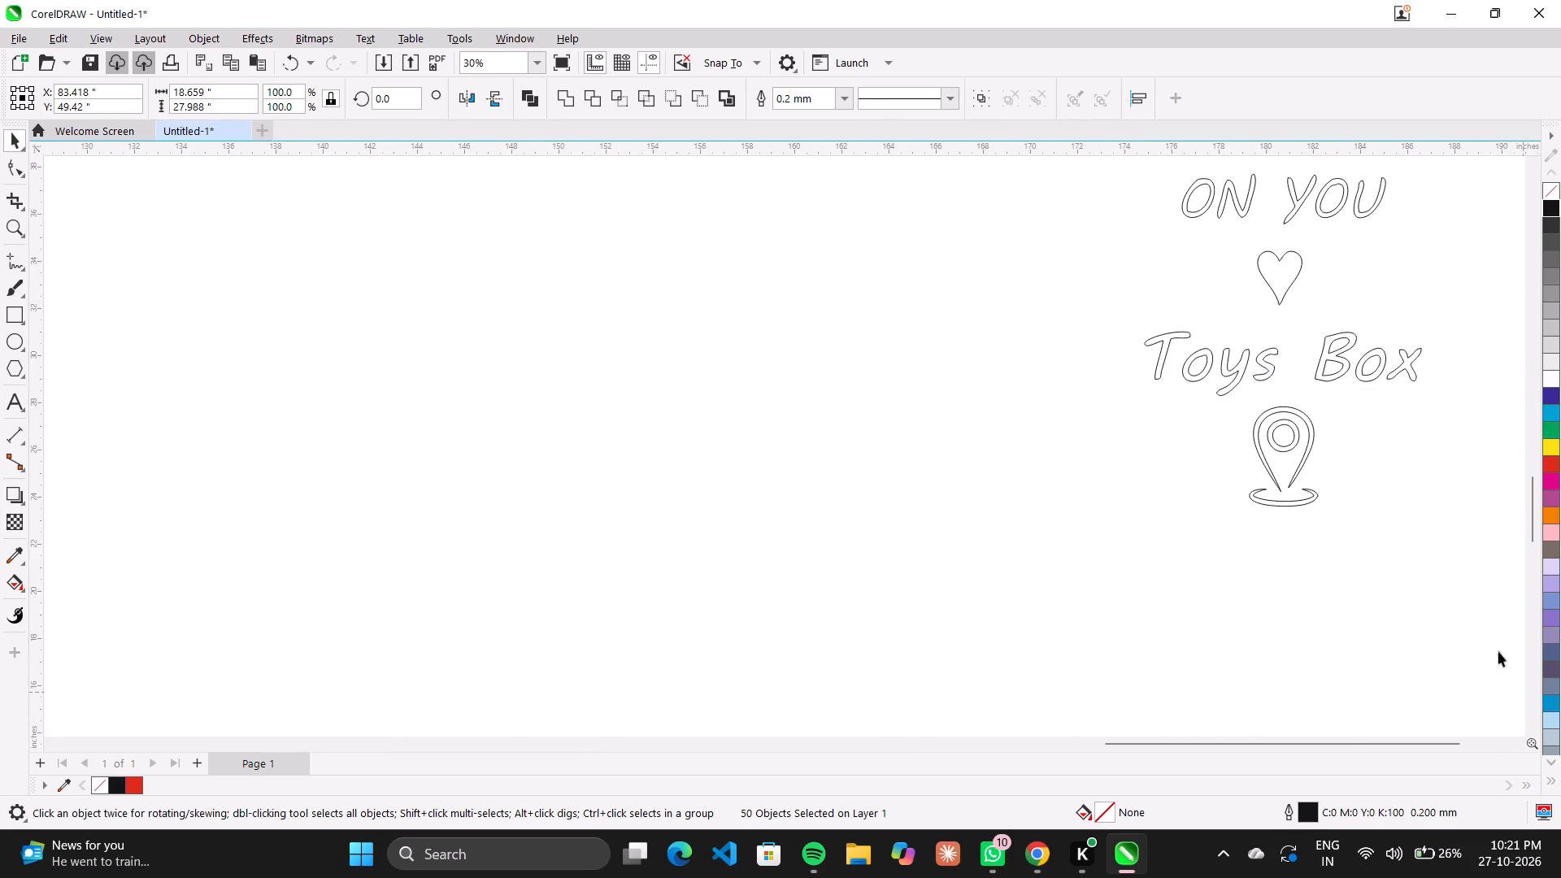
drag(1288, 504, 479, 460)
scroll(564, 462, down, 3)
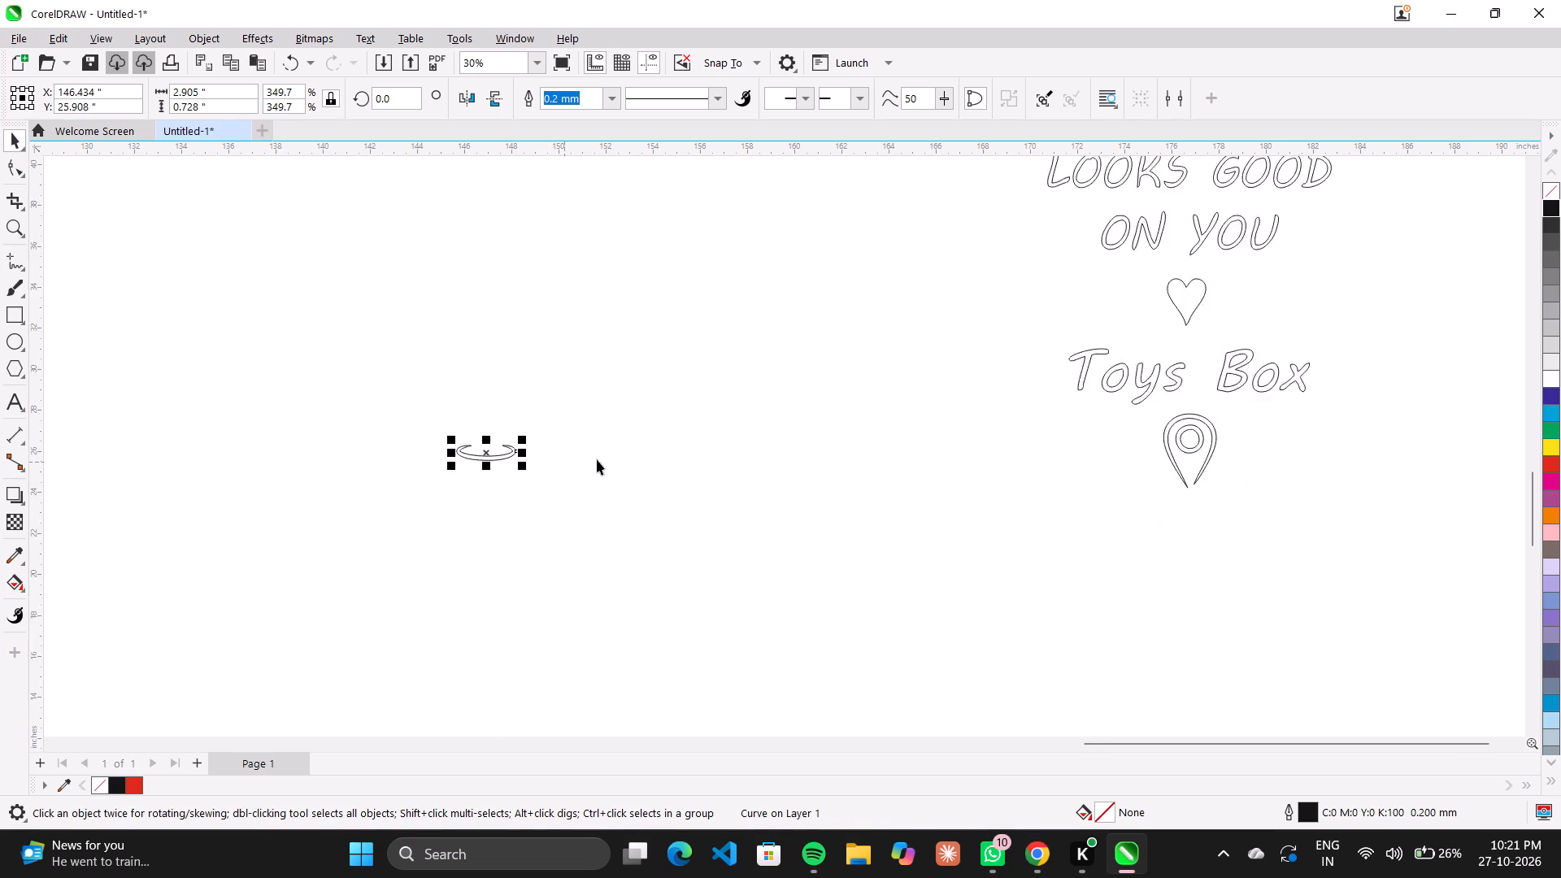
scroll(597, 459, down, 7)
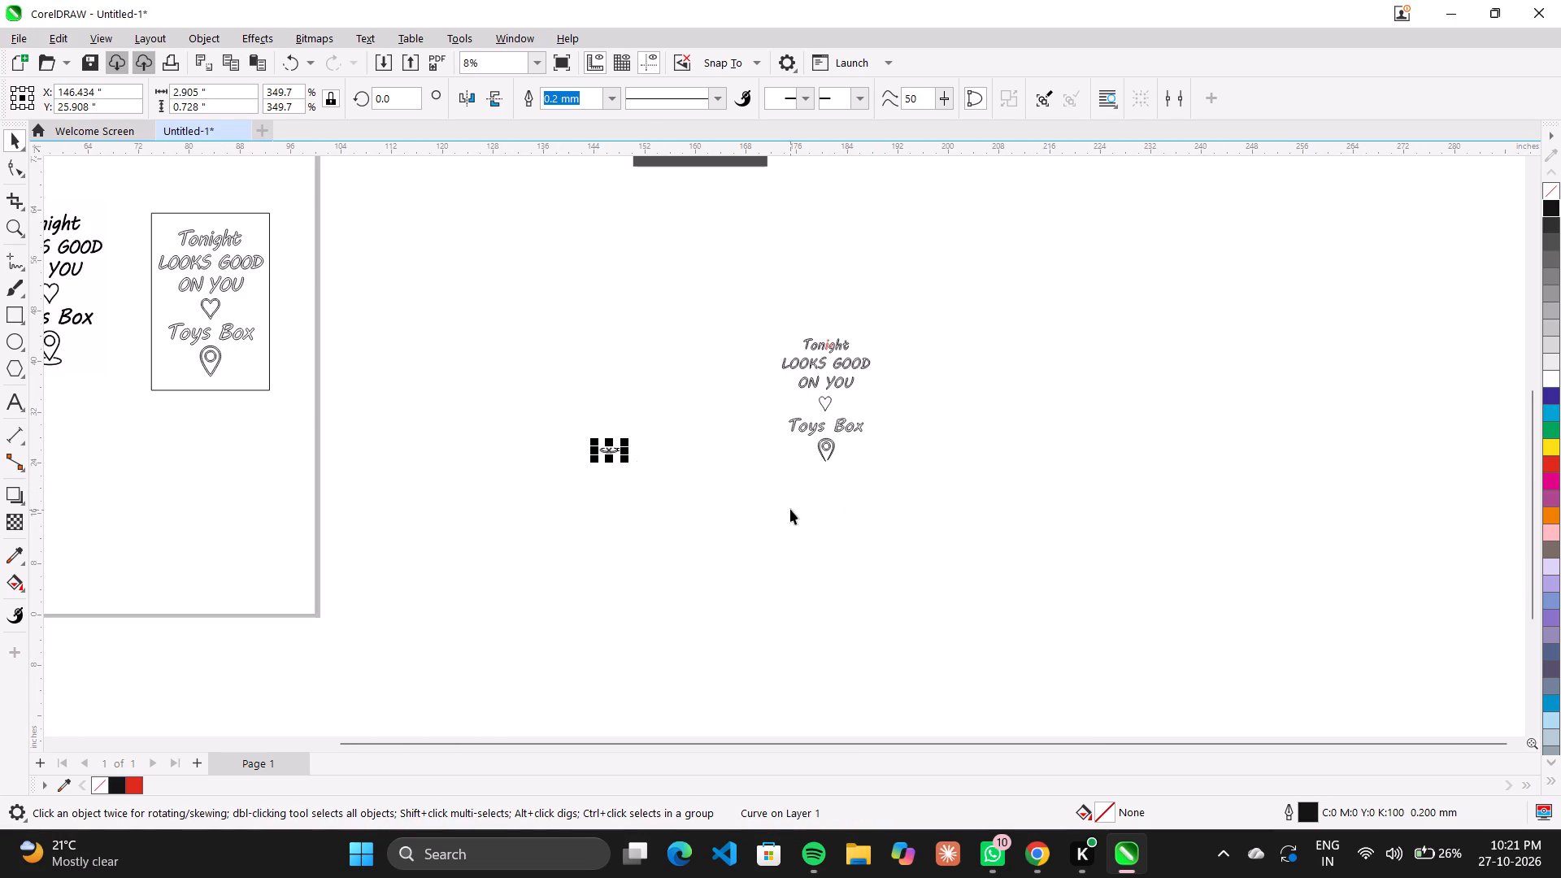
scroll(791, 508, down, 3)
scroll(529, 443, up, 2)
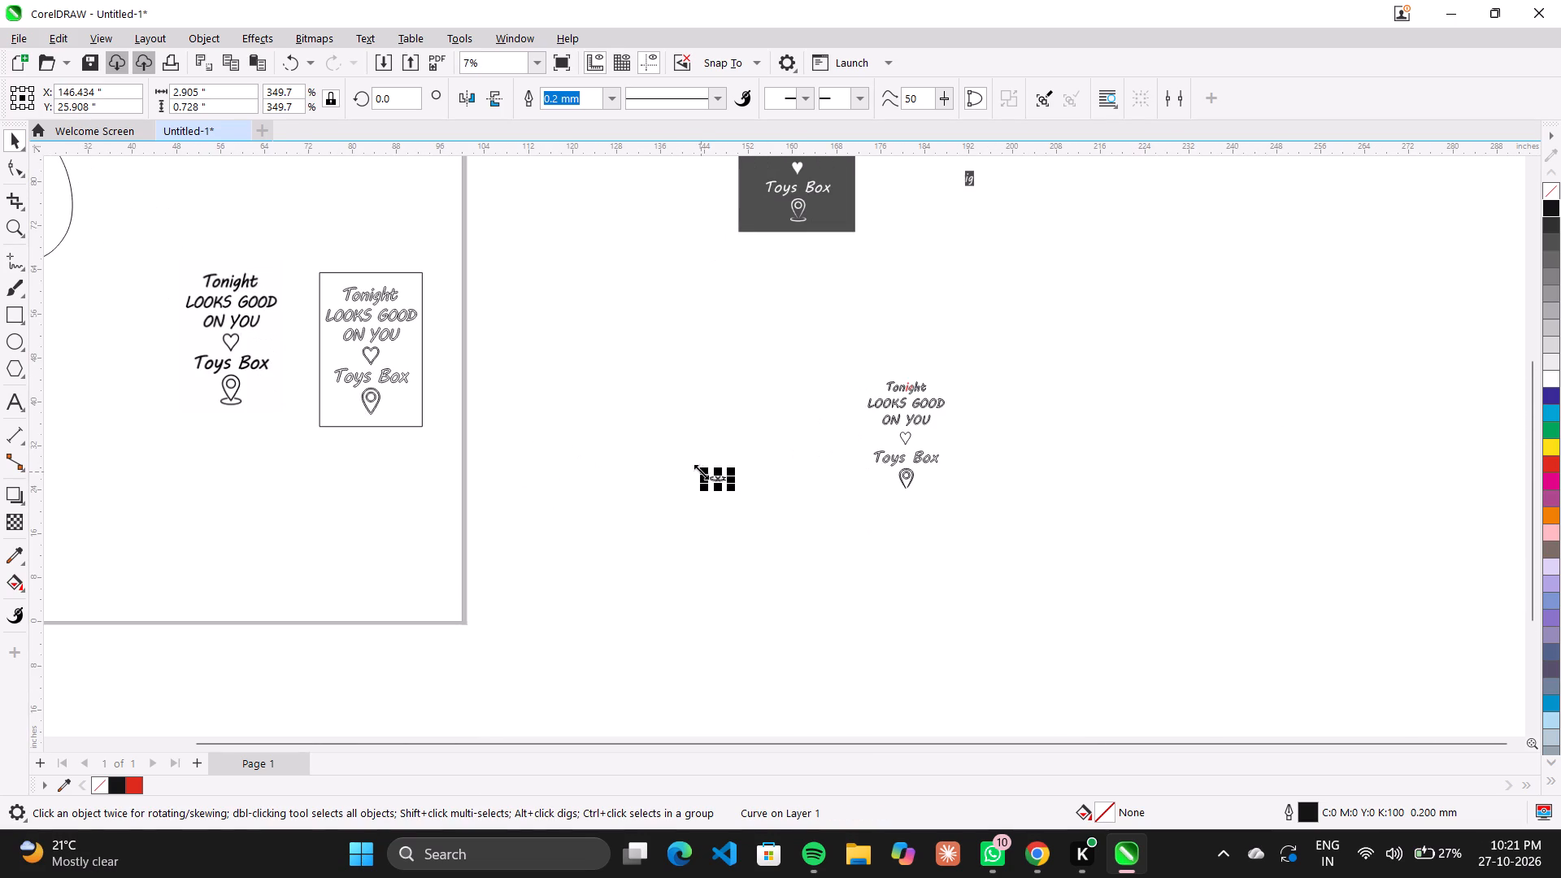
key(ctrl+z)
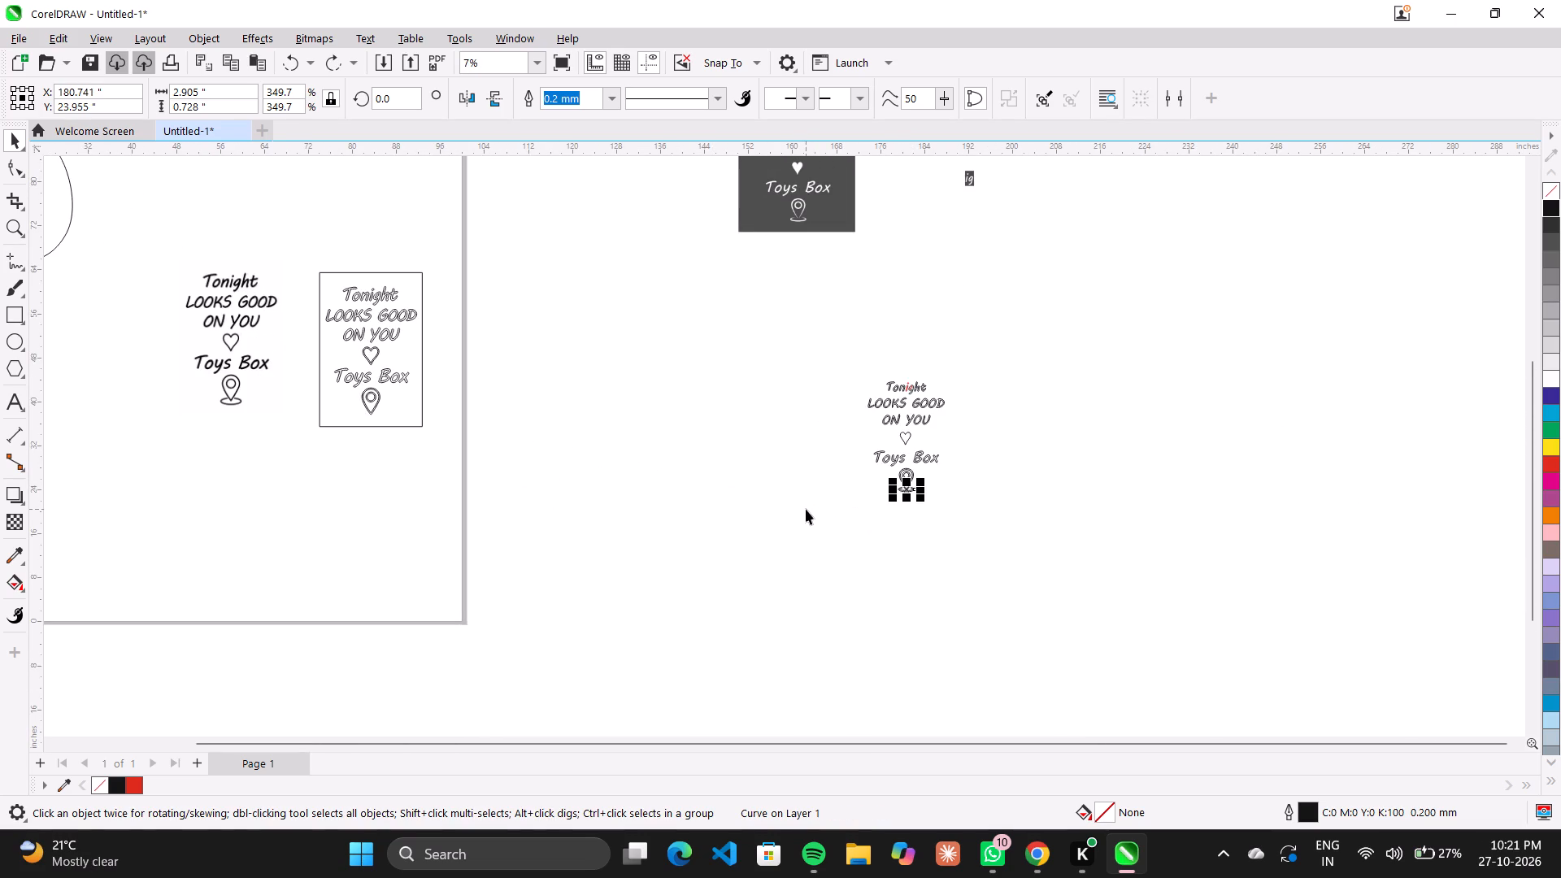
Move the complete location pin with its oval base from the earlier lettering outline to beside the new trace.
scroll(902, 491, up, 5)
drag(940, 432, 846, 468)
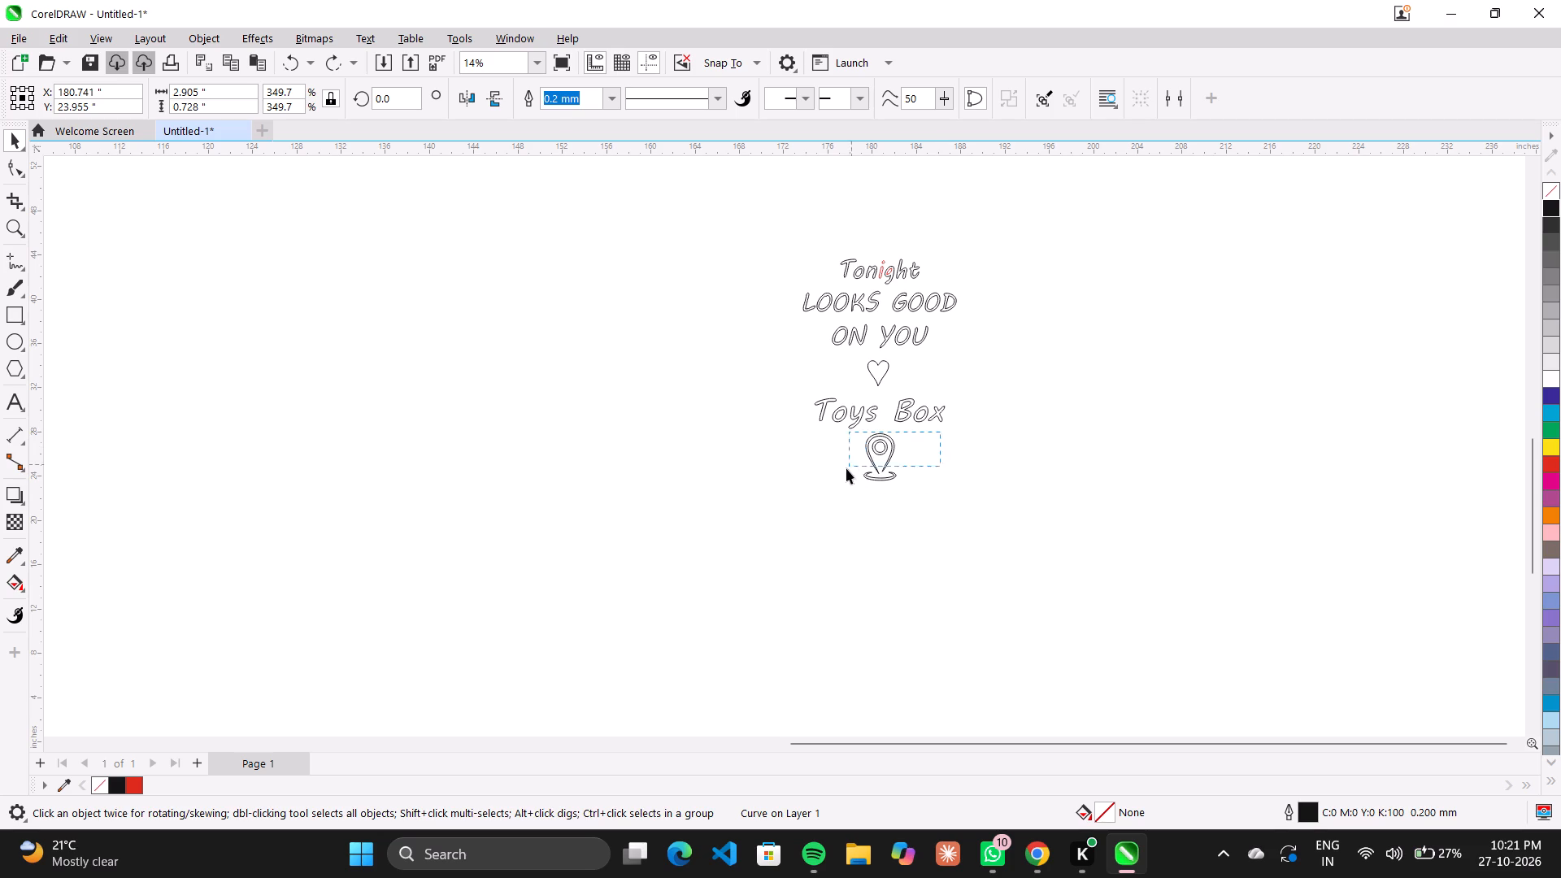
drag(846, 468, 834, 512)
drag(880, 461, 237, 413)
scroll(245, 401, down, 3)
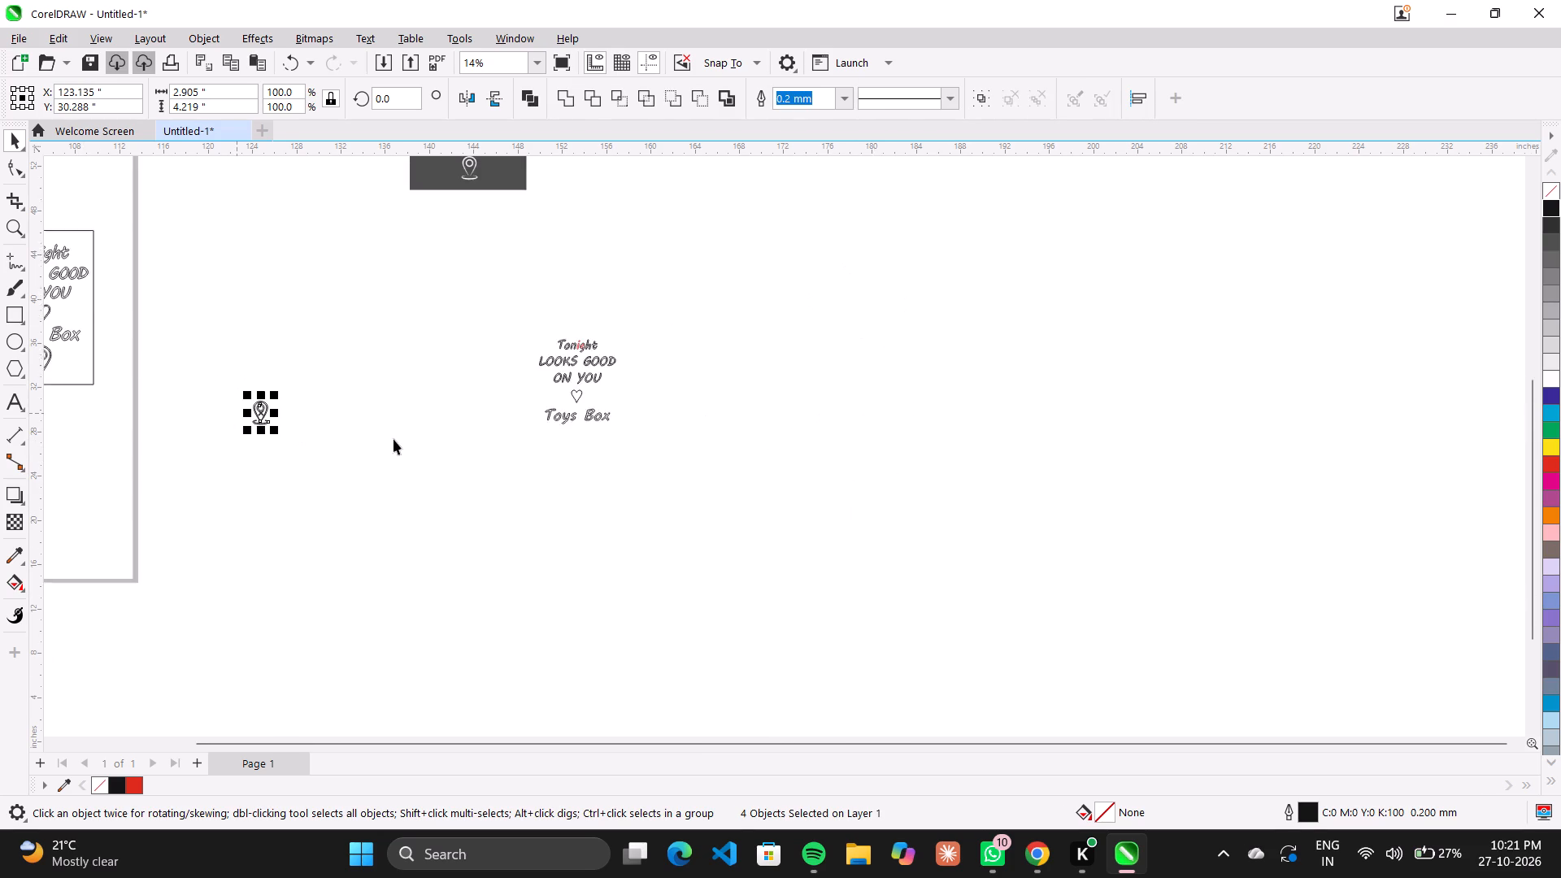
scroll(394, 439, down, 5)
scroll(180, 376, up, 5)
scroll(92, 389, up, 6)
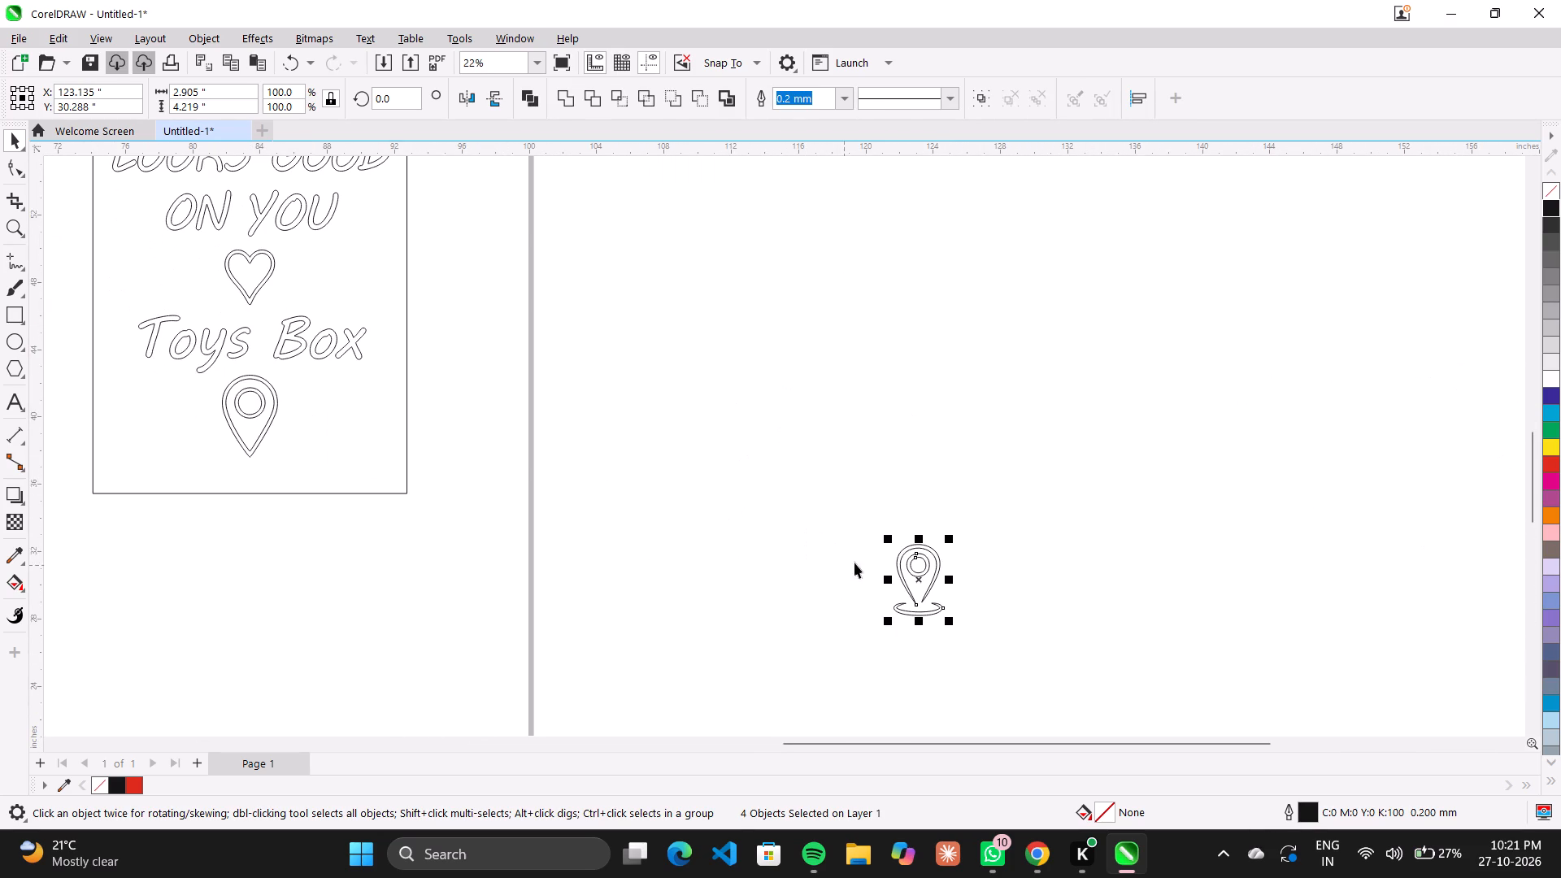
drag(917, 580, 667, 480)
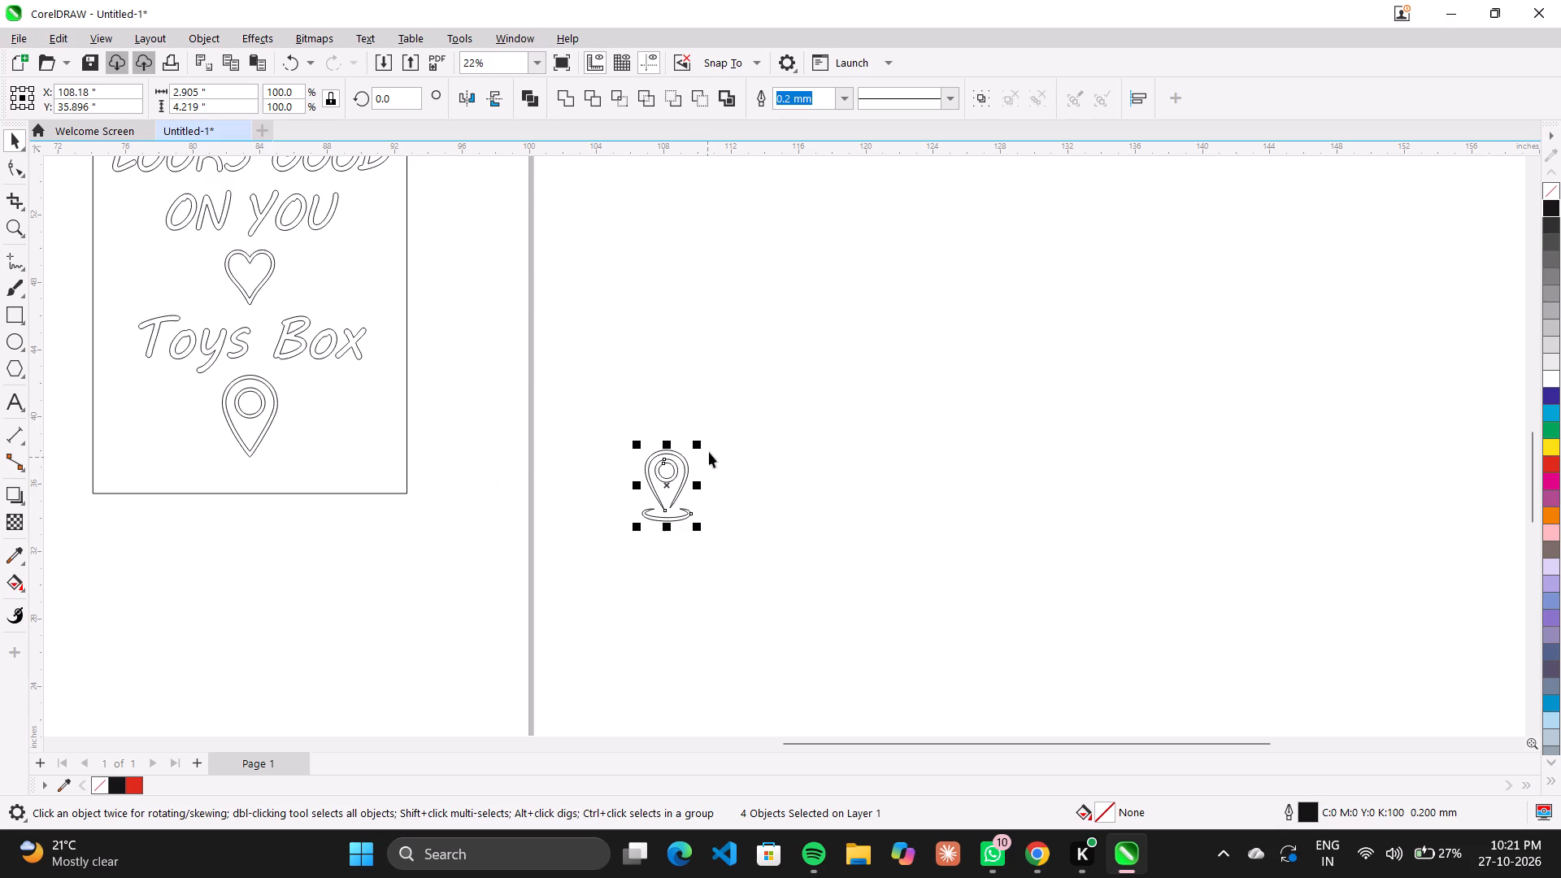
Scale the complete location pin to about 3.86 by 5.60 inches, matching it against the new trace's pin, and keep it beside the trace.
drag(700, 446, 733, 419)
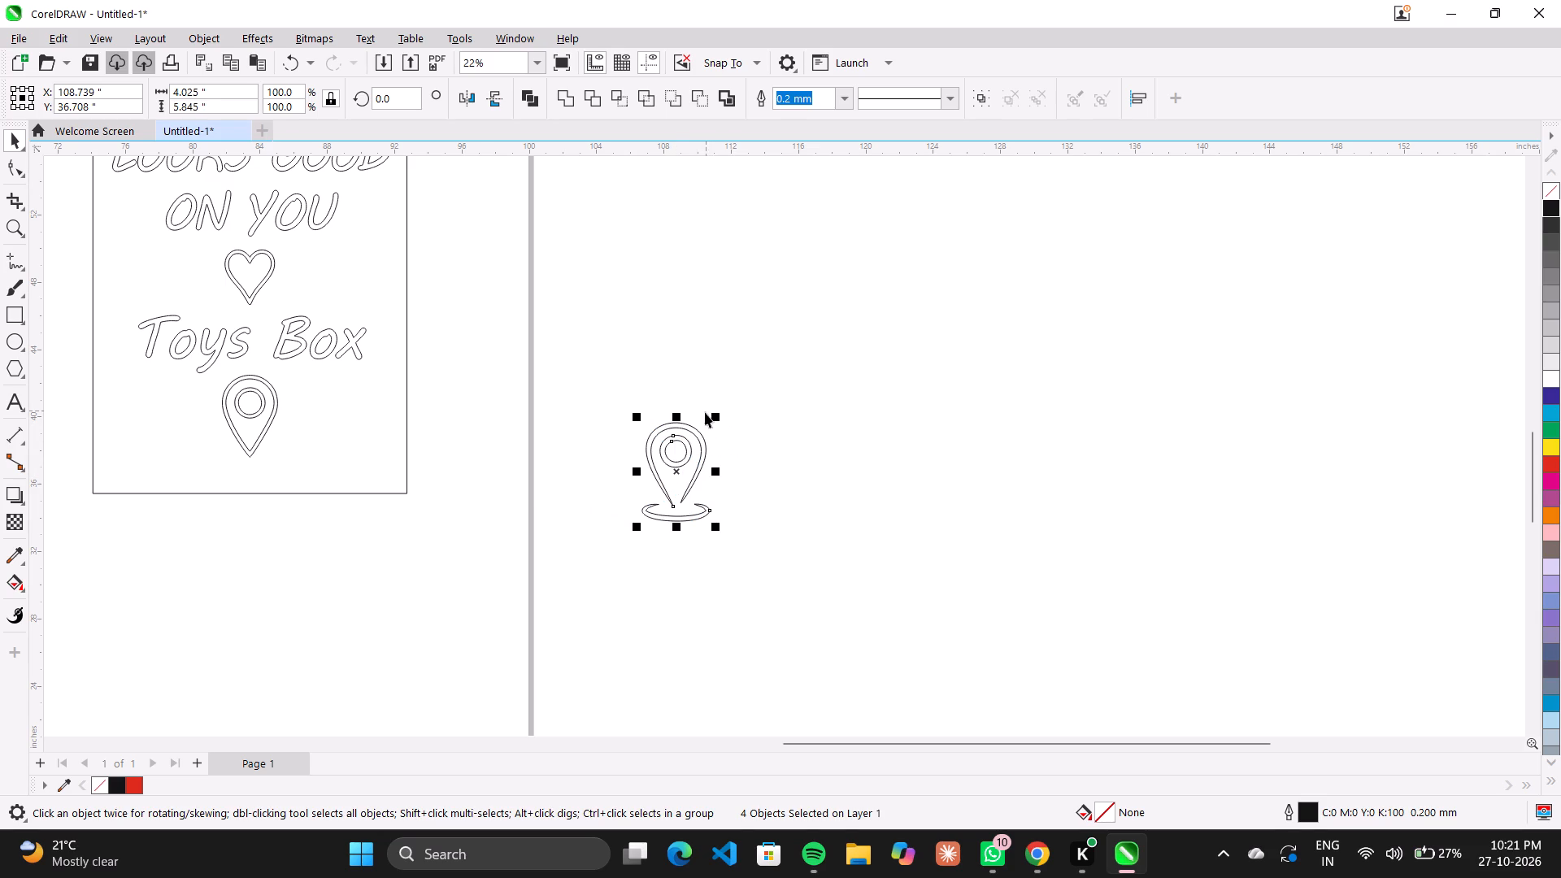
drag(713, 415, 707, 428)
drag(667, 480, 221, 413)
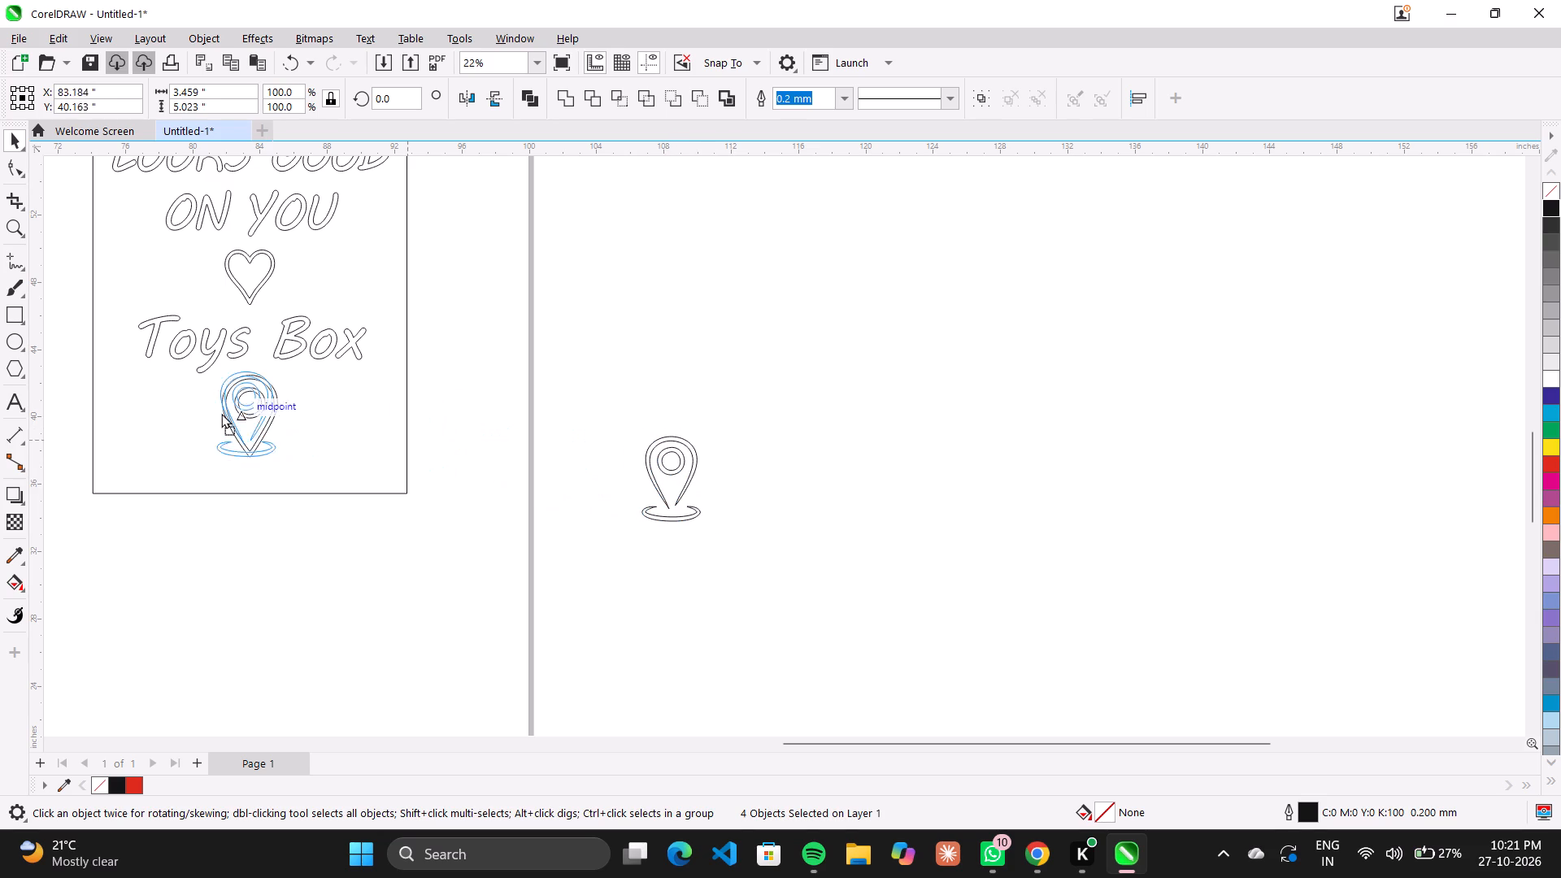
drag(221, 413, 825, 499)
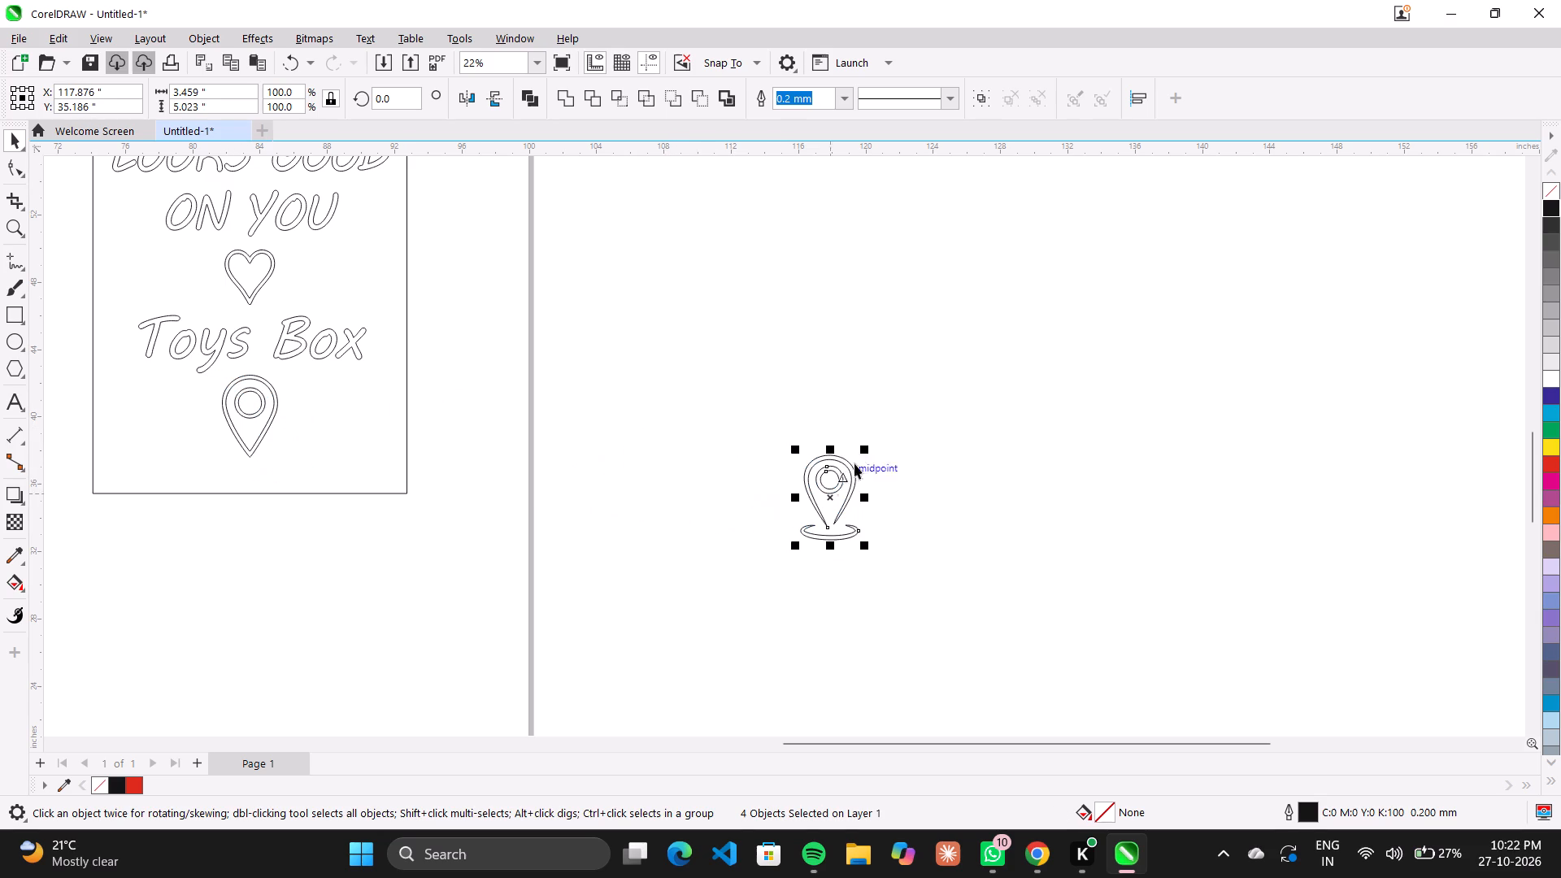
drag(868, 445, 877, 435)
drag(836, 479, 796, 497)
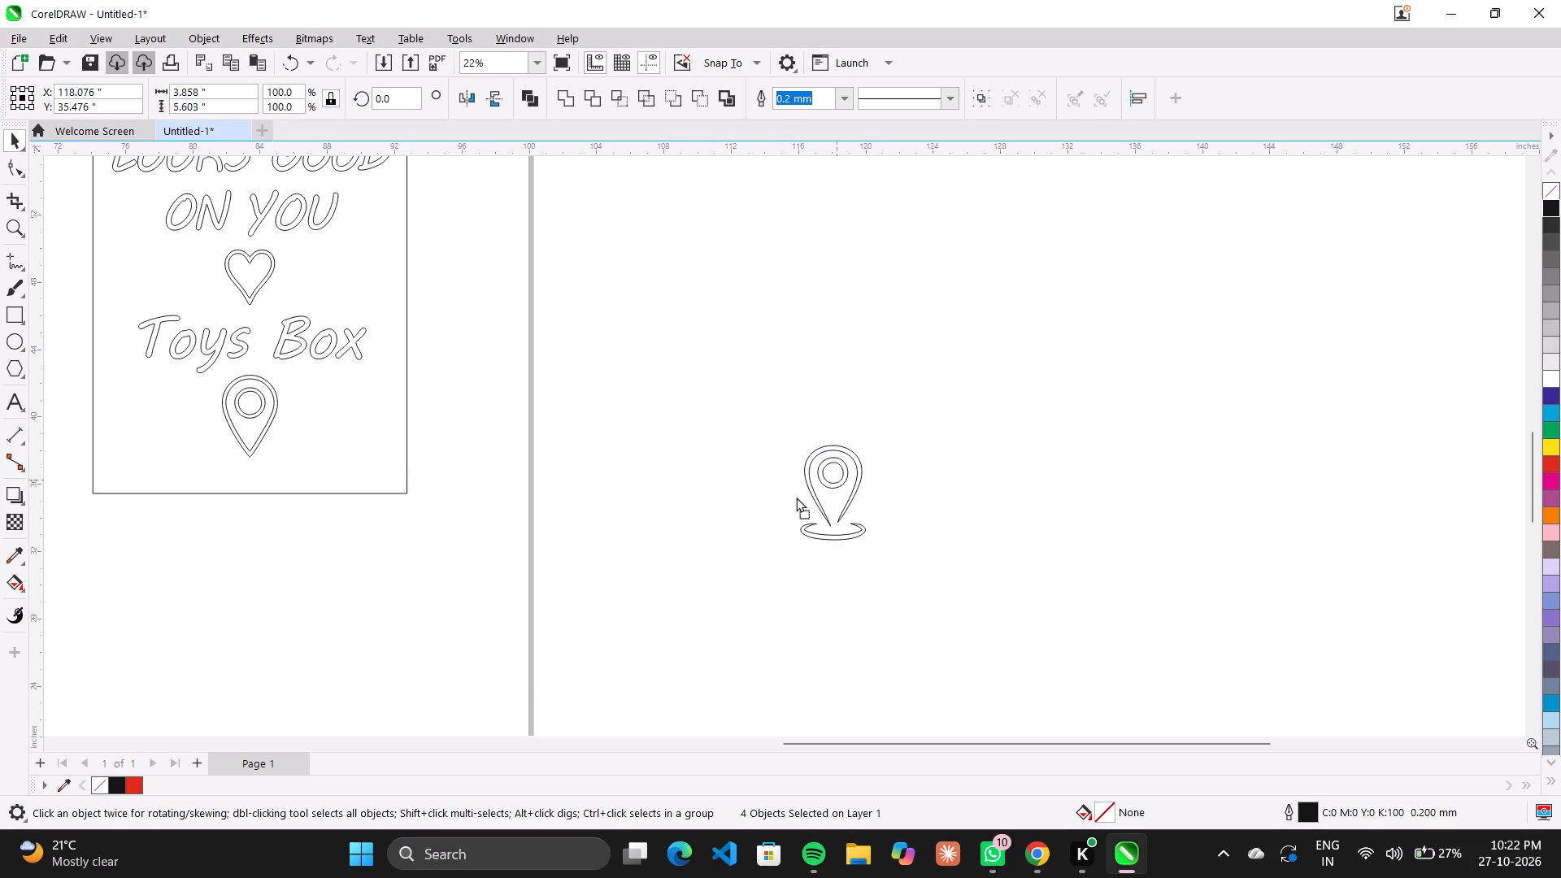
drag(796, 497, 251, 409)
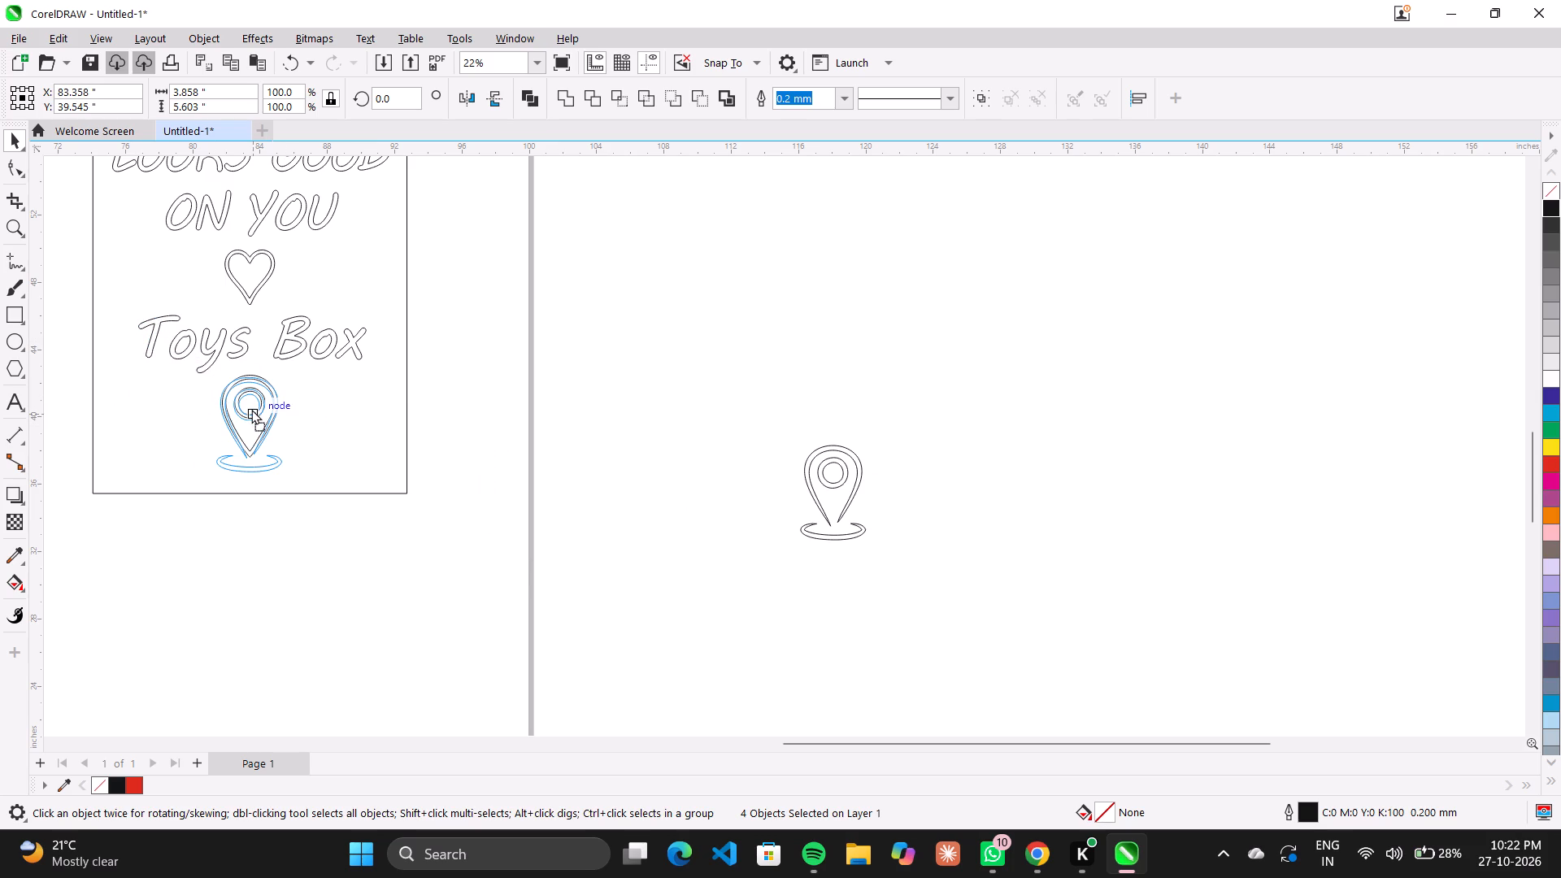
drag(251, 409, 633, 464)
Delete the rectangular frame enclosing the new lettering trace.
click(256, 414)
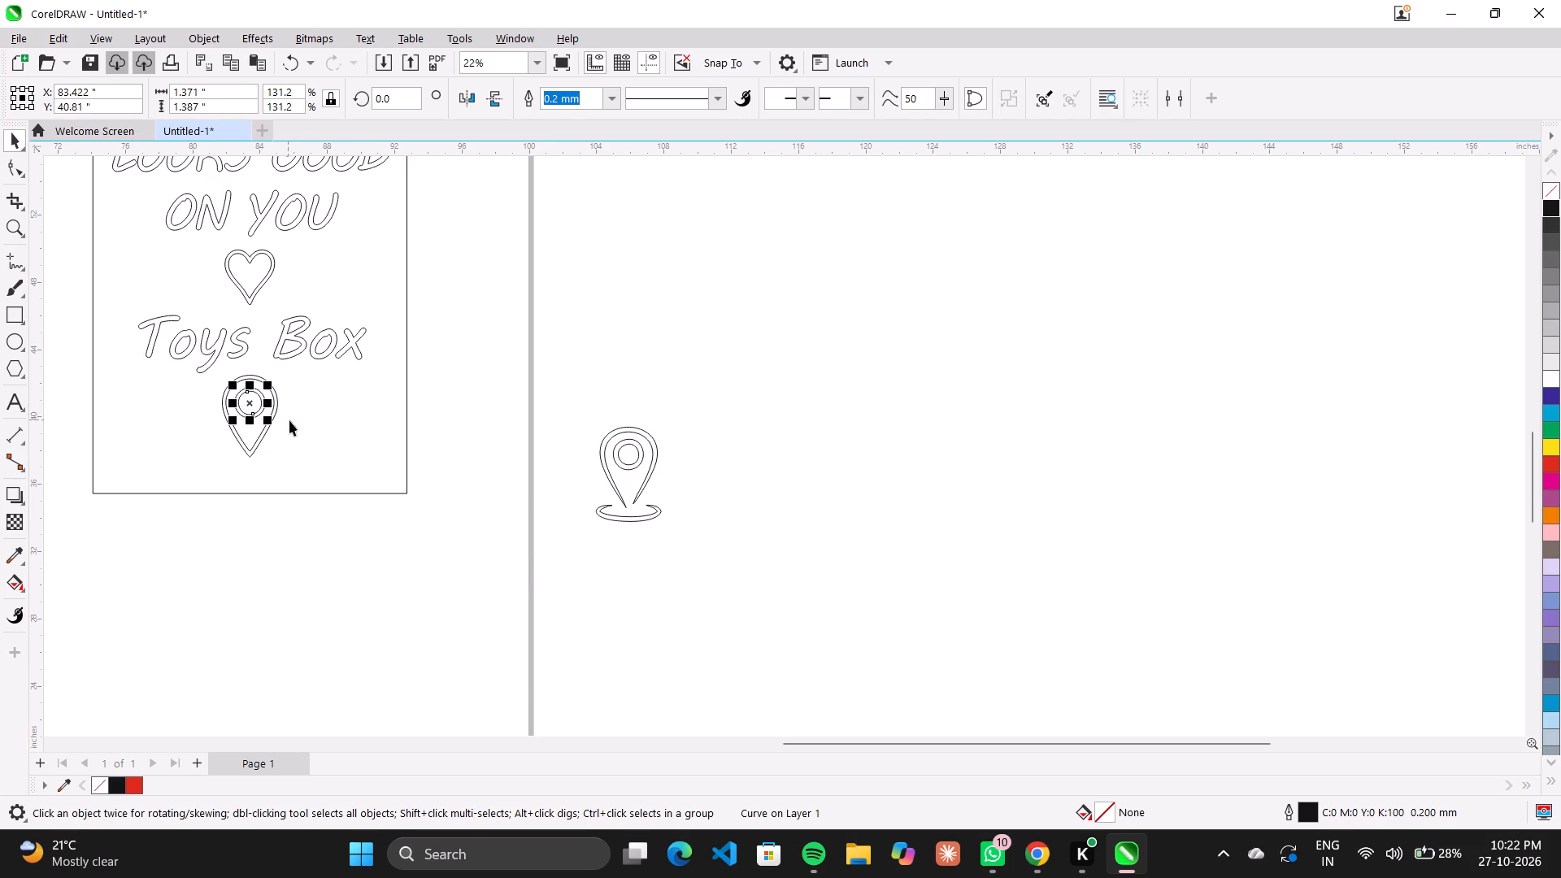
drag(309, 377, 366, 428)
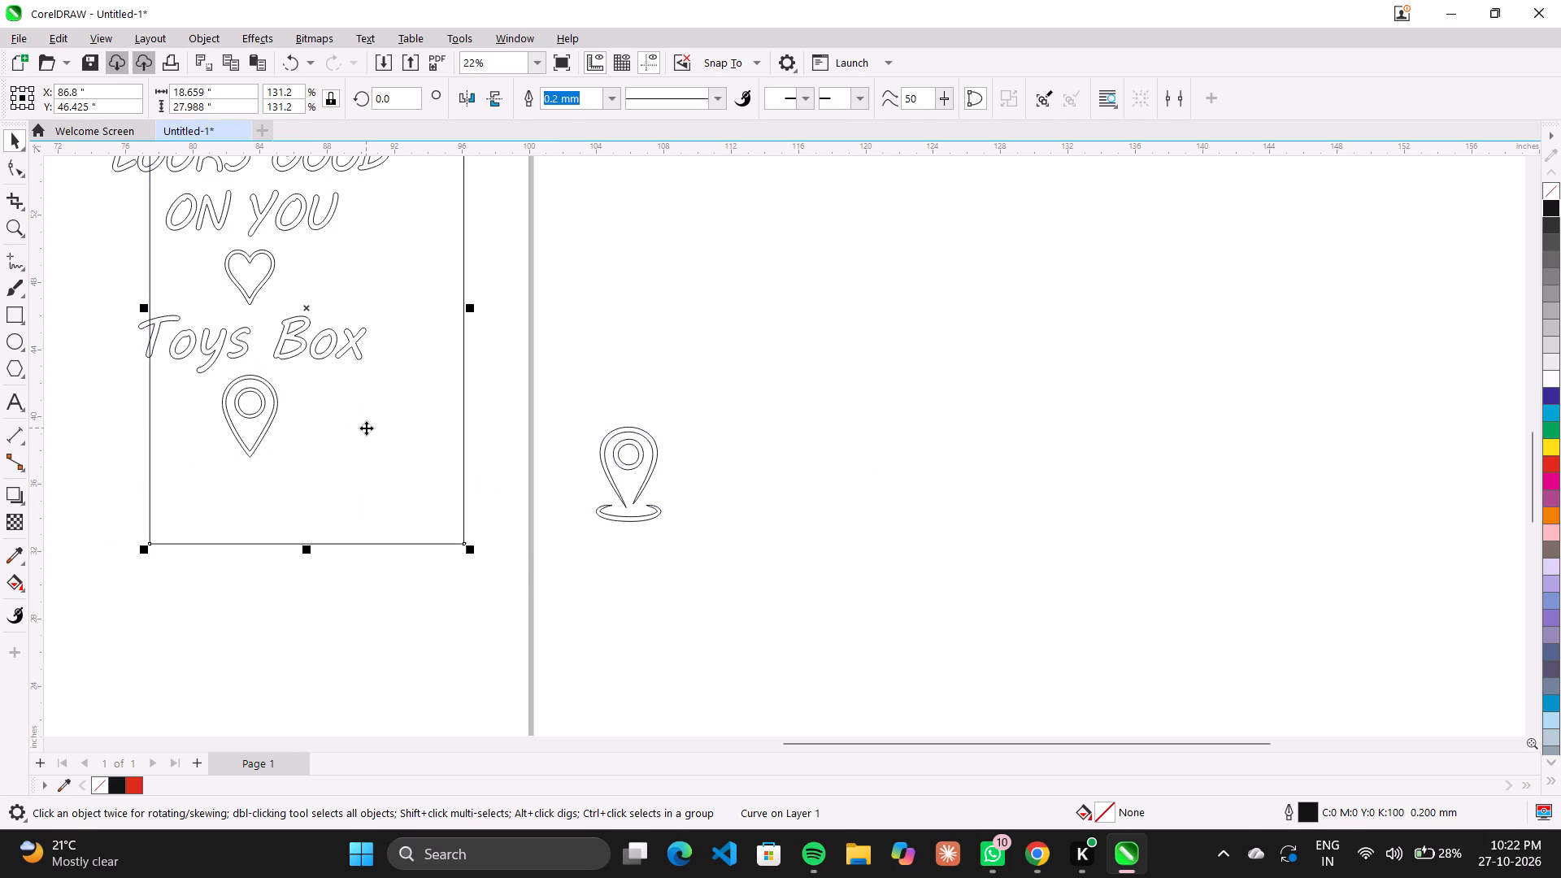
key(Delete)
Delete the circles and inner contour of the new trace's location pin, keeping only its outermost teardrop contour.
drag(315, 375, 193, 487)
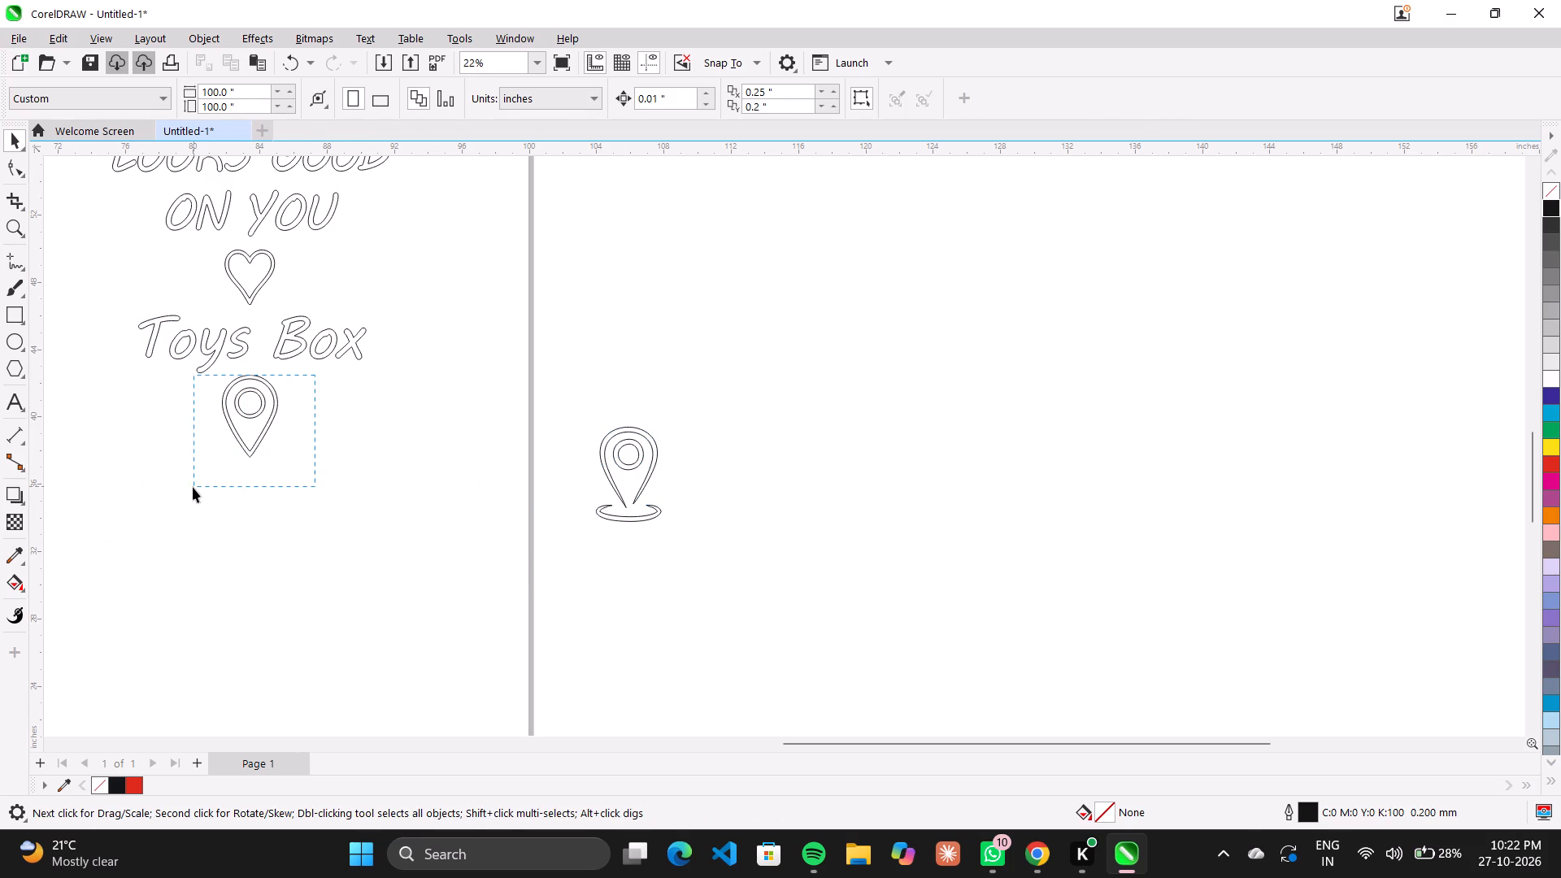
drag(193, 487, 413, 437)
drag(322, 378, 197, 488)
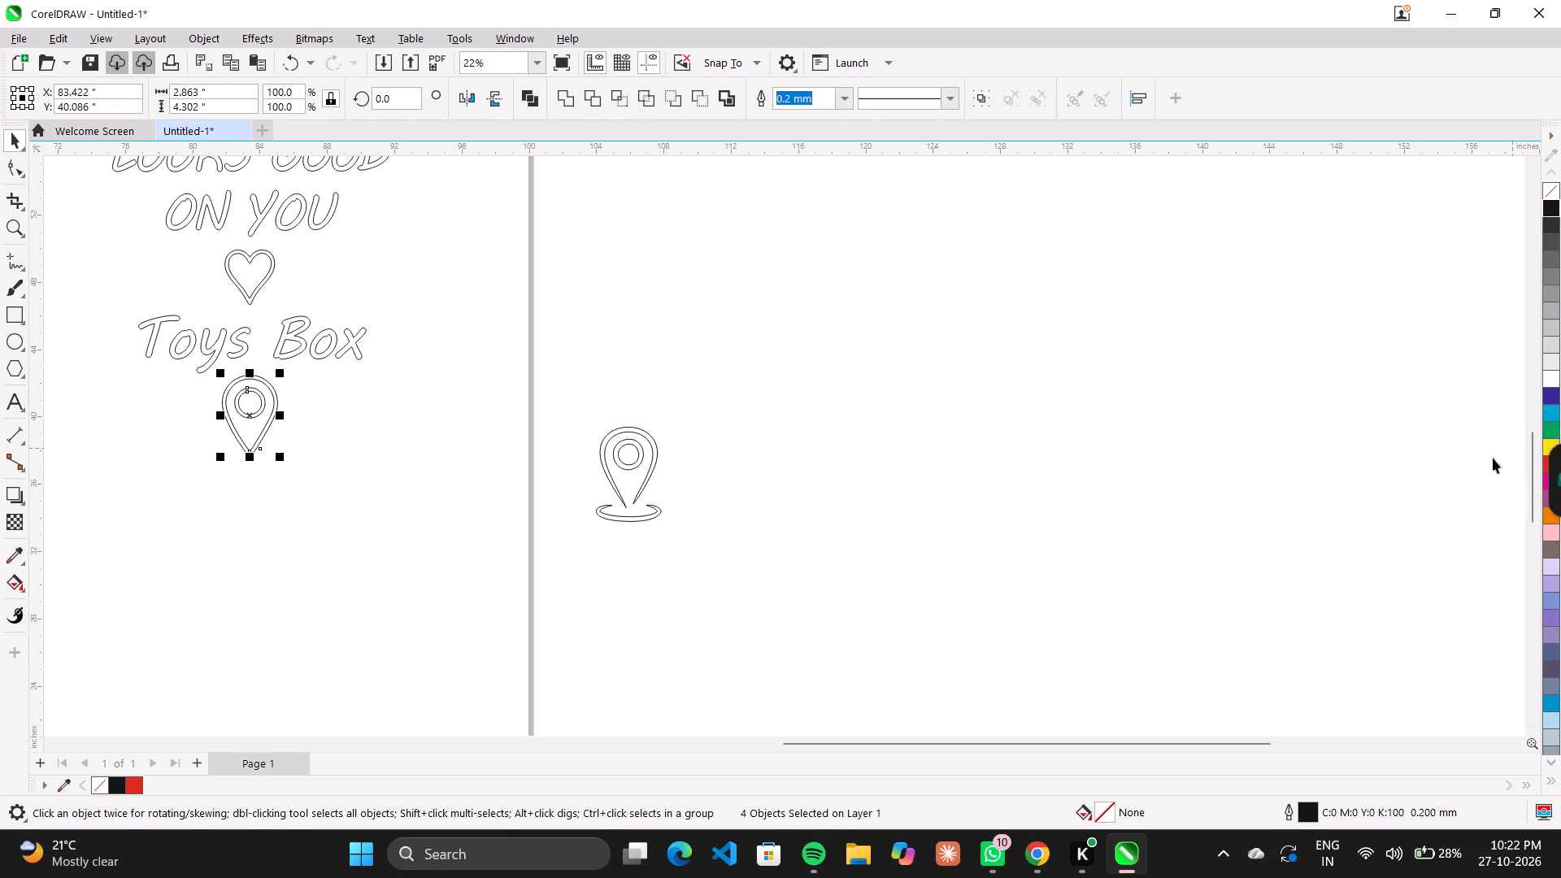
click(203, 423)
click(320, 379)
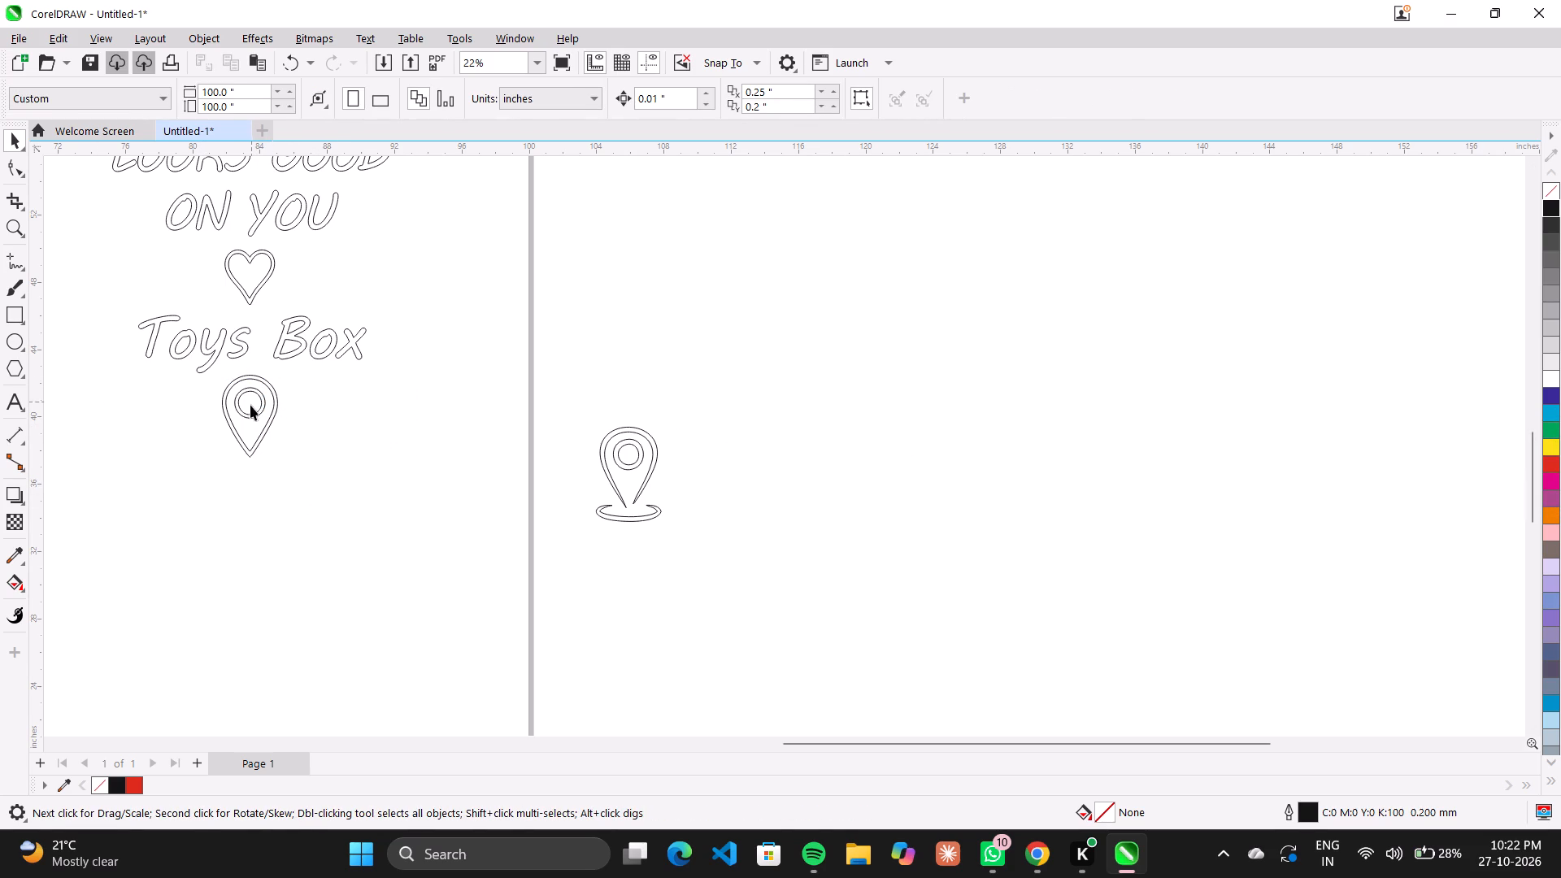
click(254, 406)
key(Delete)
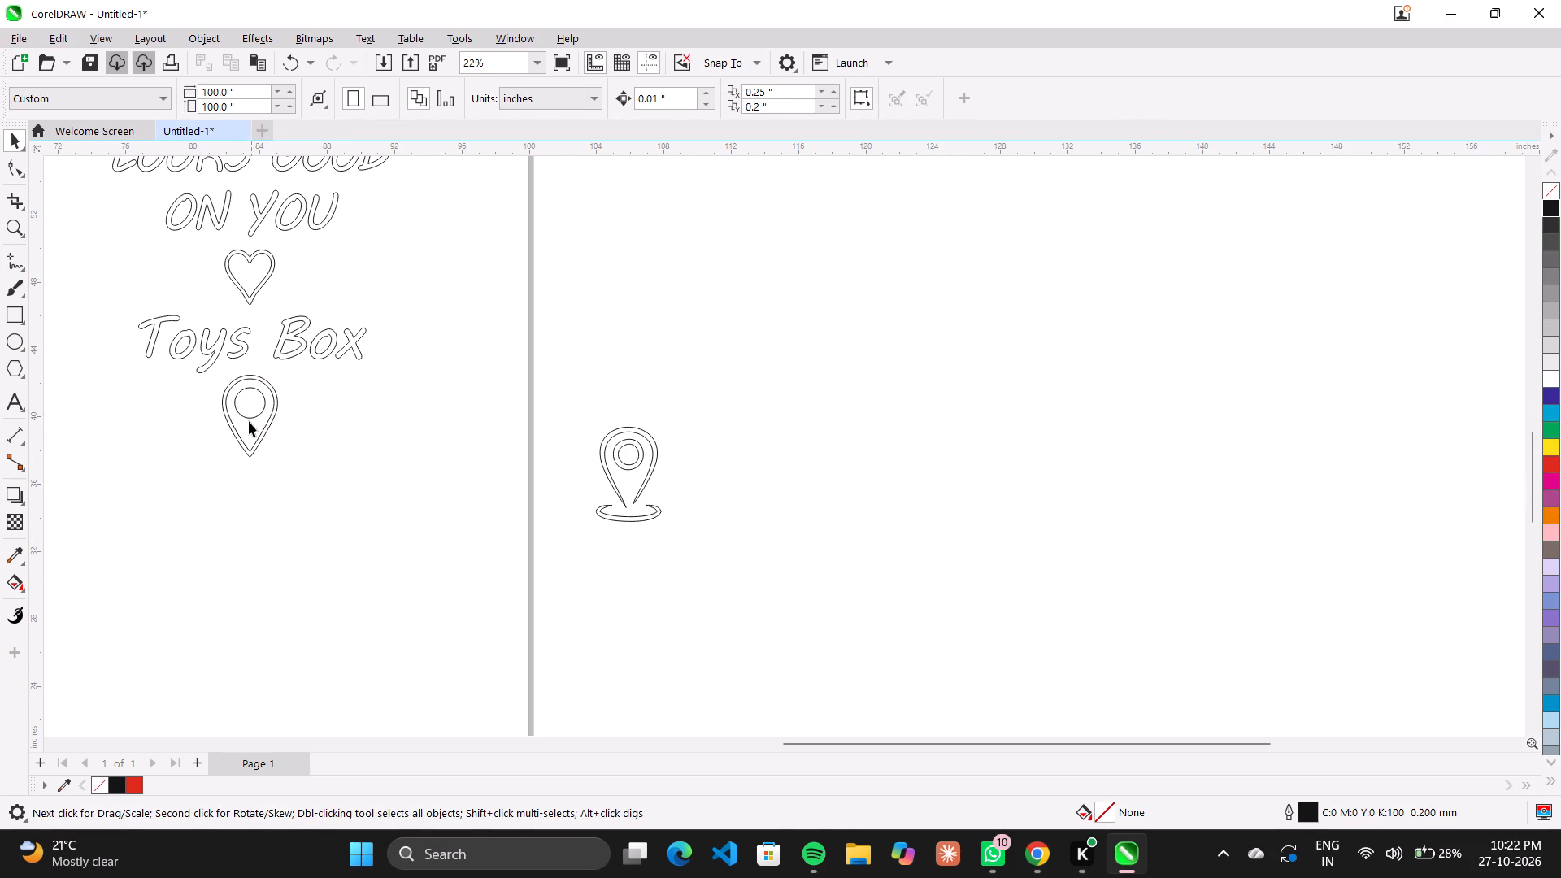
click(249, 421)
key(Delete)
click(251, 420)
click(256, 409)
key(Delete)
Give the remaining teardrop contour a yellow outline and place the complete pin with its oval base directly over it.
drag(710, 409, 546, 593)
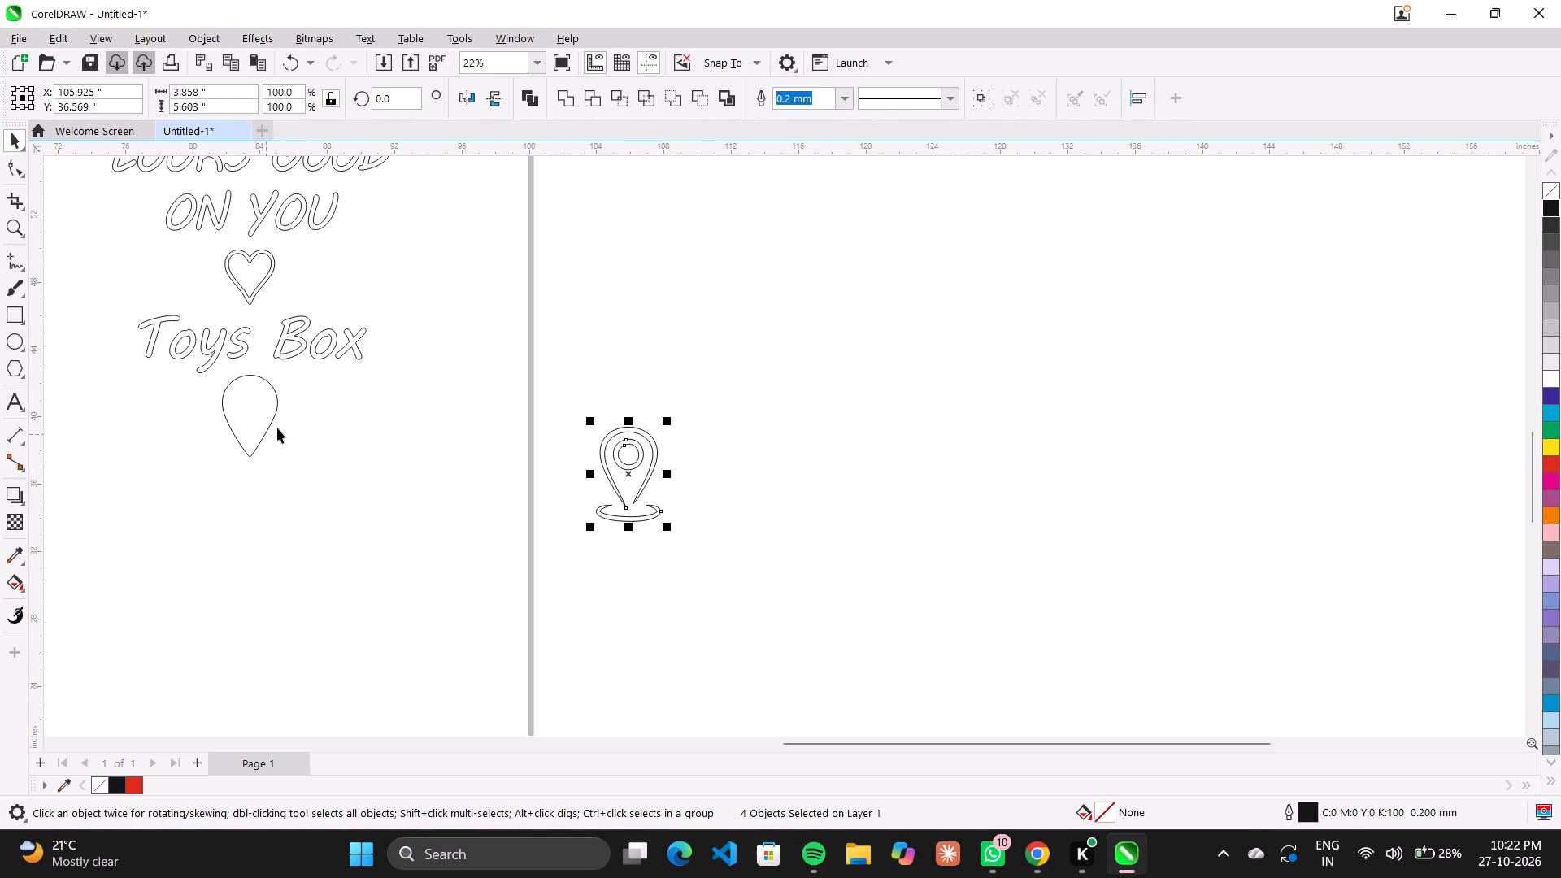
click(250, 408)
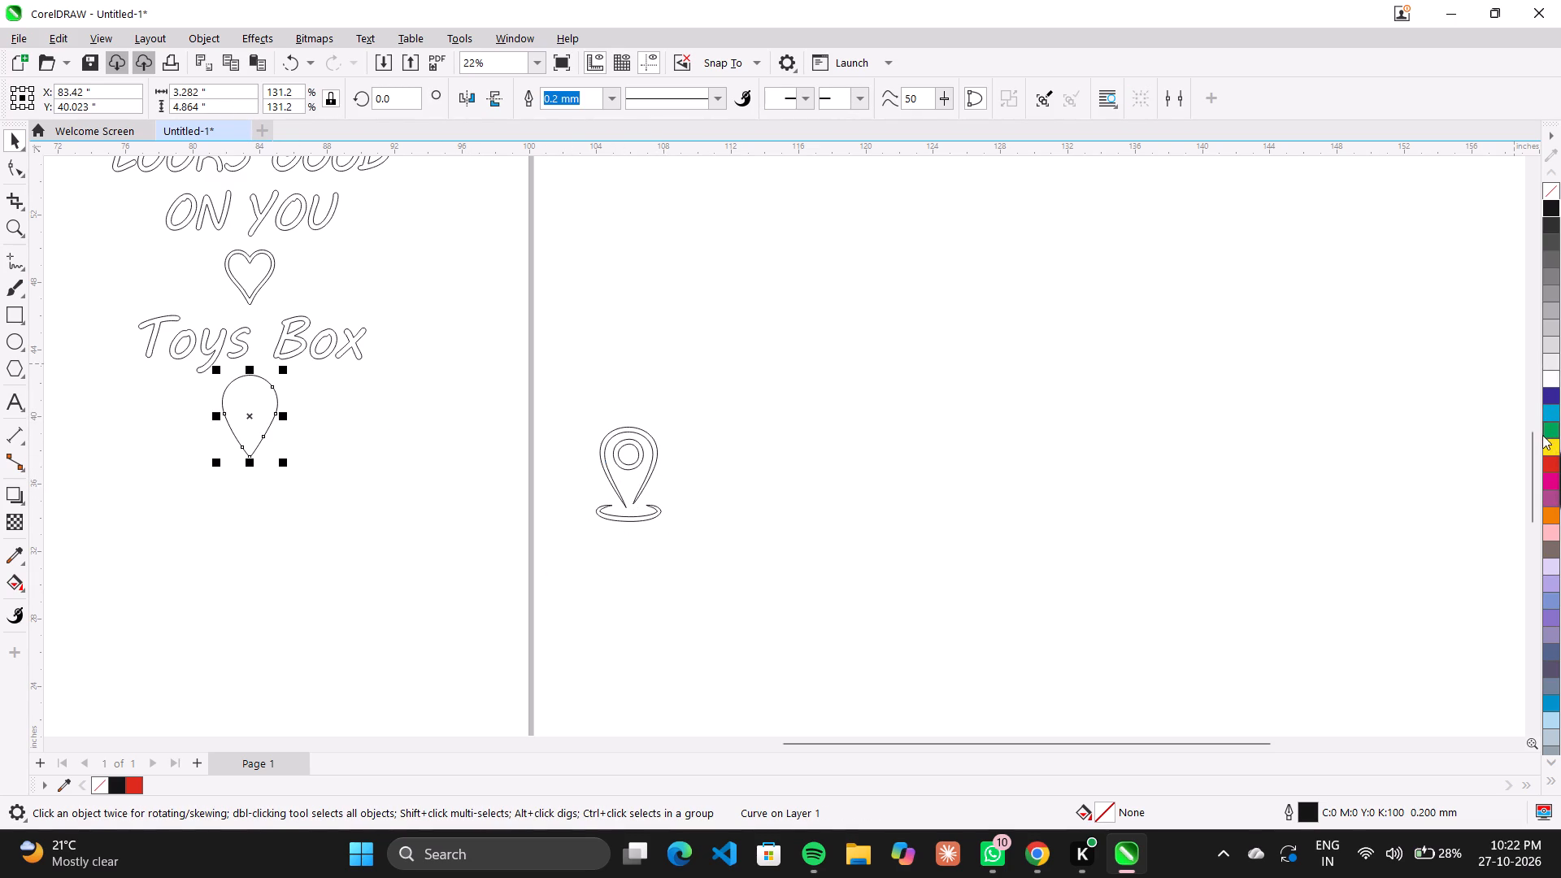
right_click(1557, 451)
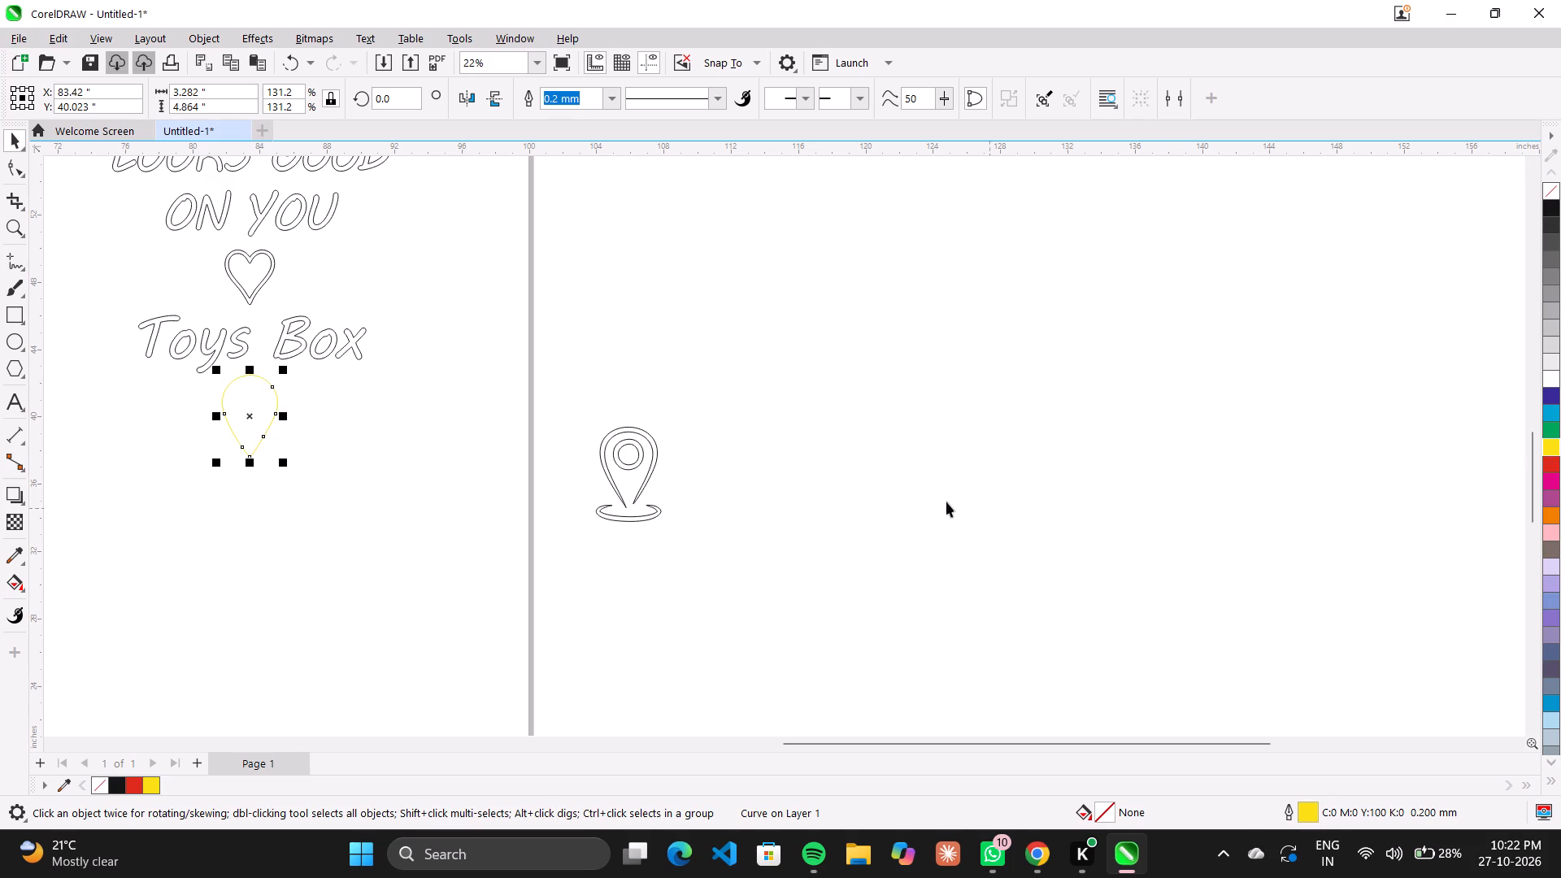
drag(711, 389, 548, 583)
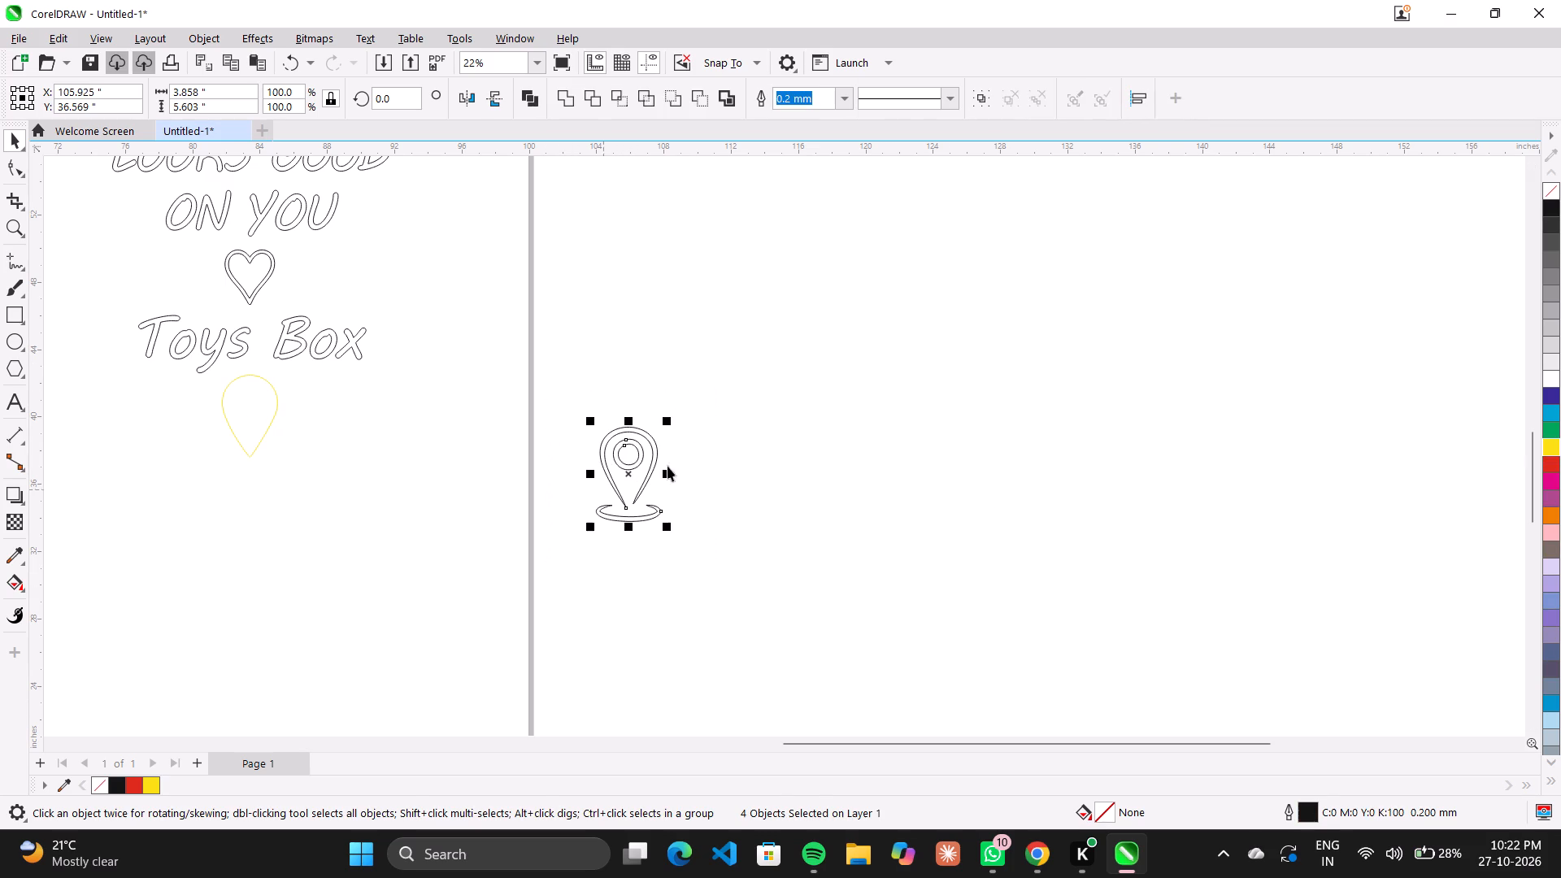
drag(628, 473, 250, 409)
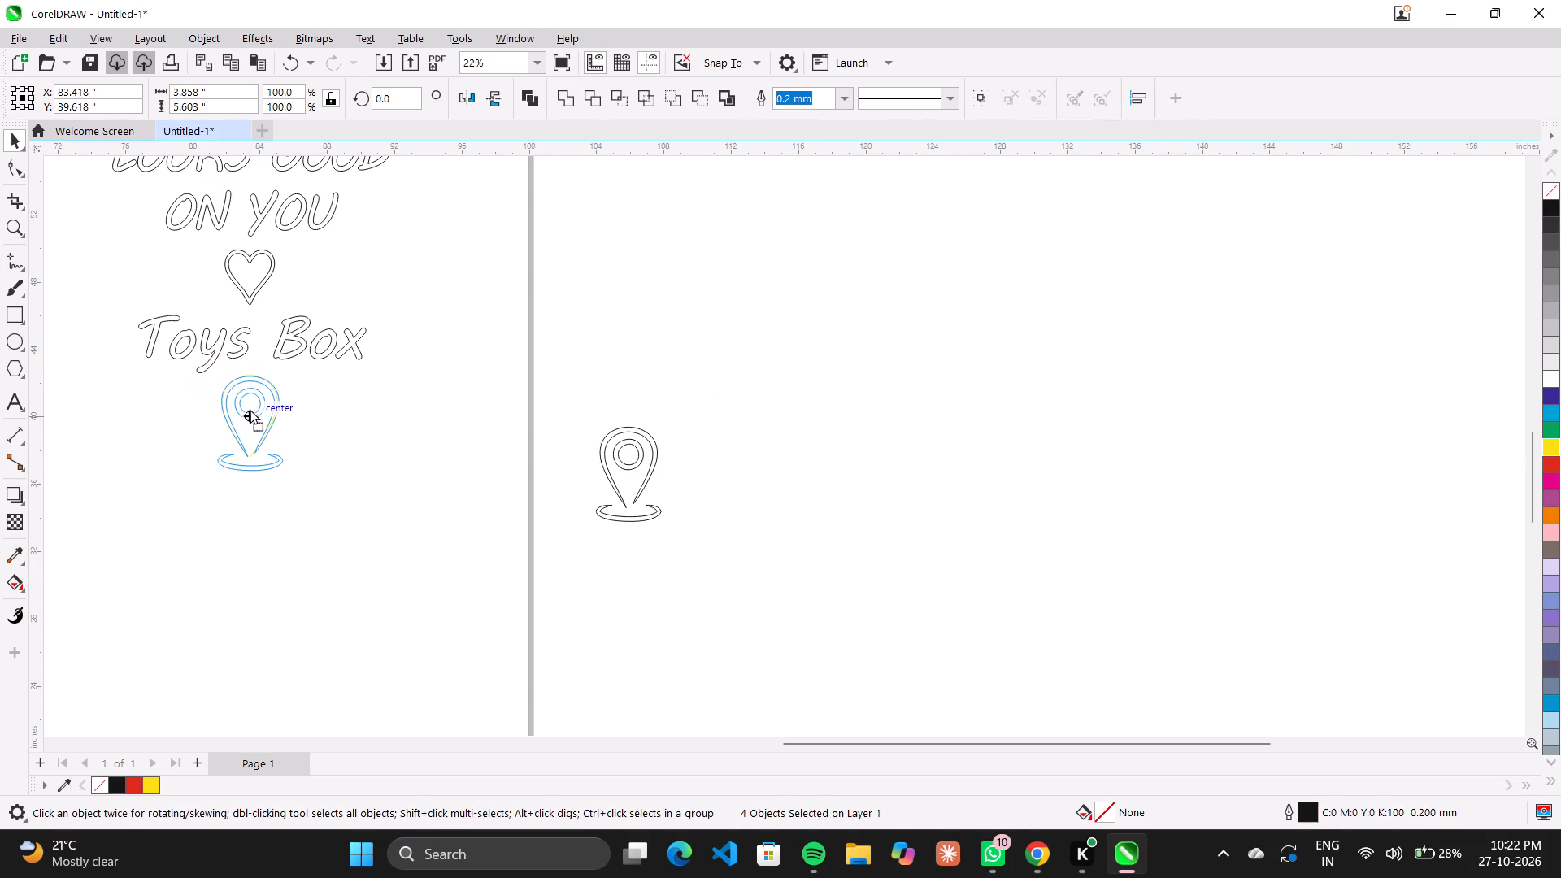
drag(250, 409, 254, 415)
Delete the yellow teardrop contour beneath the complete location pin.
scroll(248, 417, up, 12)
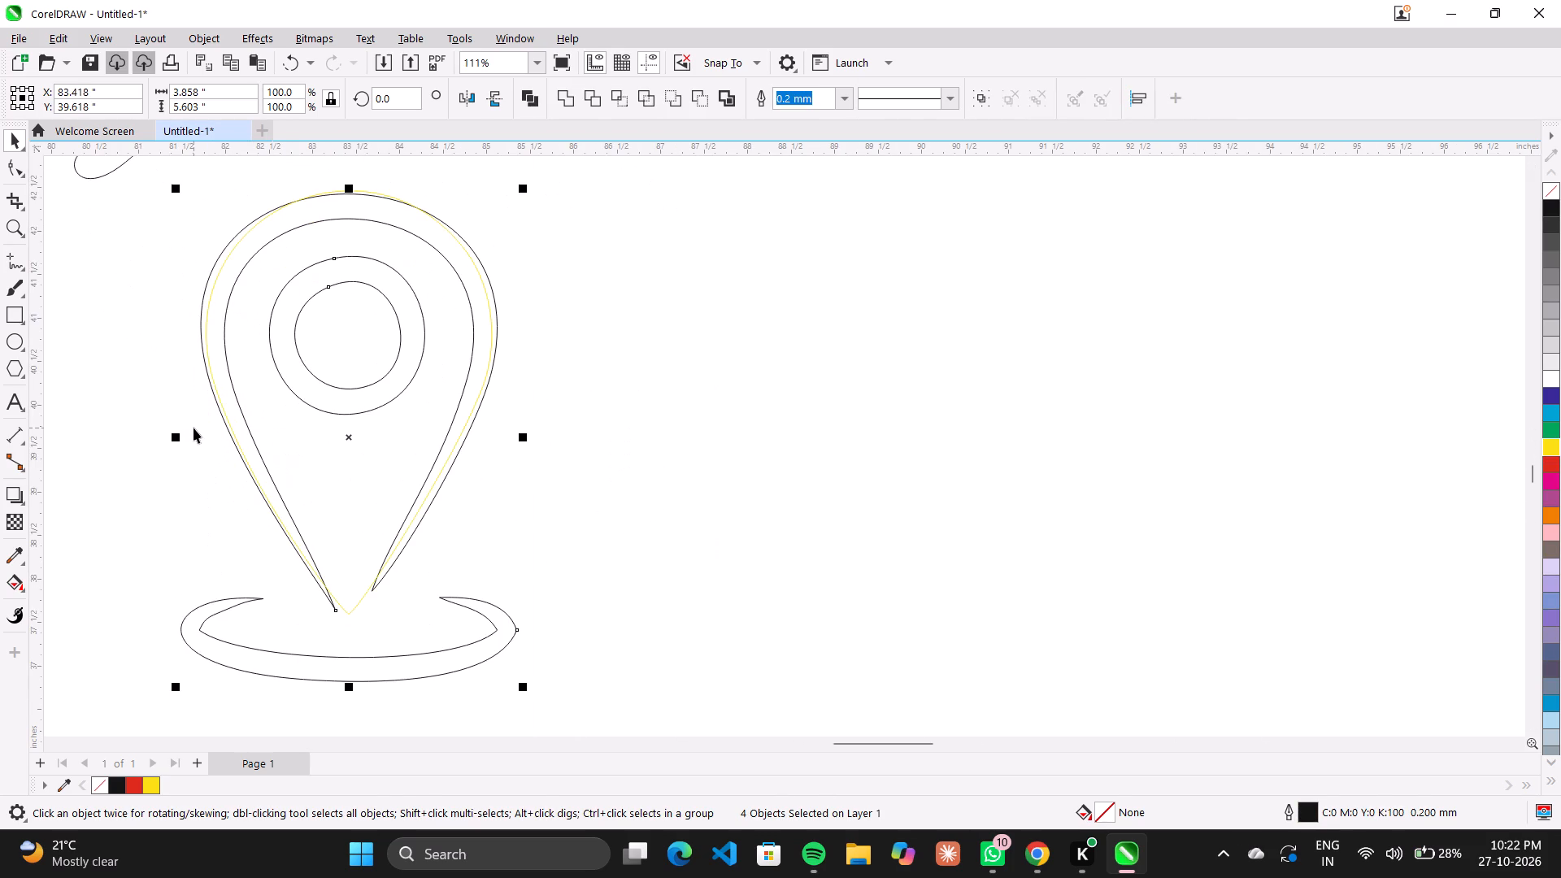
click(705, 409)
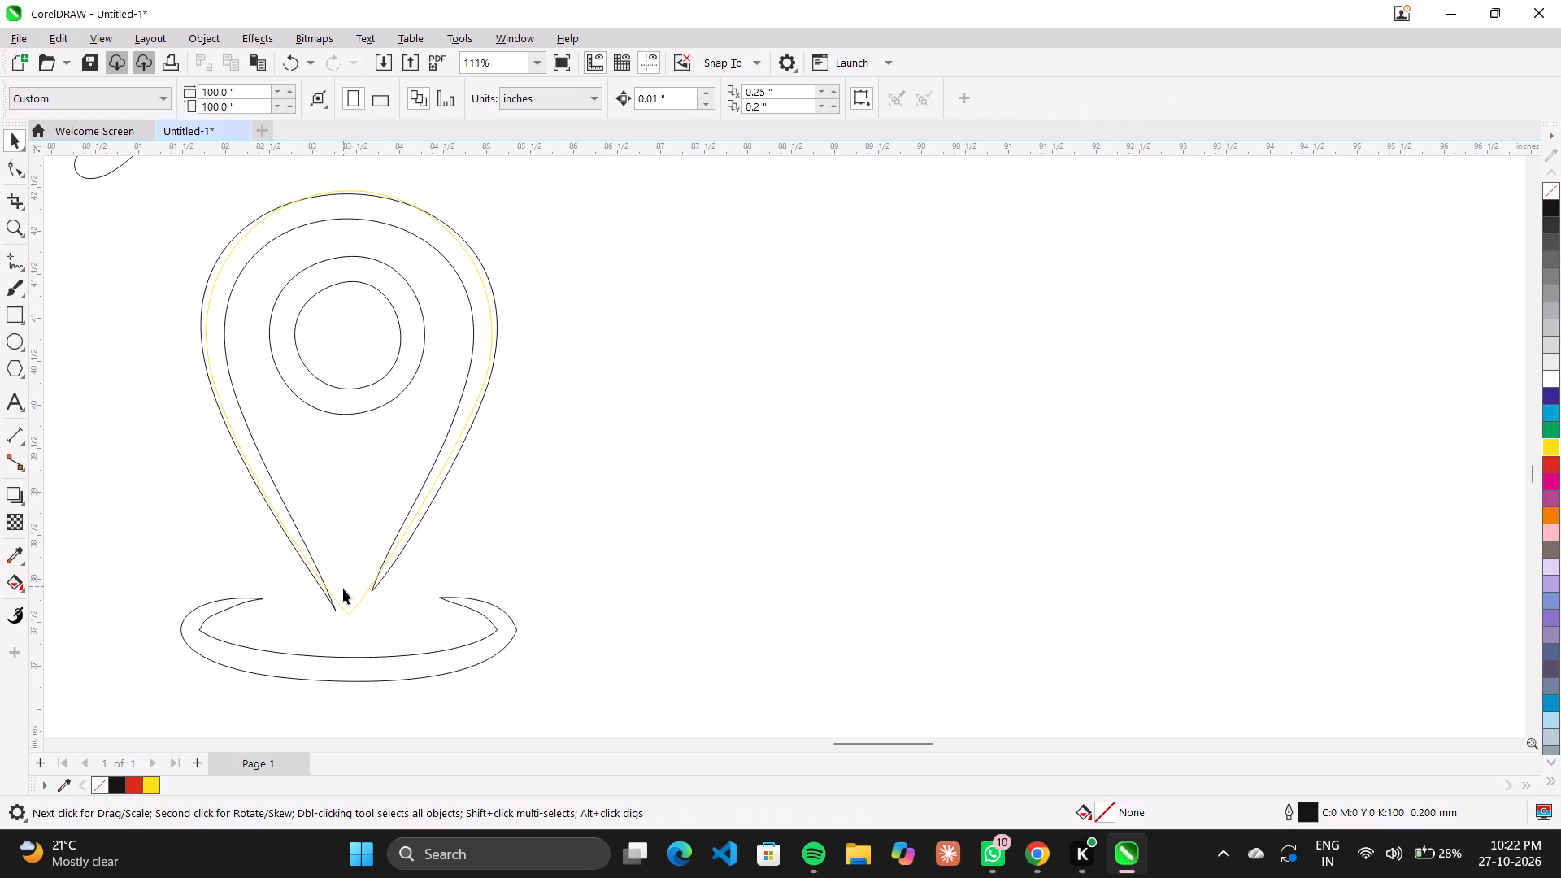
click(343, 589)
key(Delete)
Delete the black source image beside the outlined lettering on the page.
scroll(426, 559, down, 20)
scroll(426, 559, down, 1)
scroll(478, 560, up, 4)
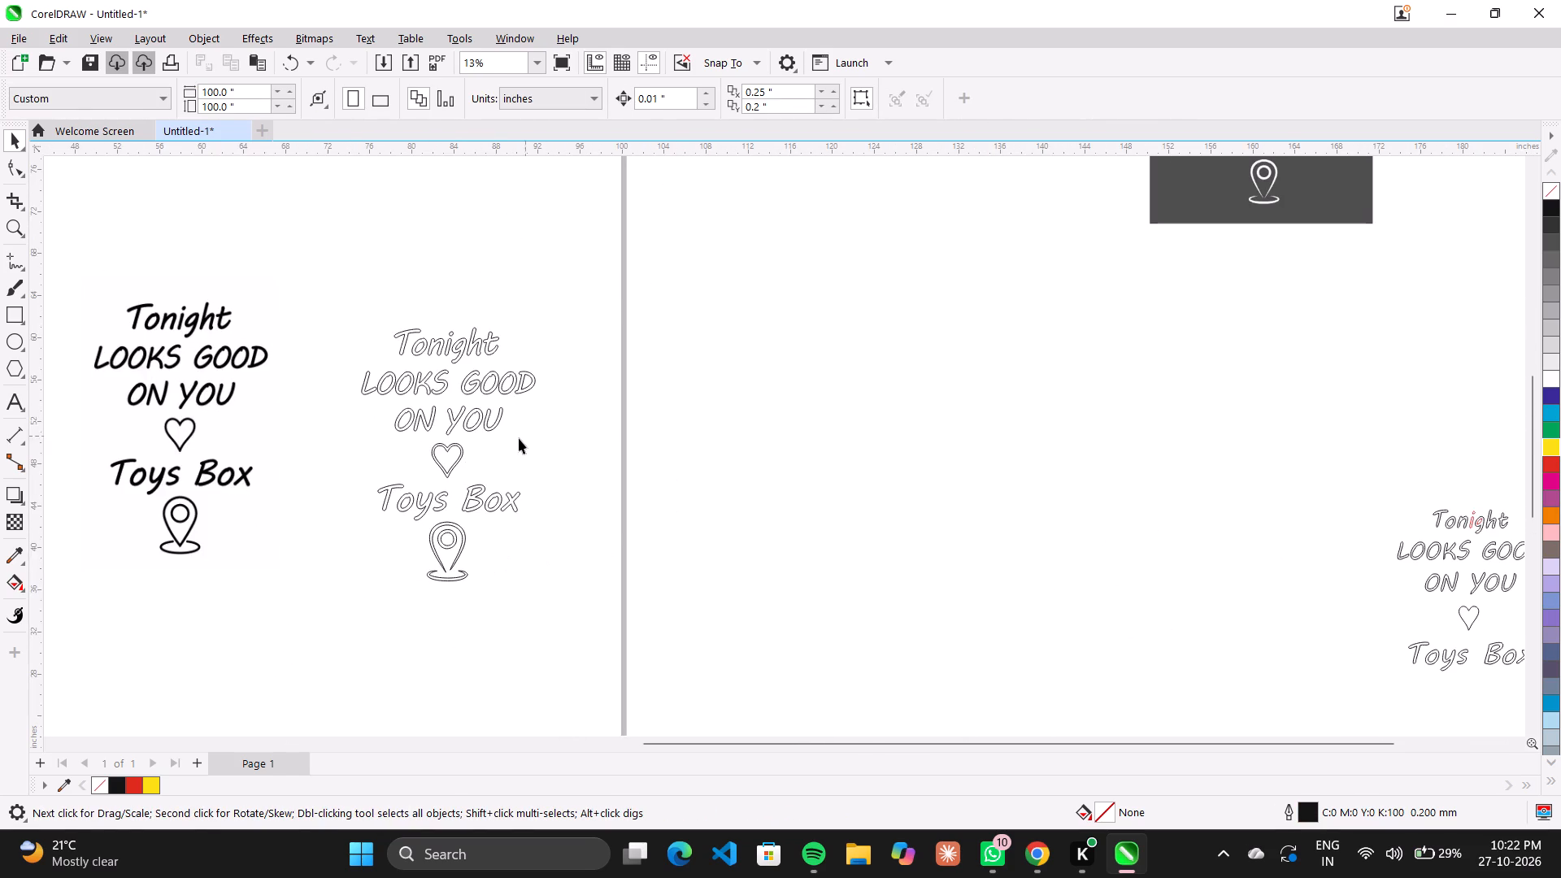
scroll(518, 445, up, 2)
scroll(427, 606, down, 4)
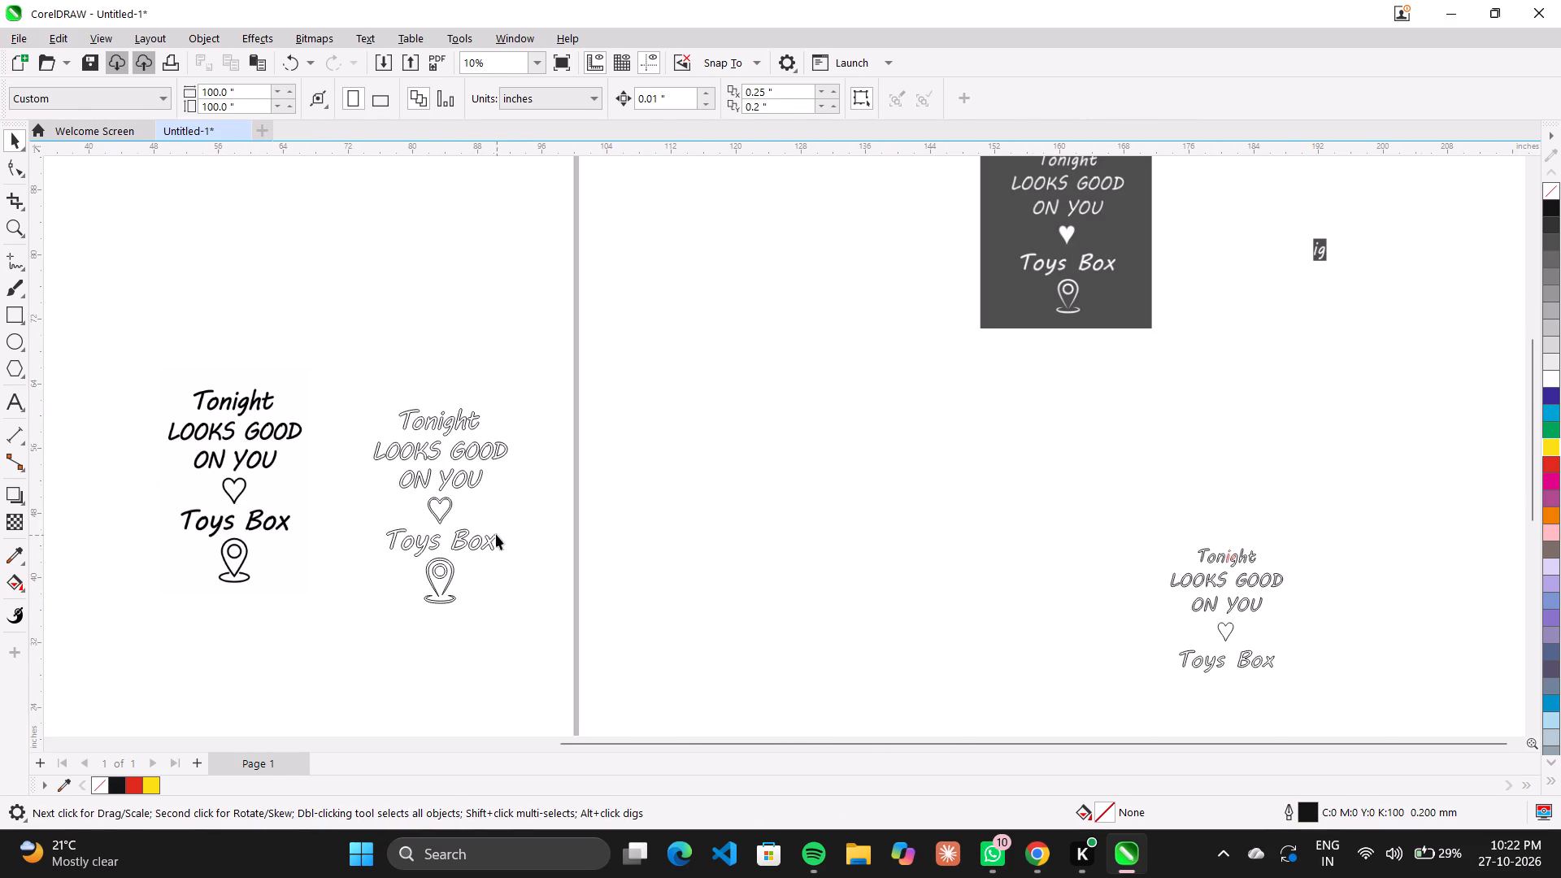
click(227, 516)
key(Delete)
Move the whole outlined lettering with its heart and pin up beside the mirror outline, centred at about X 47.8, Y 82.05 inches.
scroll(237, 605, up, 3)
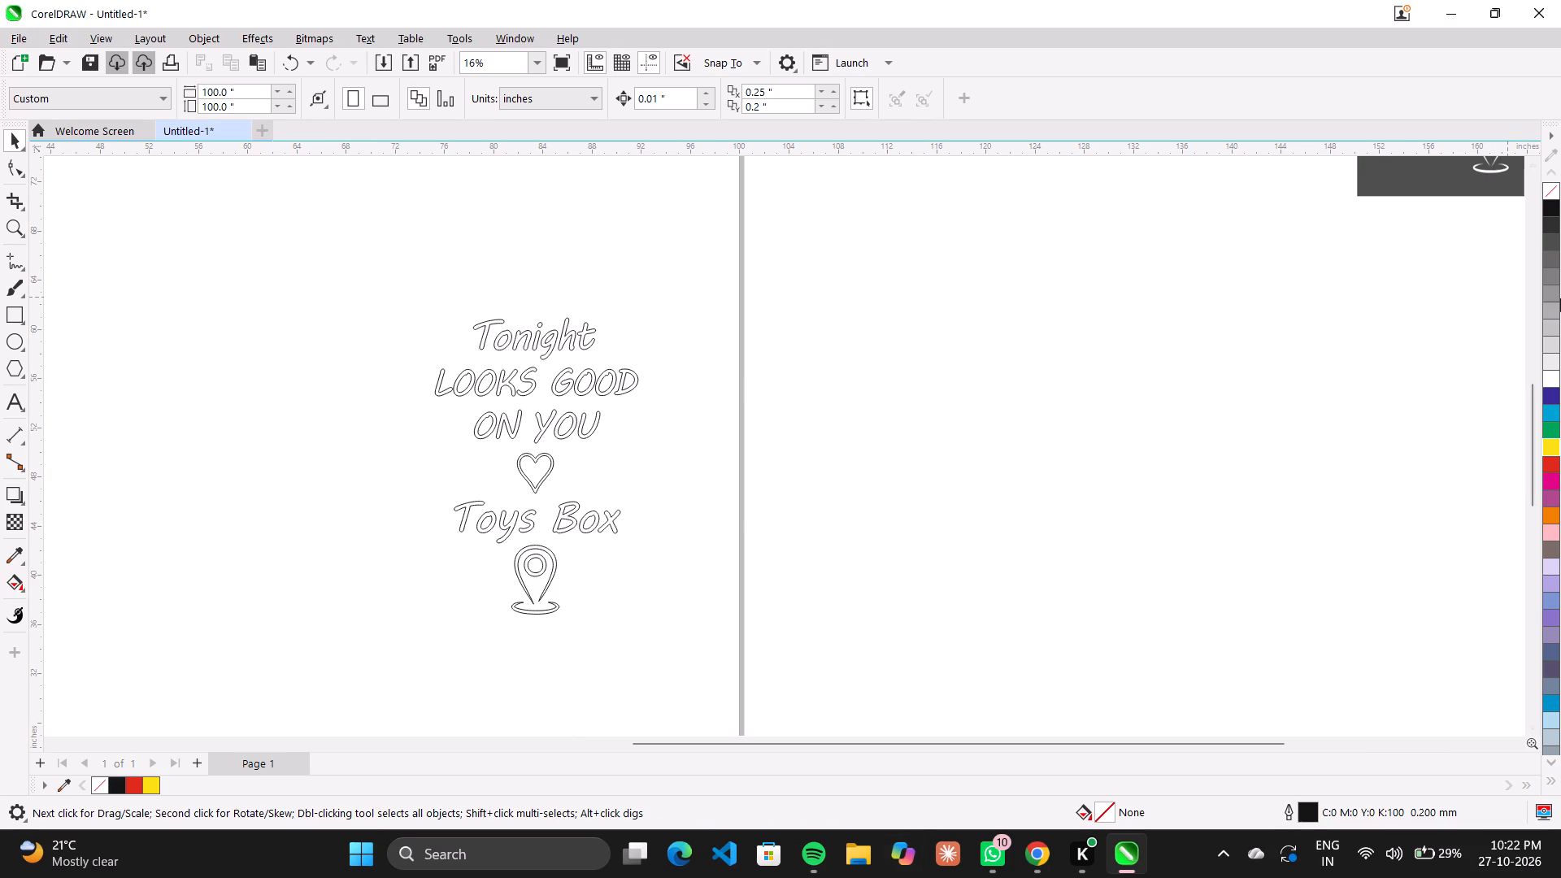
scroll(754, 345, down, 10)
drag(810, 306, 626, 460)
drag(730, 377, 621, 272)
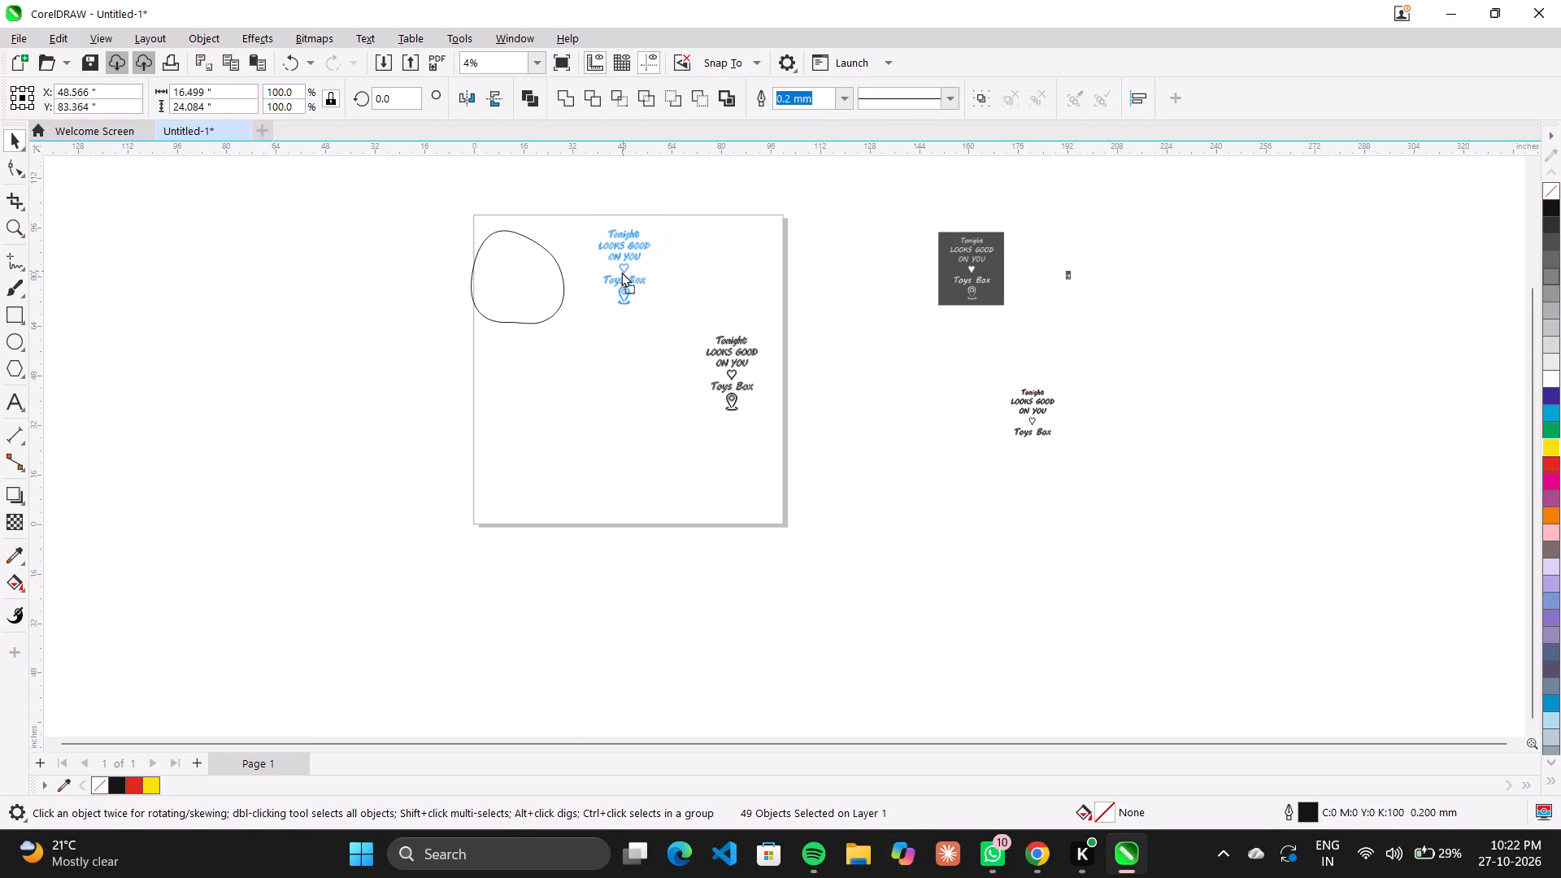
drag(621, 272, 620, 275)
scroll(1268, 302, down, 4)
scroll(887, 224, up, 6)
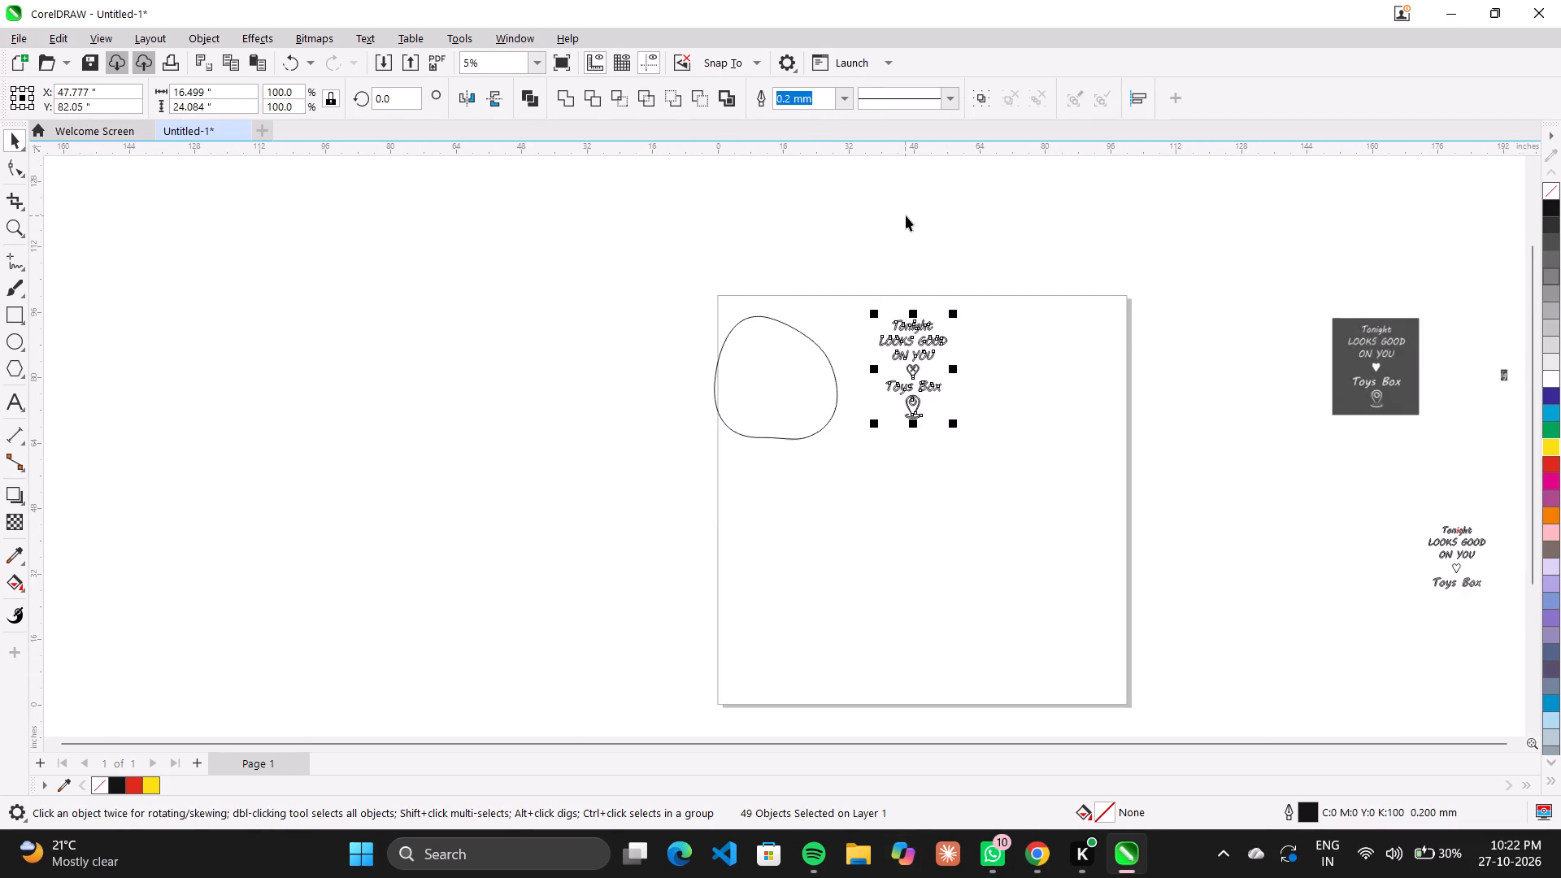
scroll(906, 215, up, 5)
click(1043, 385)
Examine the separate letter curves of the outlined lettering beside the mirror outline.
click(875, 406)
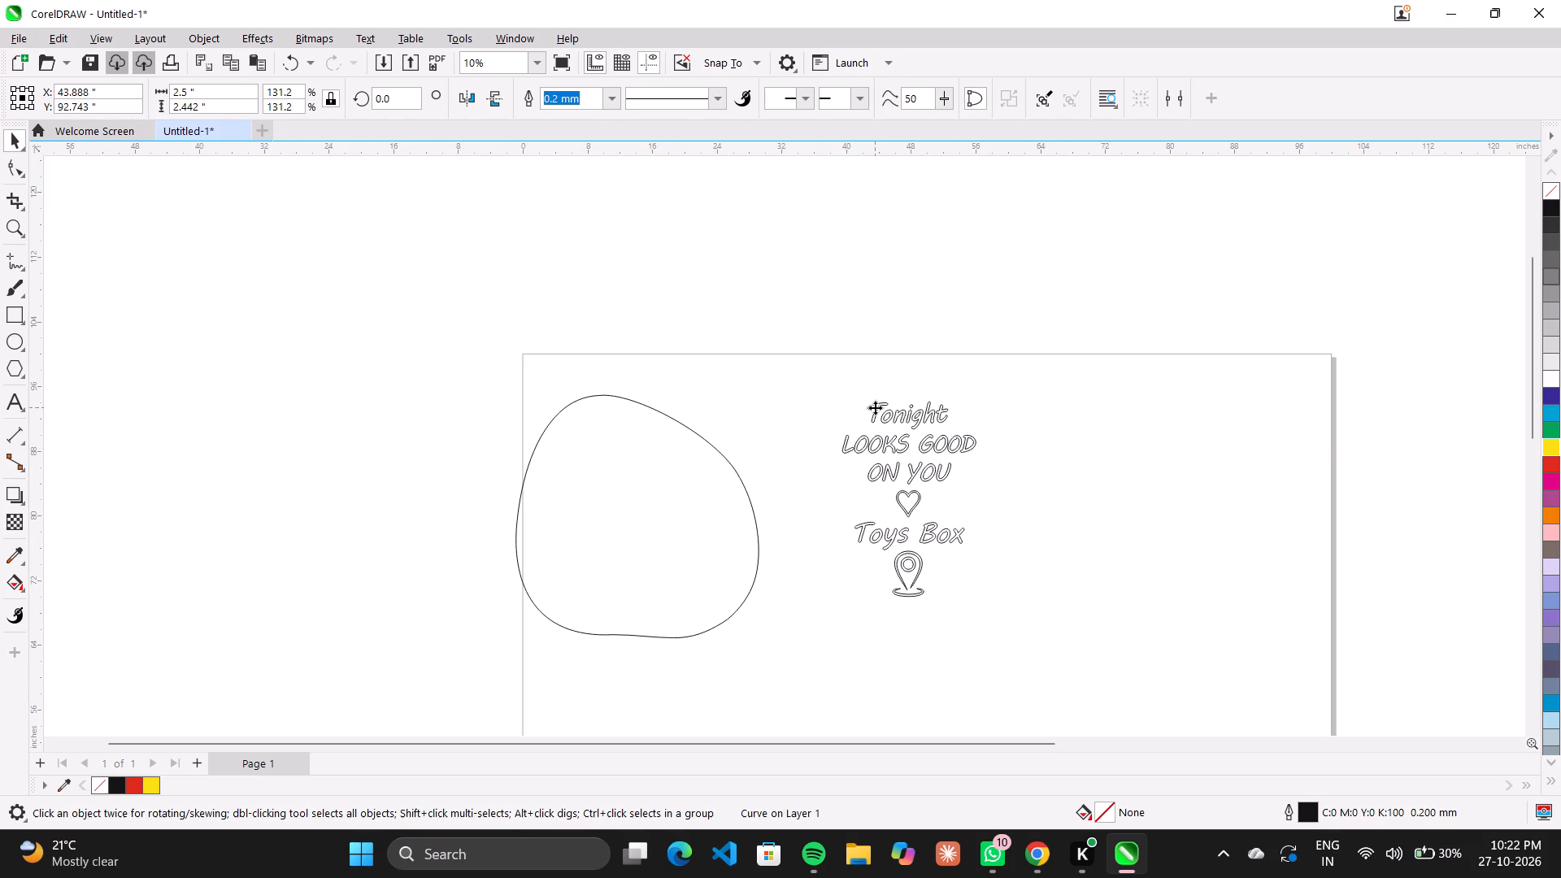
click(1110, 450)
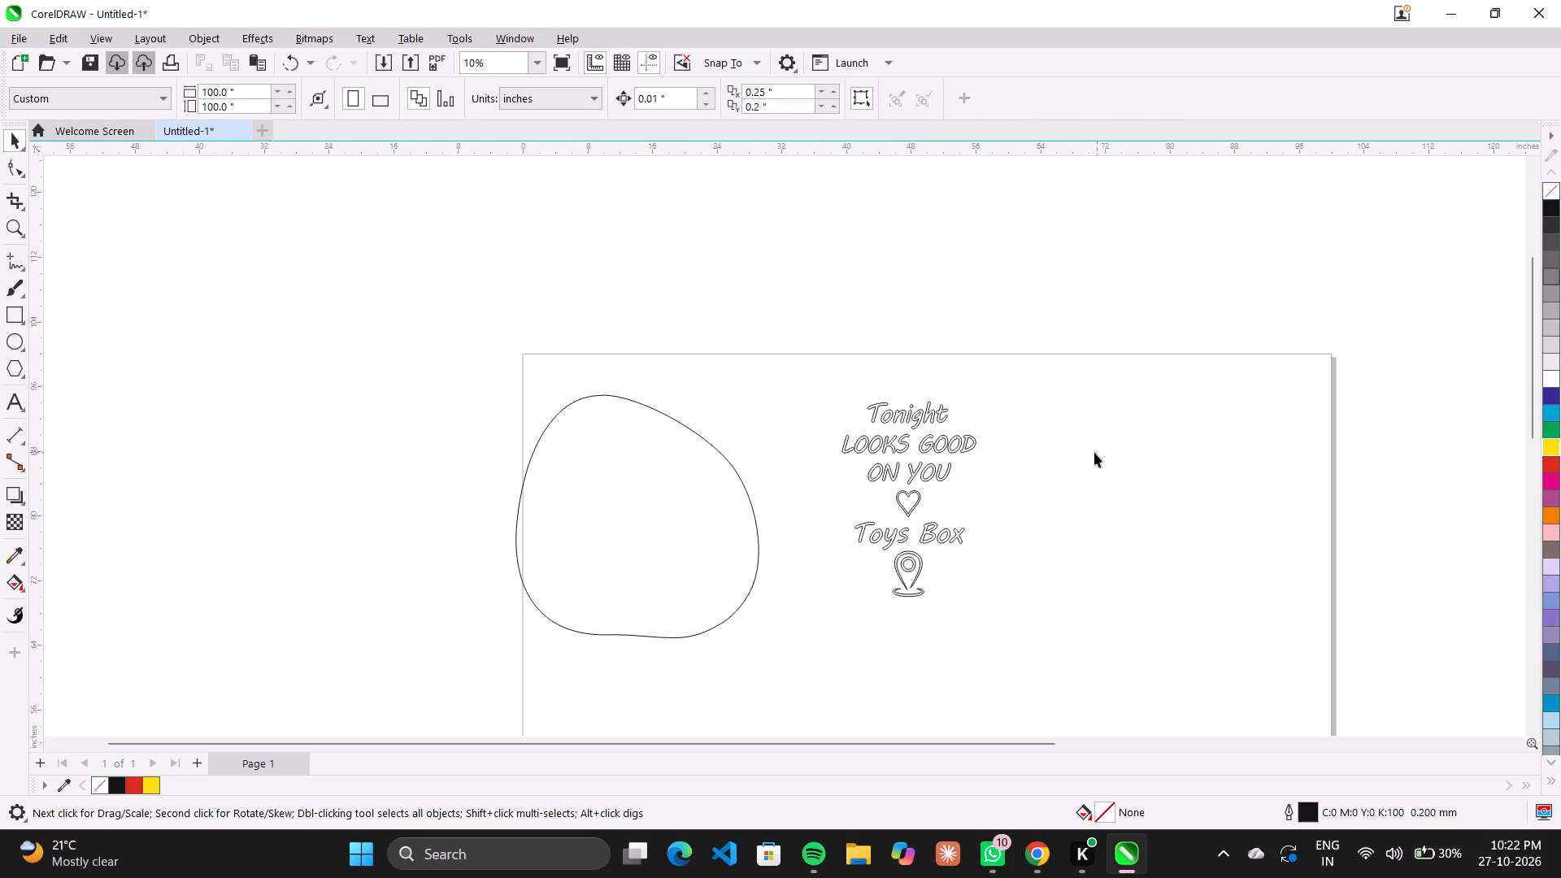
click(902, 414)
click(1290, 444)
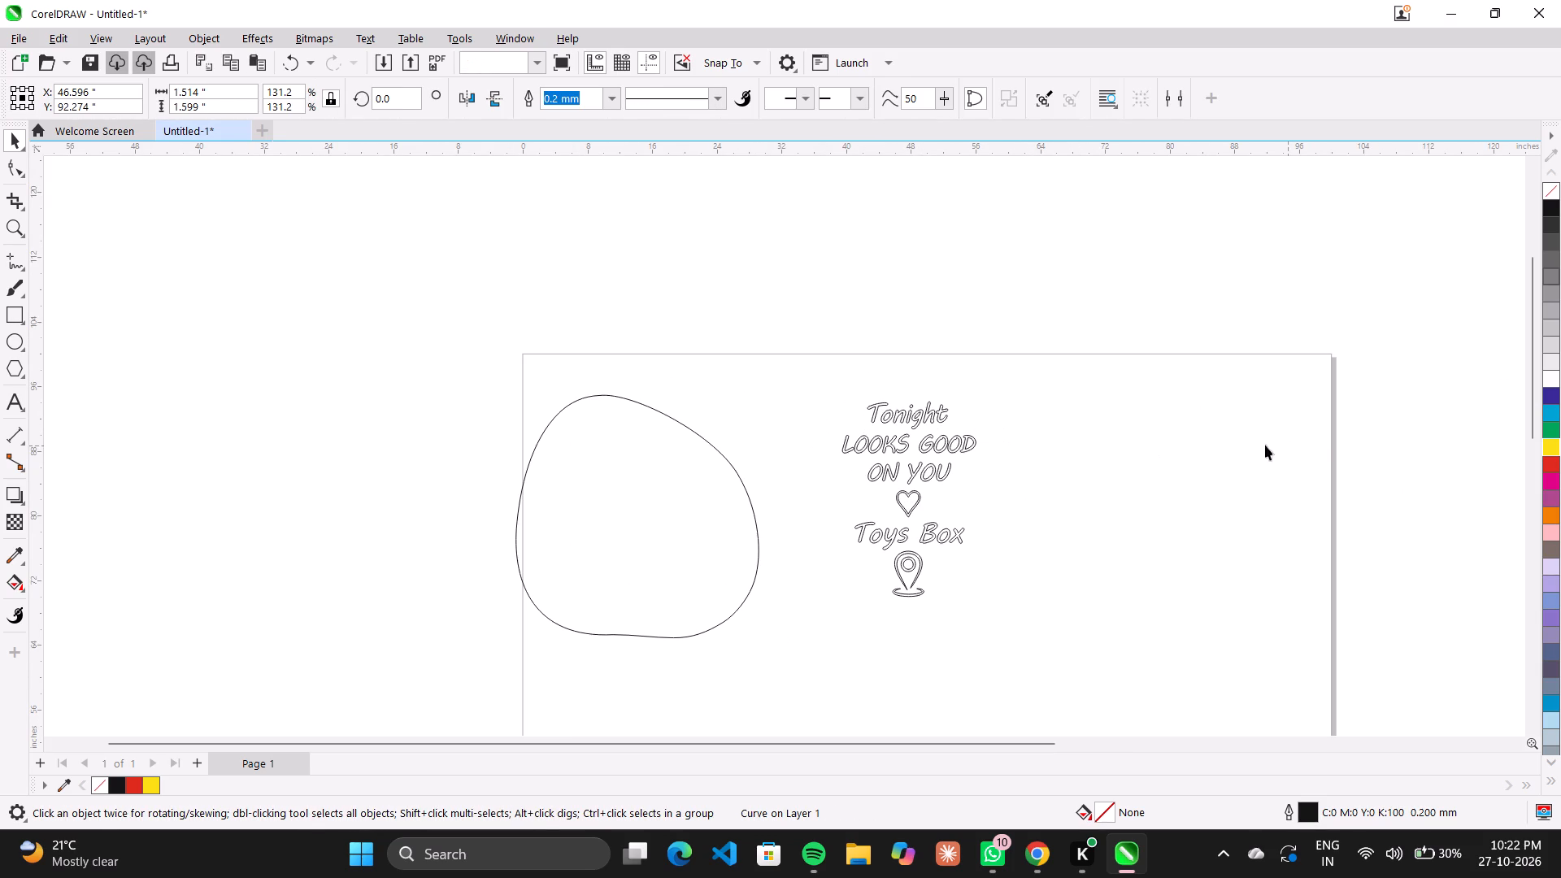
click(887, 444)
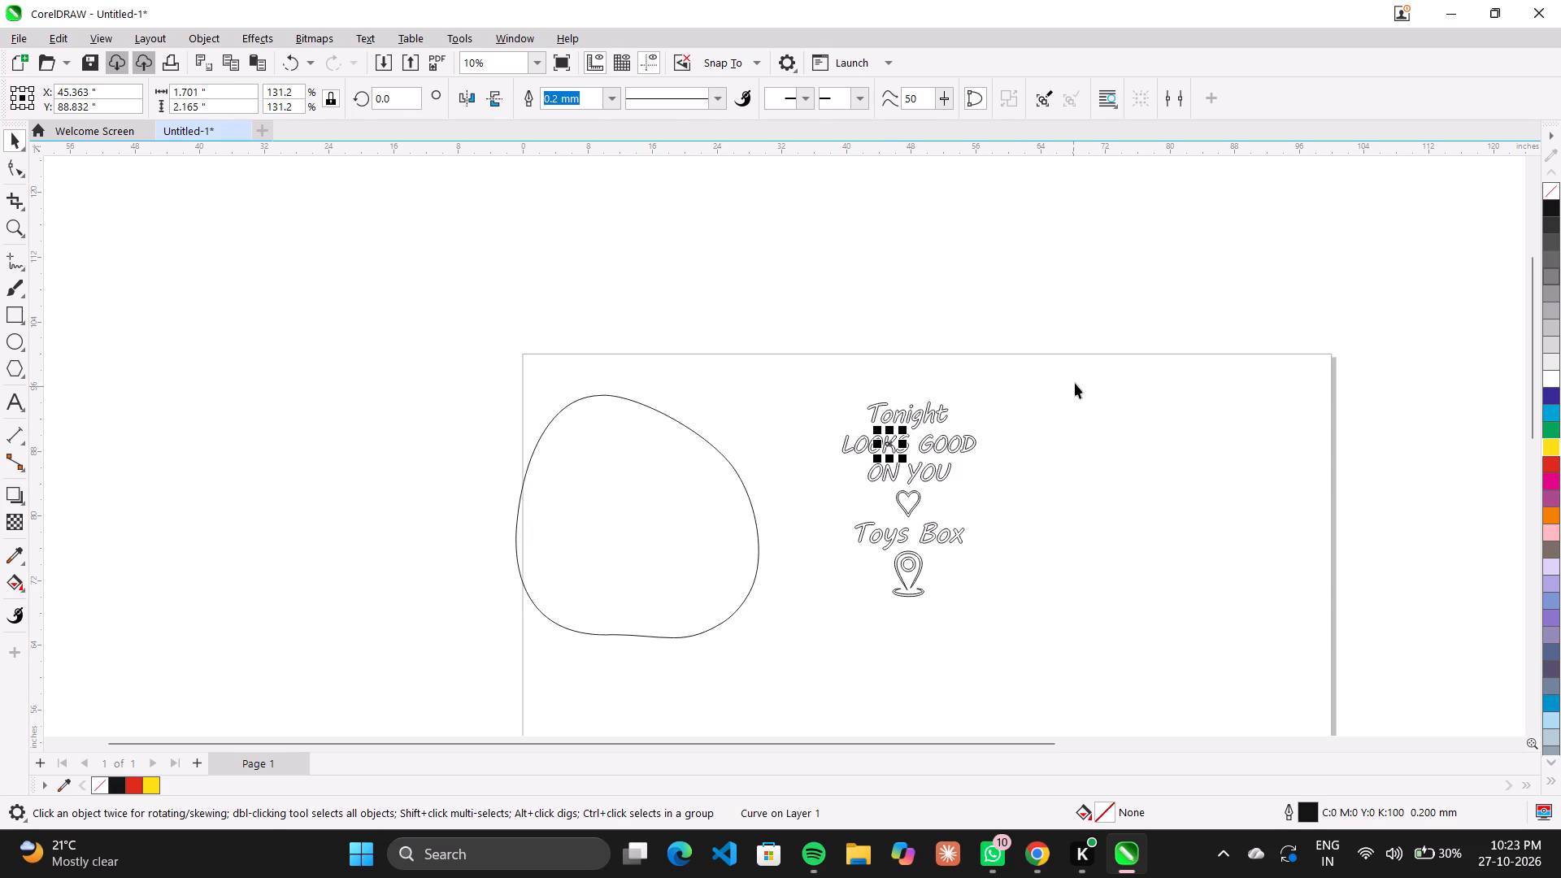
drag(1075, 381, 946, 554)
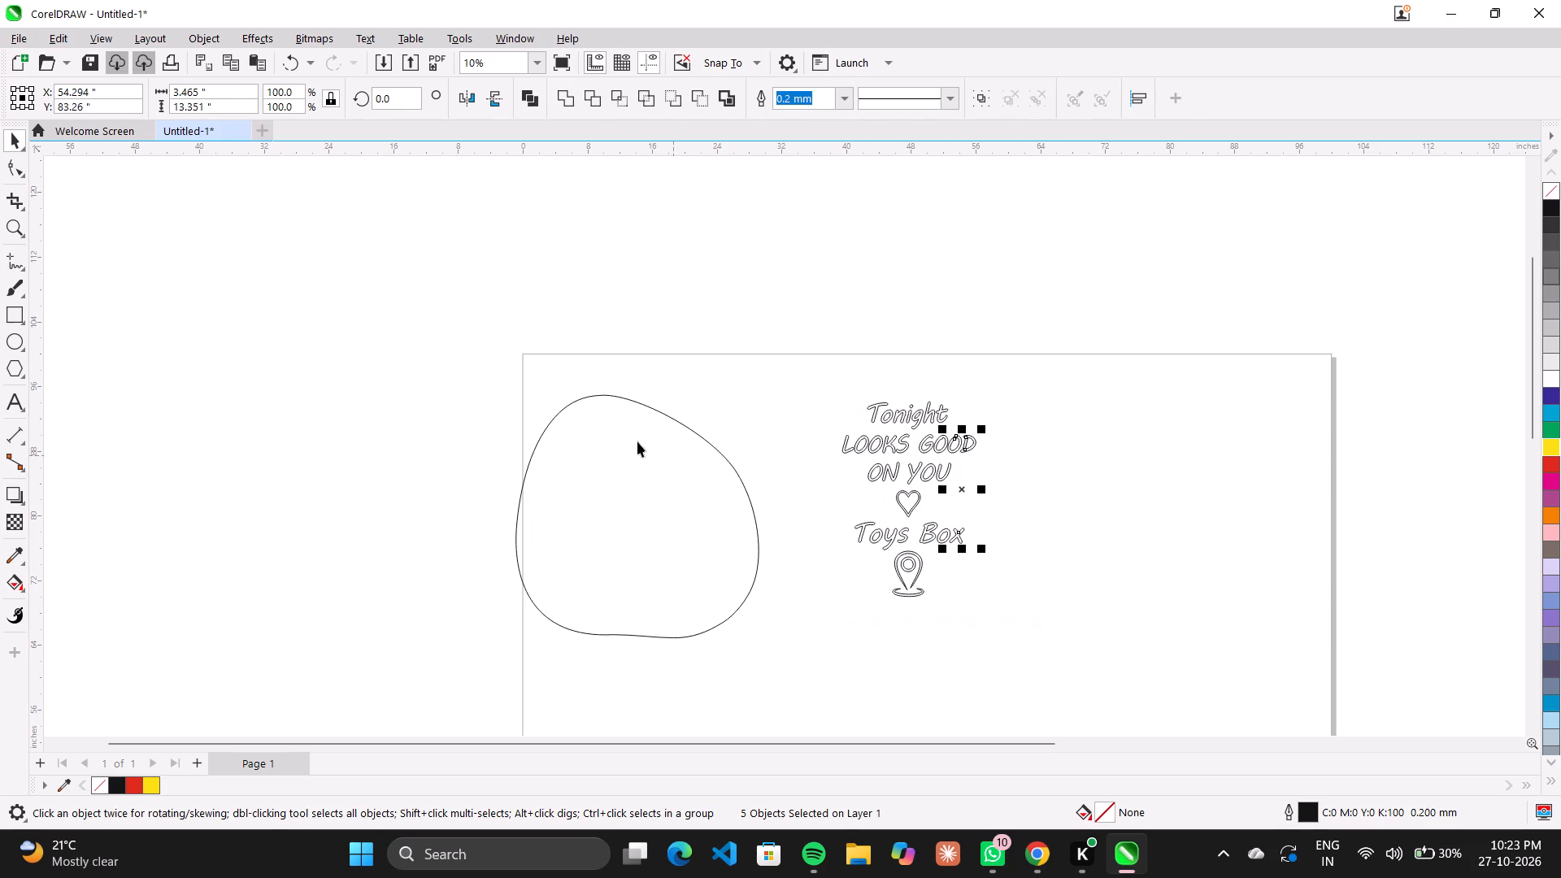
click(753, 372)
drag(1128, 364, 413, 646)
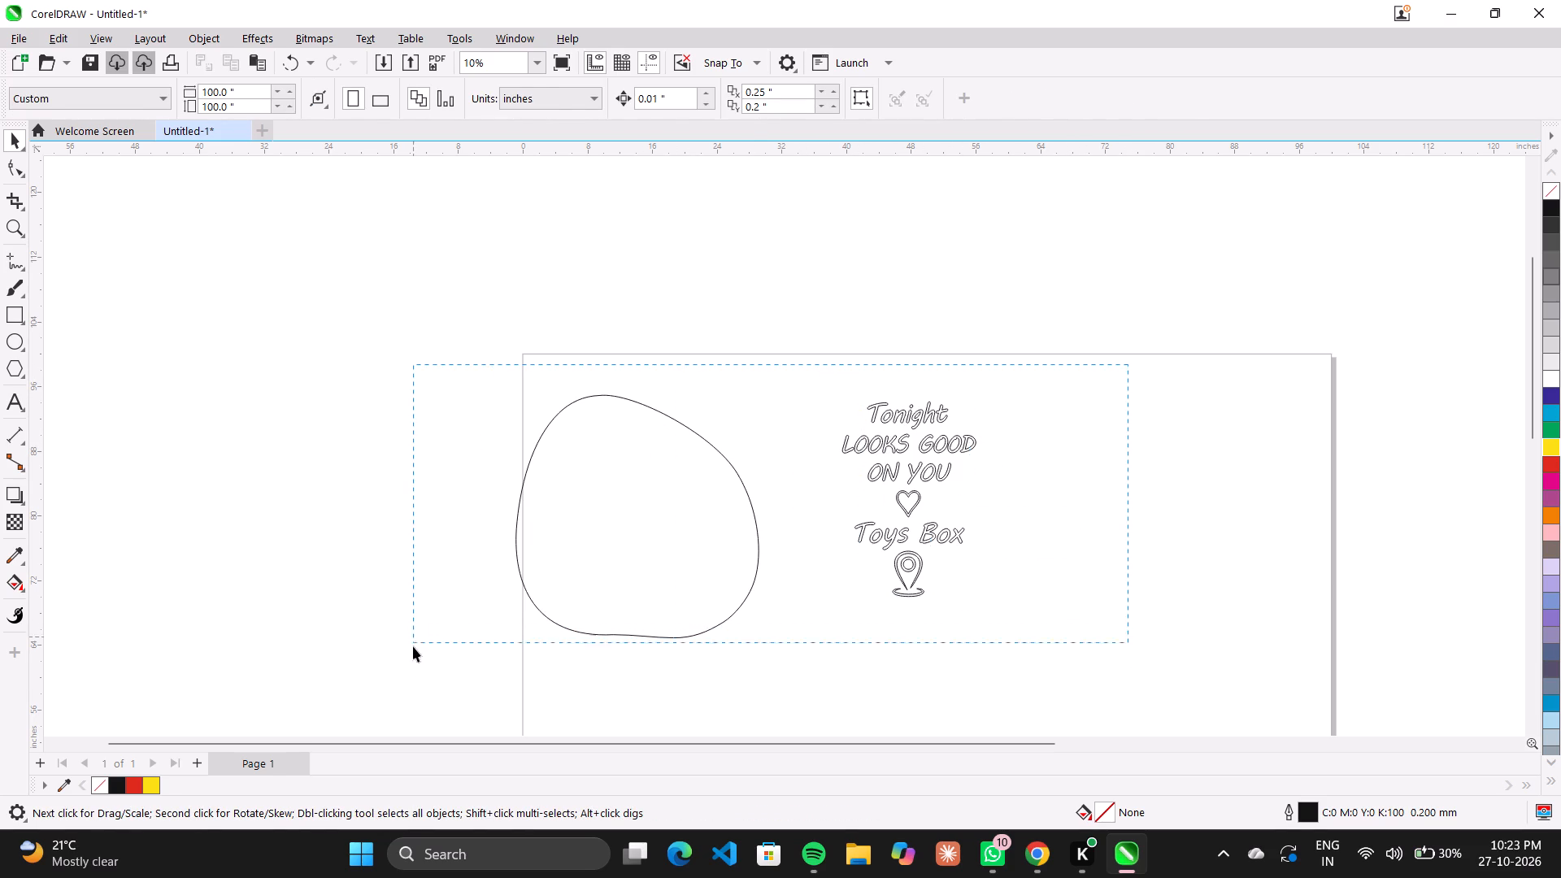
drag(413, 646, 413, 645)
Delete all leftover artwork outside the page, including the dark source image, the cropped letters and the earlier lettering outline.
scroll(401, 493, down, 11)
drag(892, 425, 693, 645)
key(Delete)
Select the mirror outline and lettering, start saving the drawing in CDR format, and clear the default file name.
drag(575, 397, 333, 551)
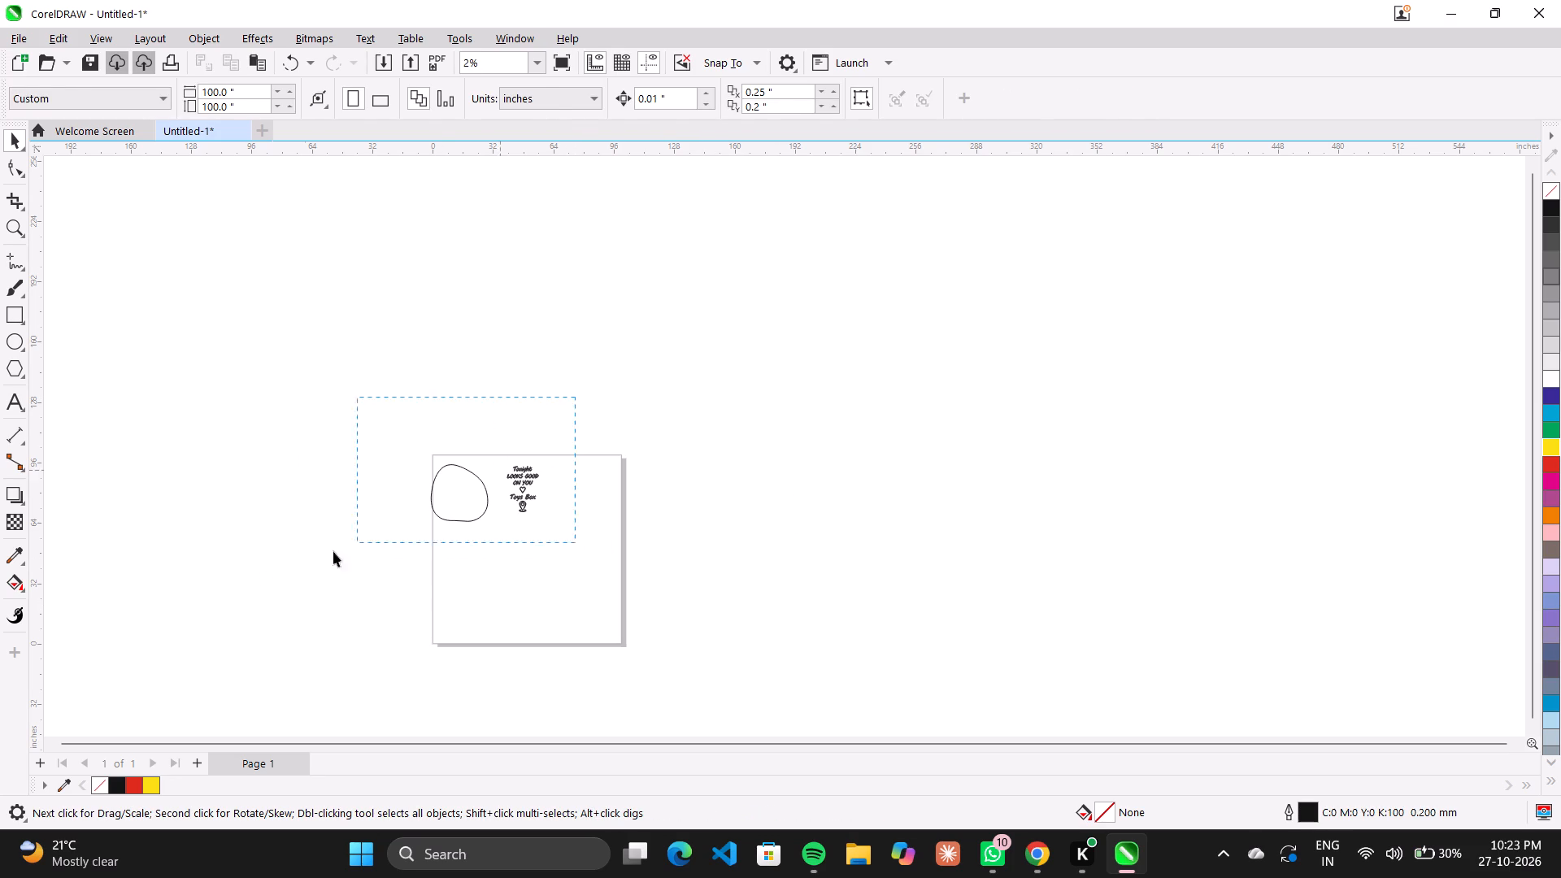
drag(333, 551, 267, 581)
key(ctrl+s)
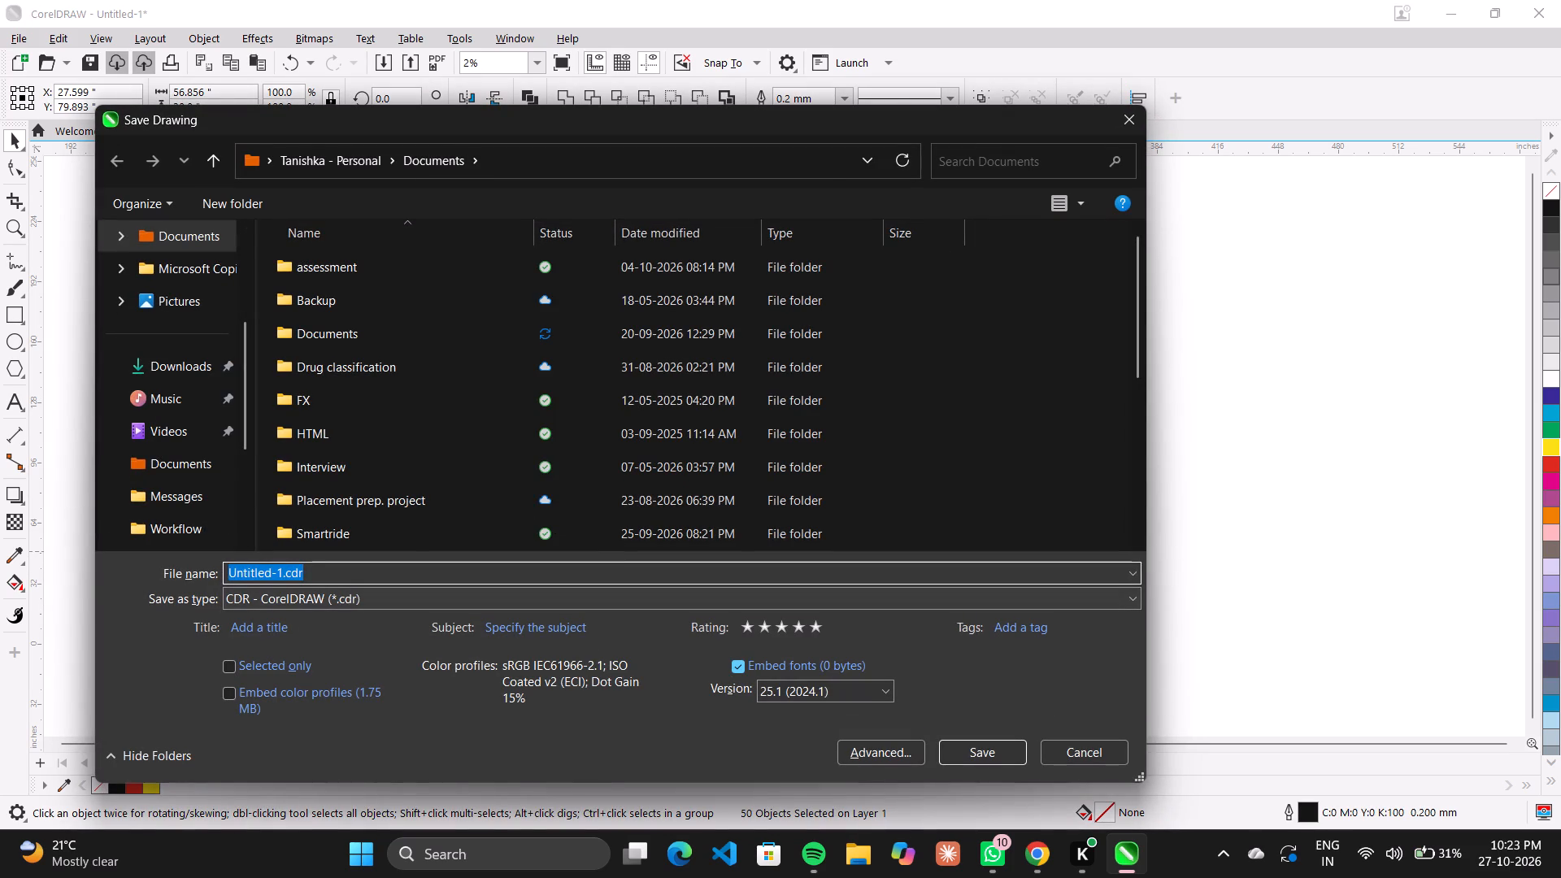
key(BackSpace)
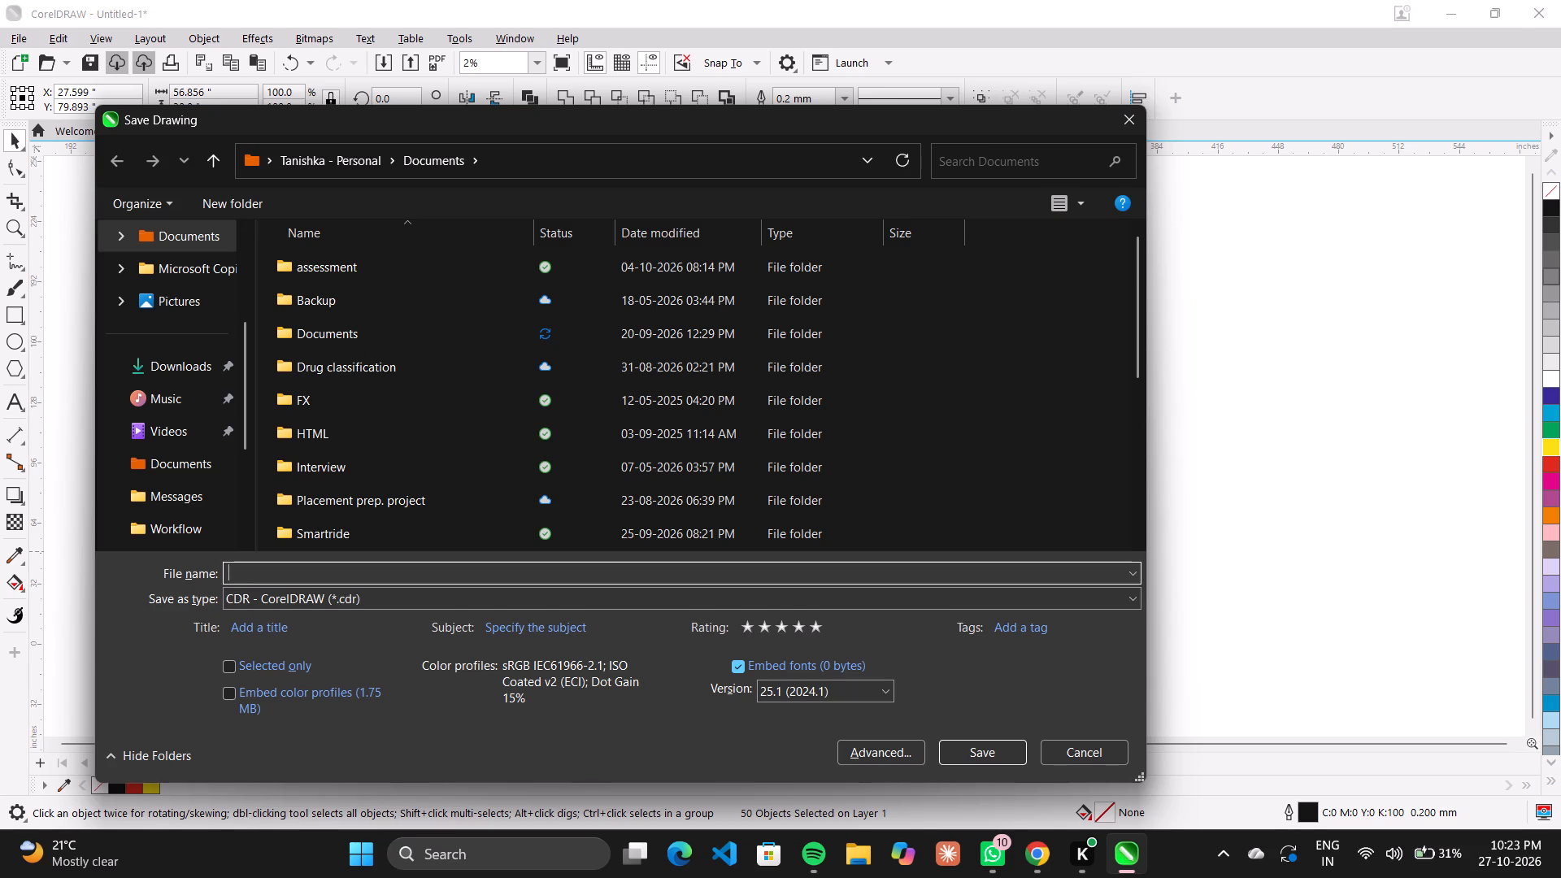
Name the drawing file 30x30, set its format to DXF - AutoCAD, and limit the save to selected objects only.
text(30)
click(521, 595)
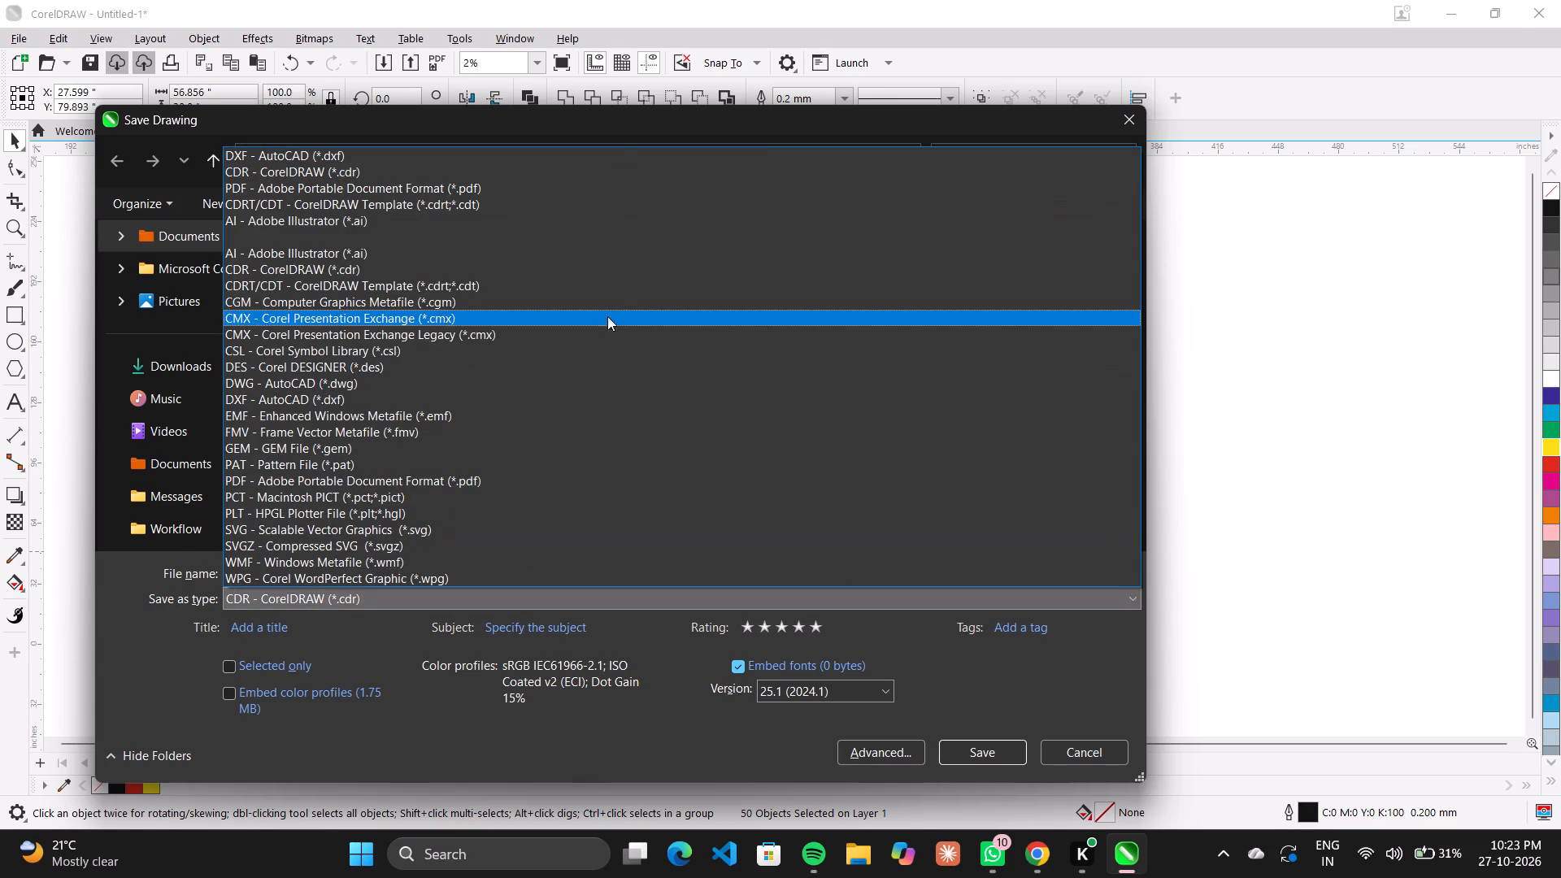
click(611, 162)
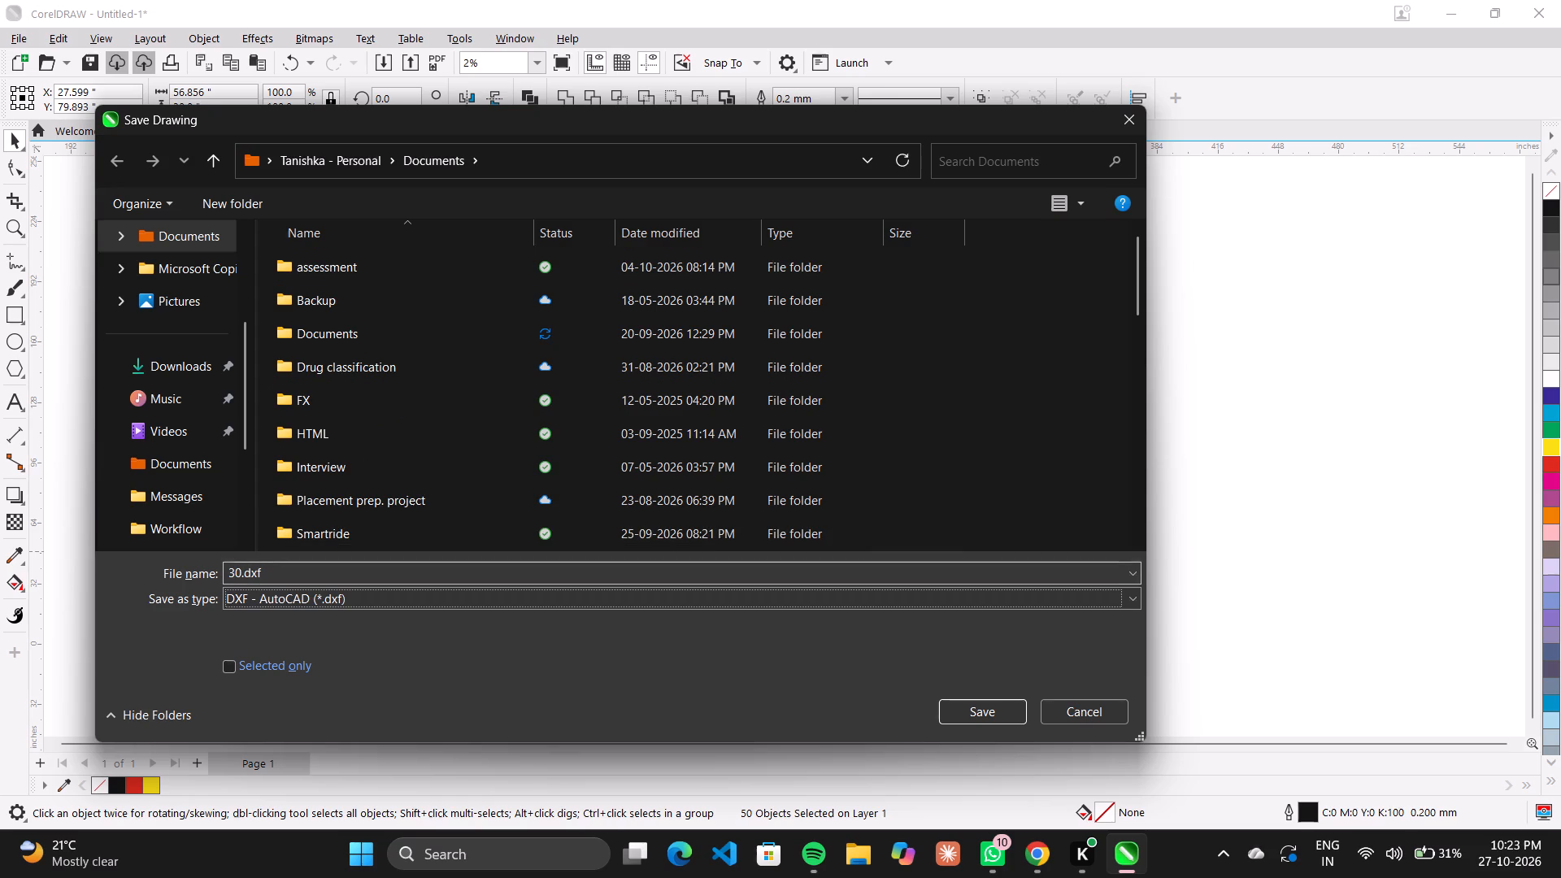
click(269, 577)
click(242, 571)
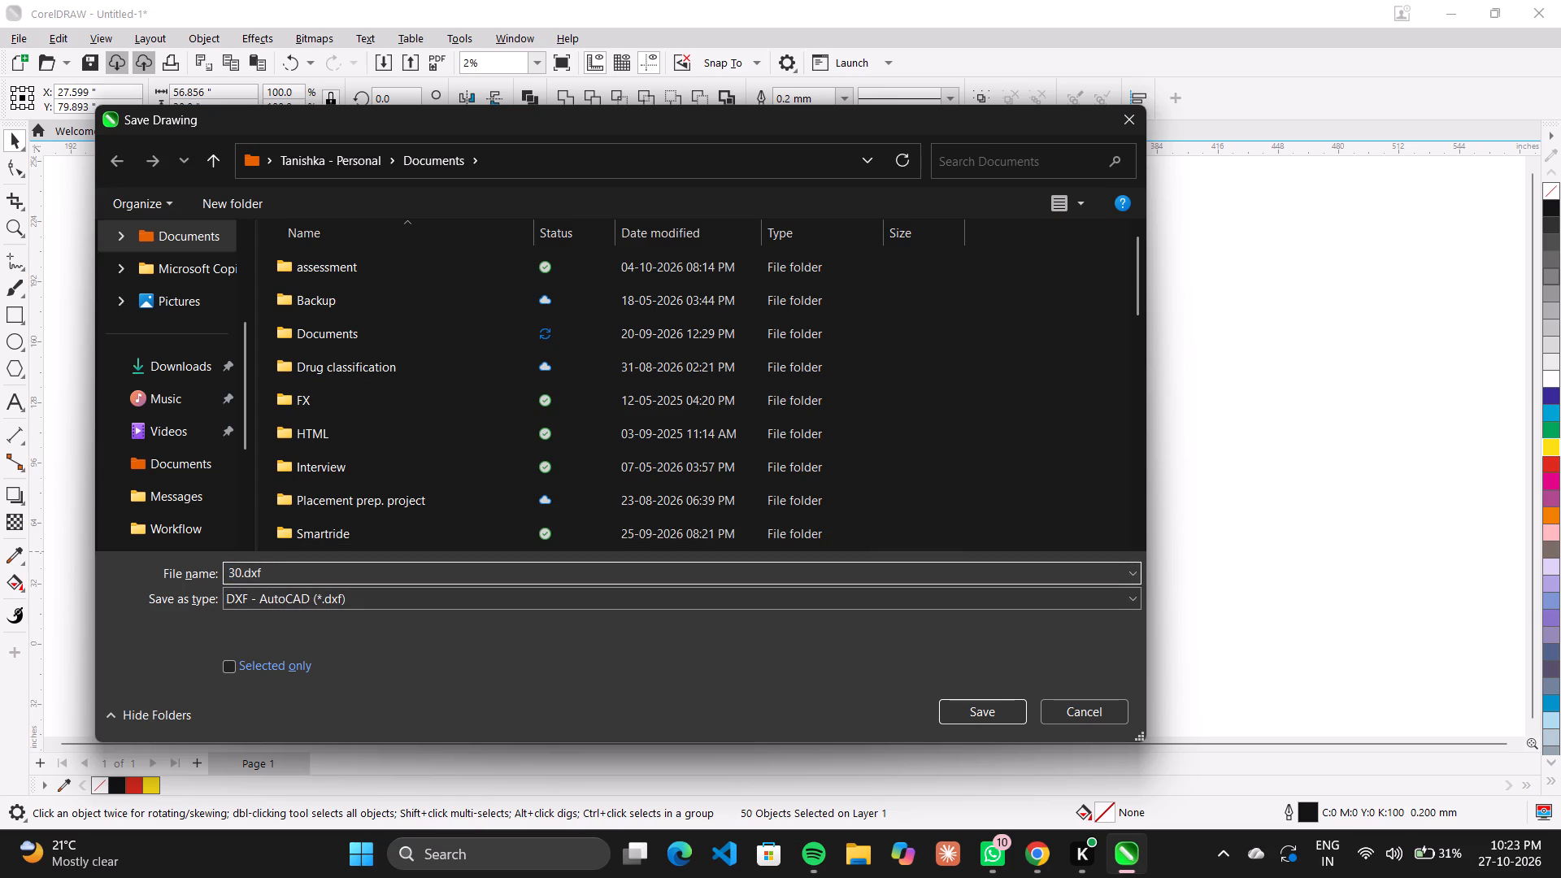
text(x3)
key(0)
drag(248, 565, 261, 547)
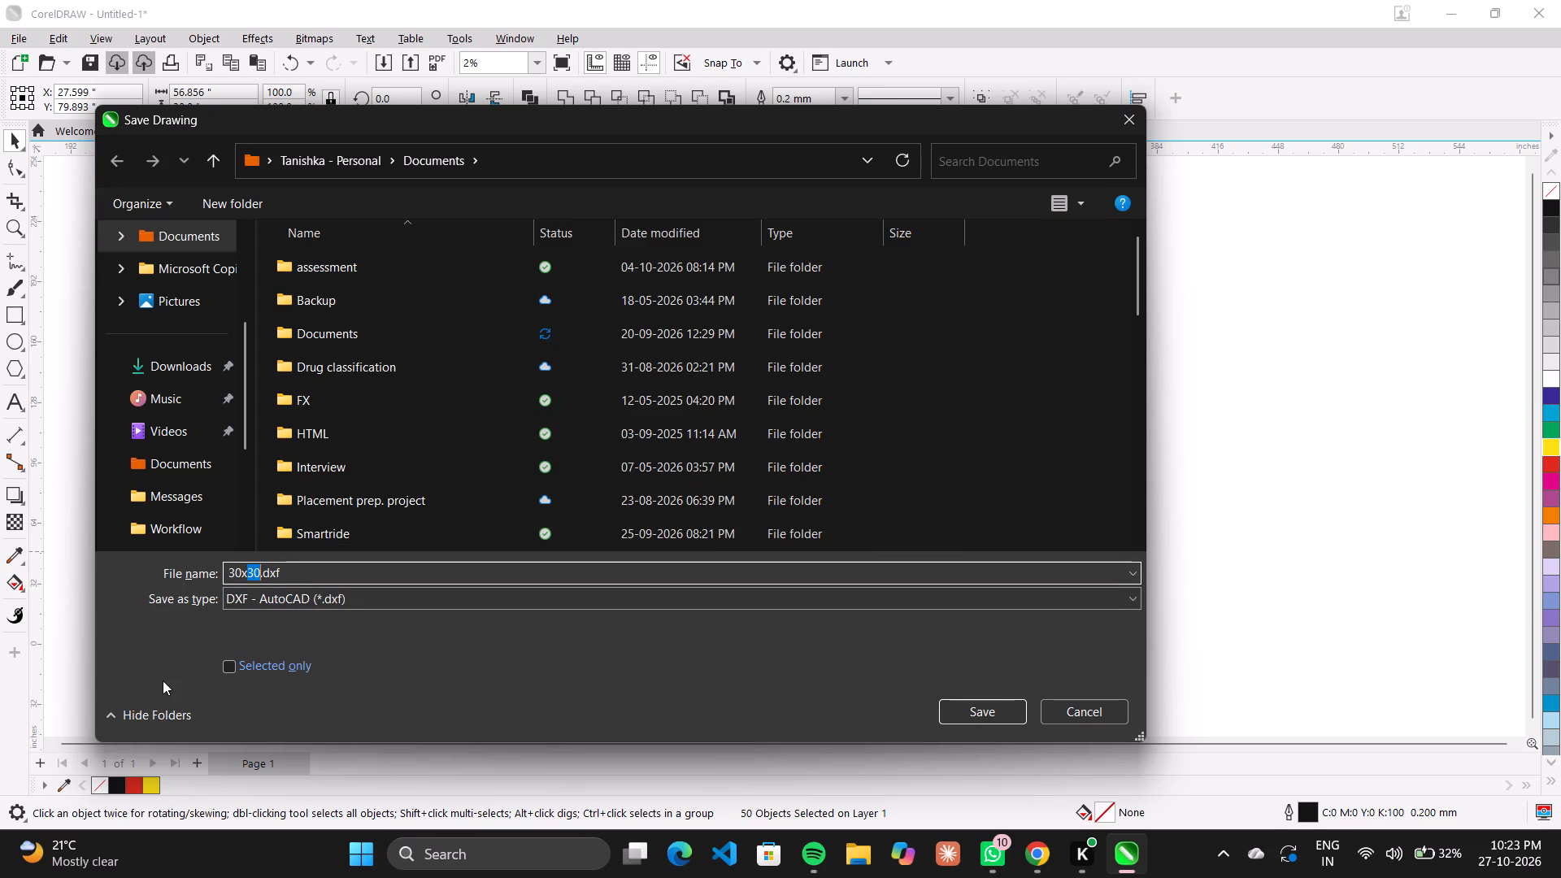
click(236, 667)
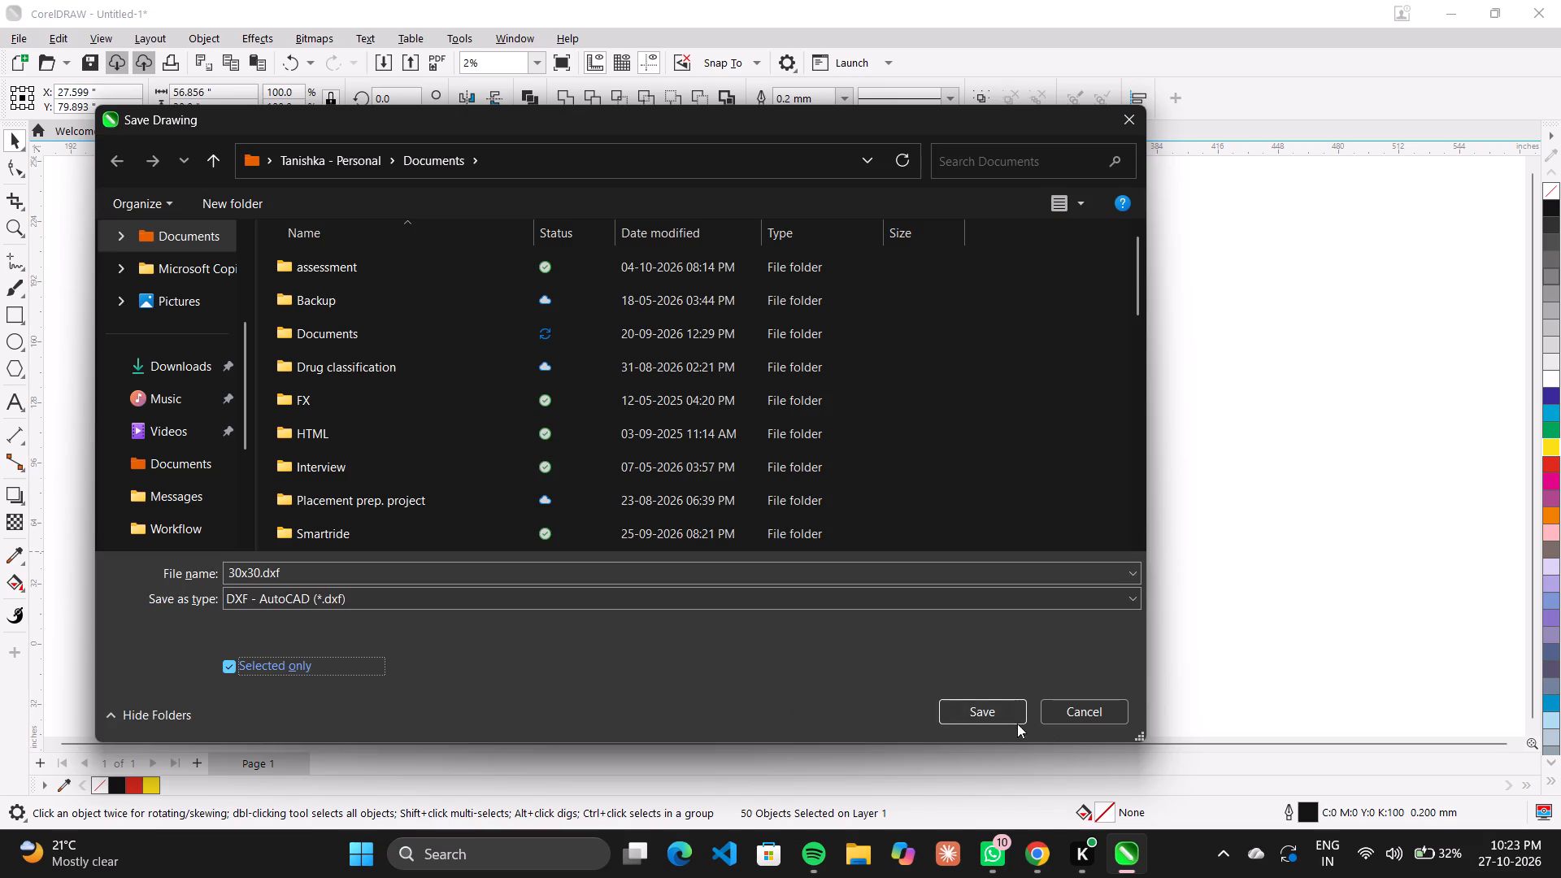